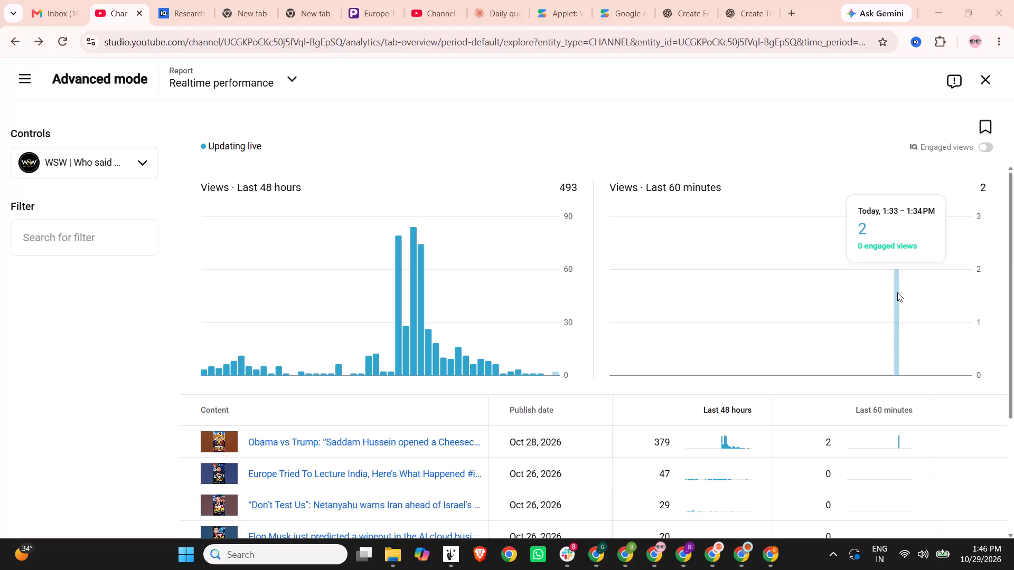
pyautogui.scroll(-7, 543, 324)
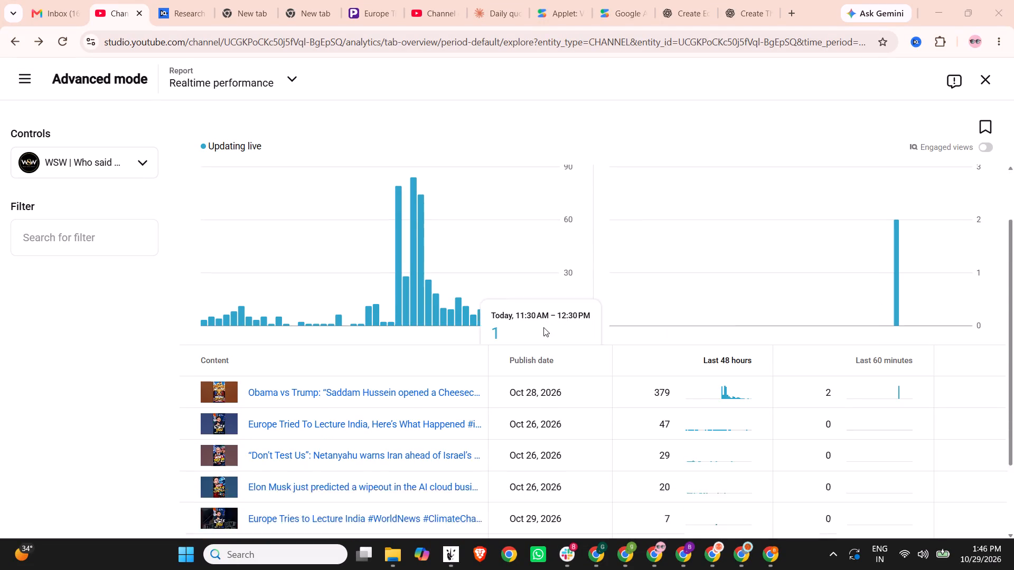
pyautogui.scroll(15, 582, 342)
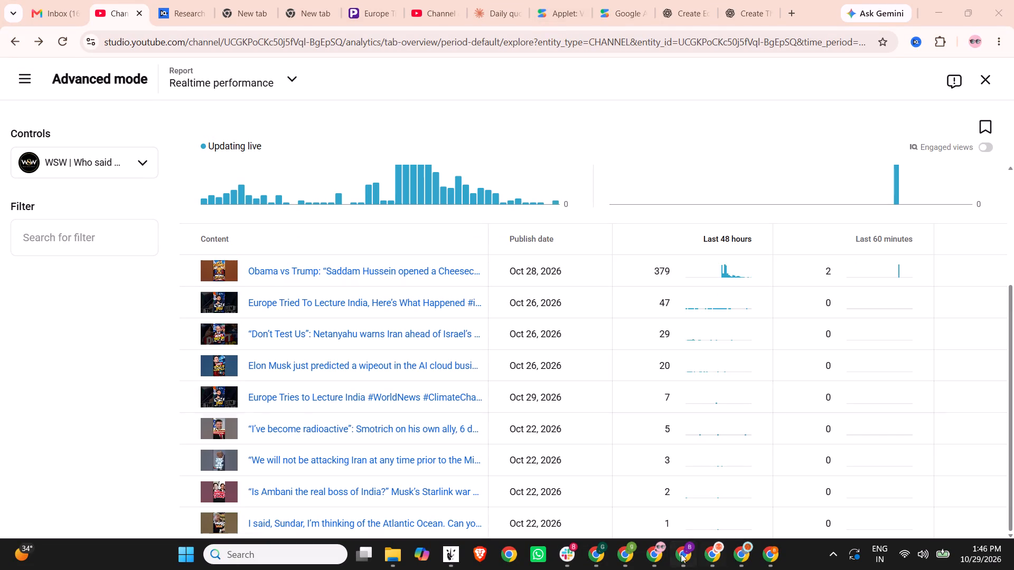
# Switch from the YouTube Studio analytics to the Canva browser window showing the Country Facts video design about Vanuatu.
pyautogui.click(748, 553)
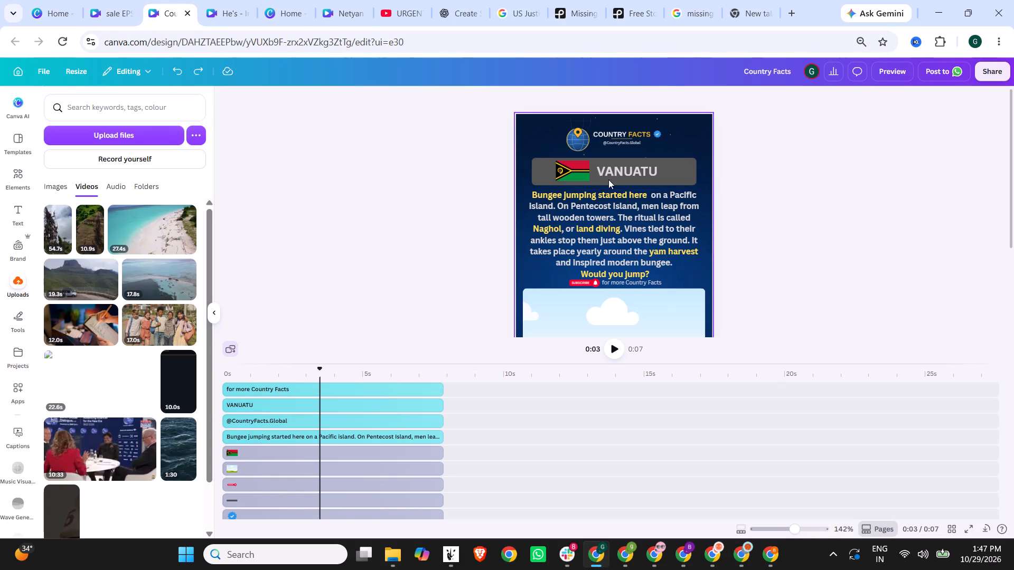
pyautogui.click(621, 169)
pyautogui.doubleClick(630, 167)
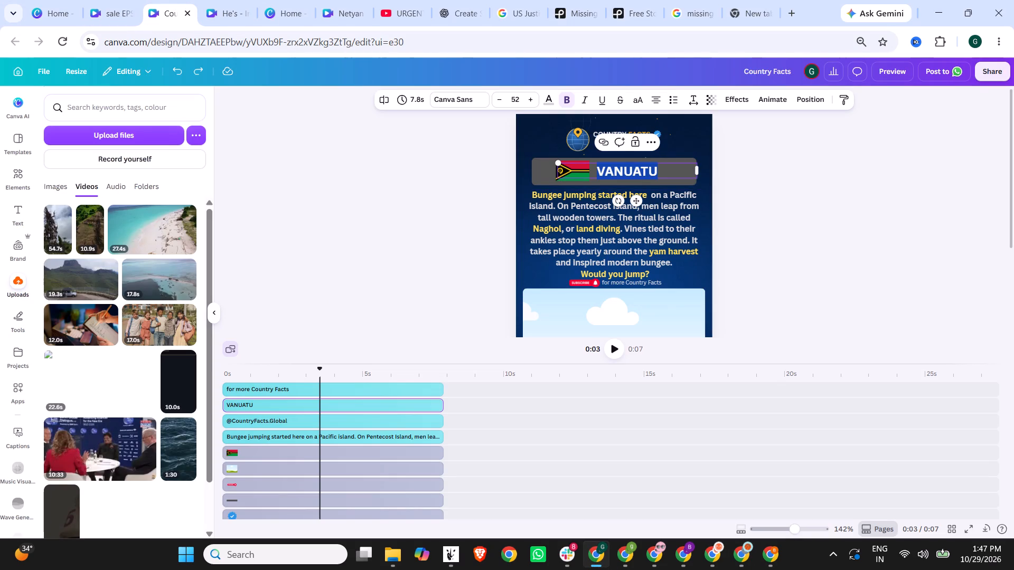
pyautogui.write('INDIA')
pyautogui.click(736, 174)
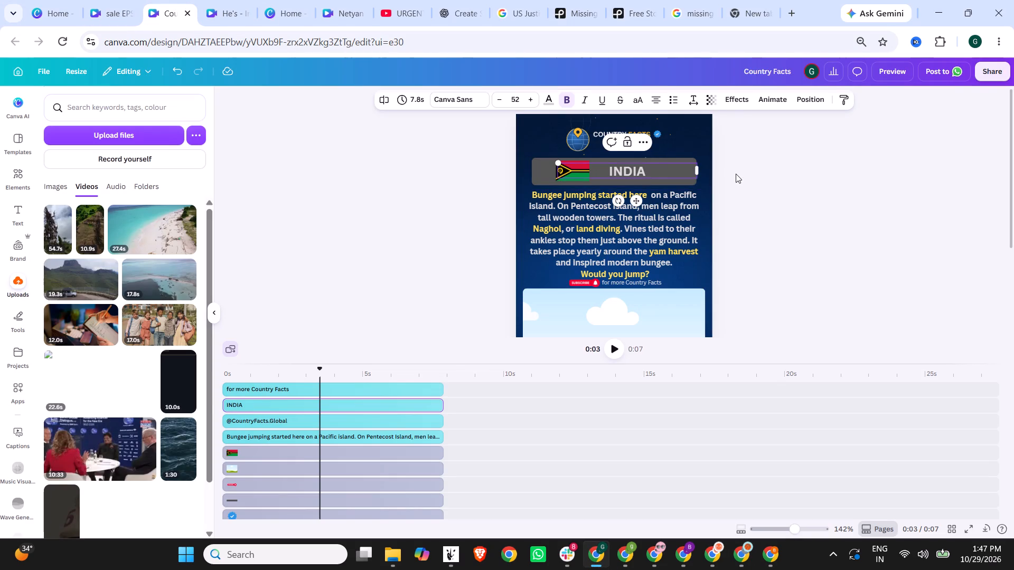
# Search Google Images for "India flag".
pyautogui.click(731, 0)
pyautogui.click(430, 40)
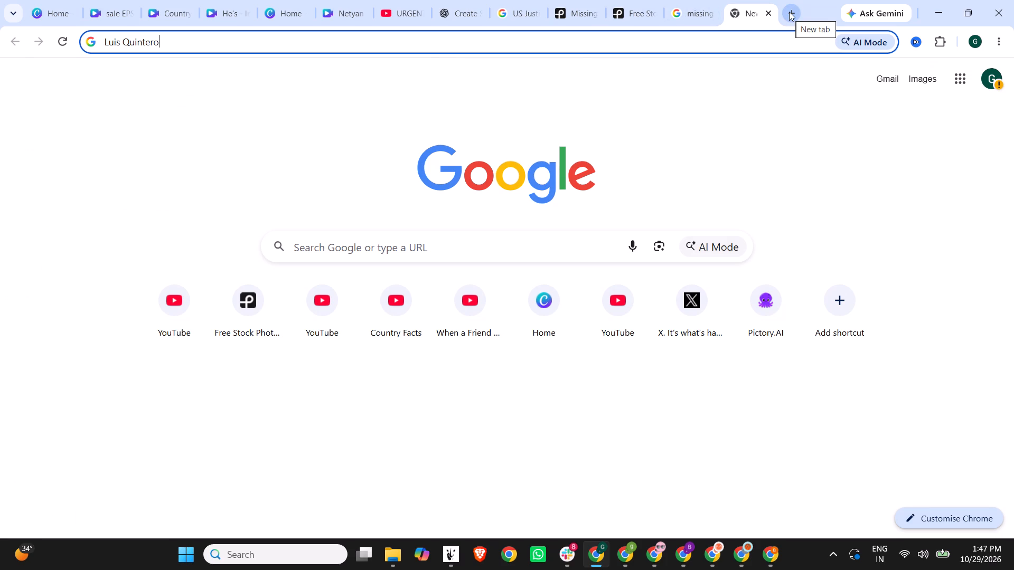
pyautogui.click(689, 33)
pyautogui.moveTo(674, 43); pyautogui.dragTo(69, 30)
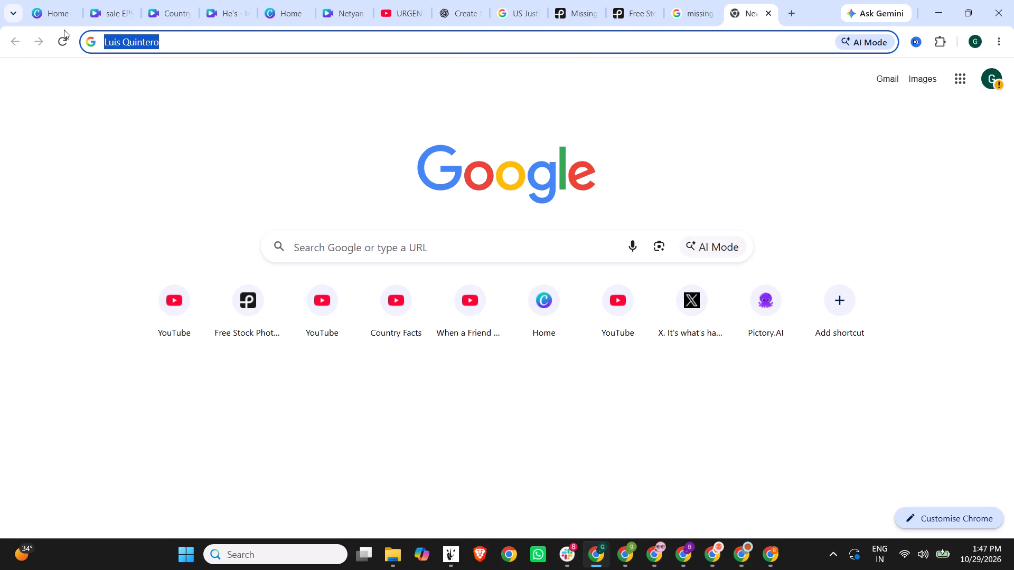
pyautogui.write('India vl')
pyautogui.press('BackSpace')
pyautogui.press('BackSpace')
pyautogui.write('flag')
pyautogui.press('Return')
pyautogui.click(222, 125)
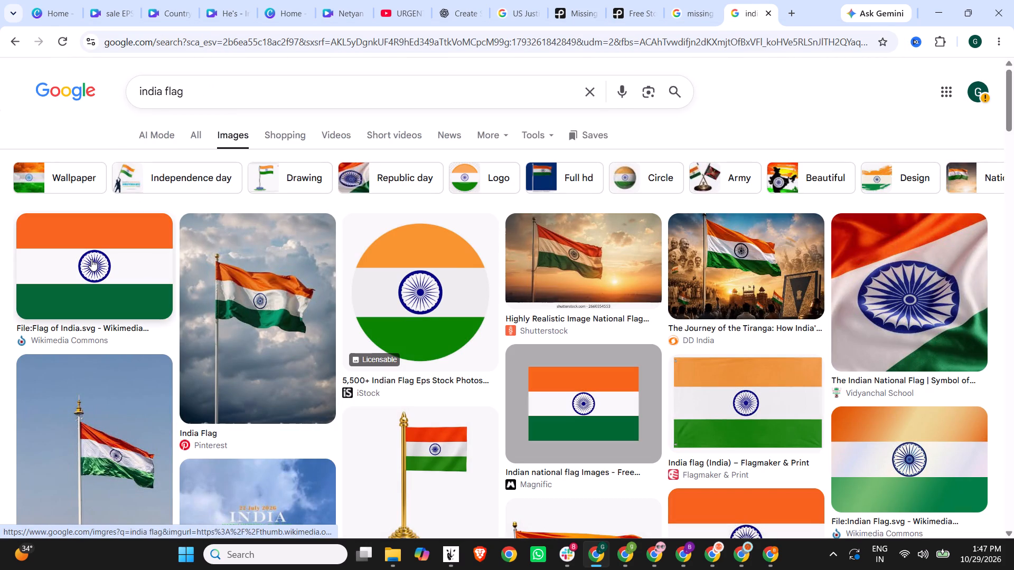
# Copy the Wikimedia Commons India flag image and paste it into the Country Facts design in Canva.
pyautogui.click(106, 270)
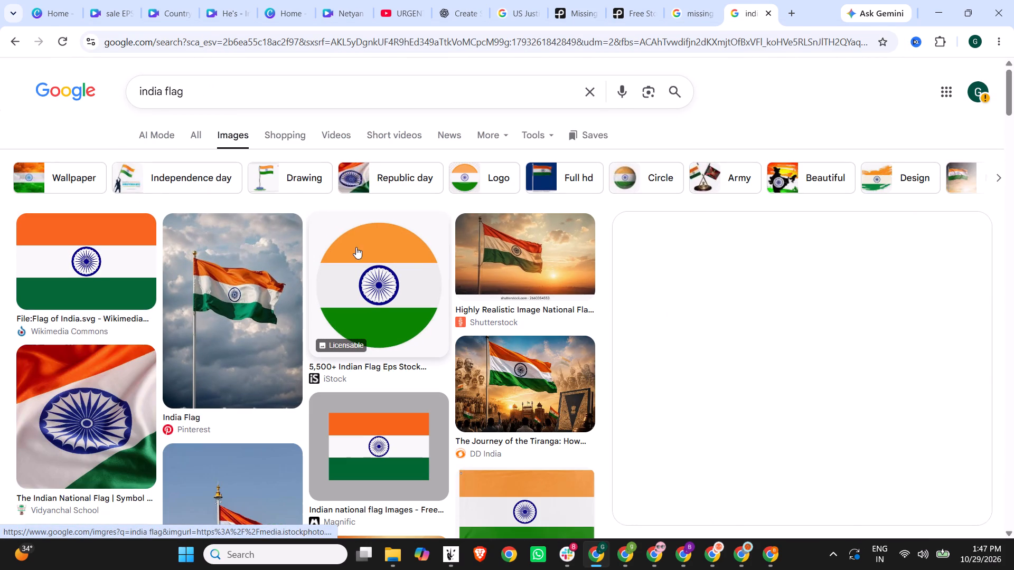
pyautogui.rightClick(863, 310)
pyautogui.click(718, 453)
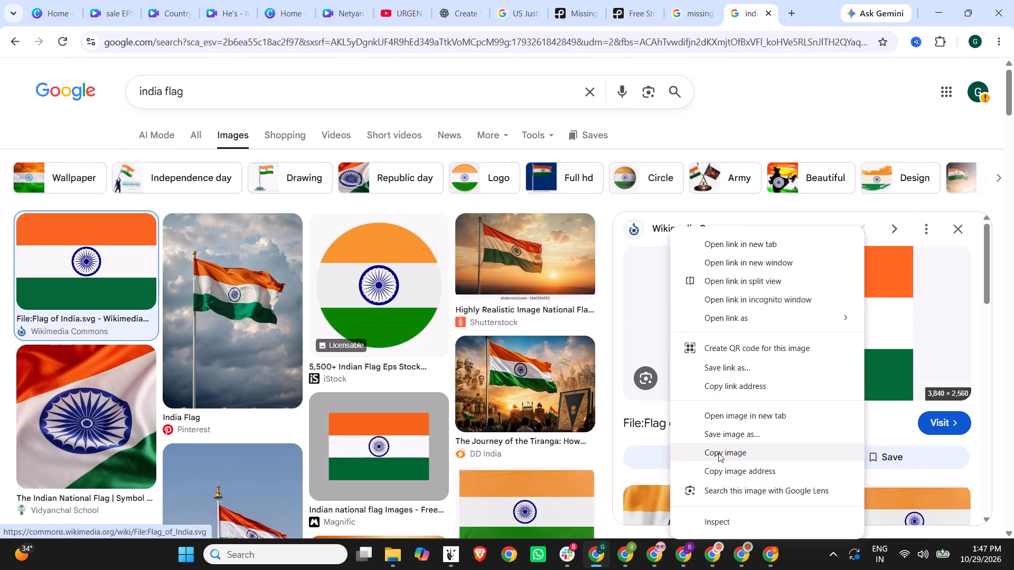
pyautogui.click(114, 0)
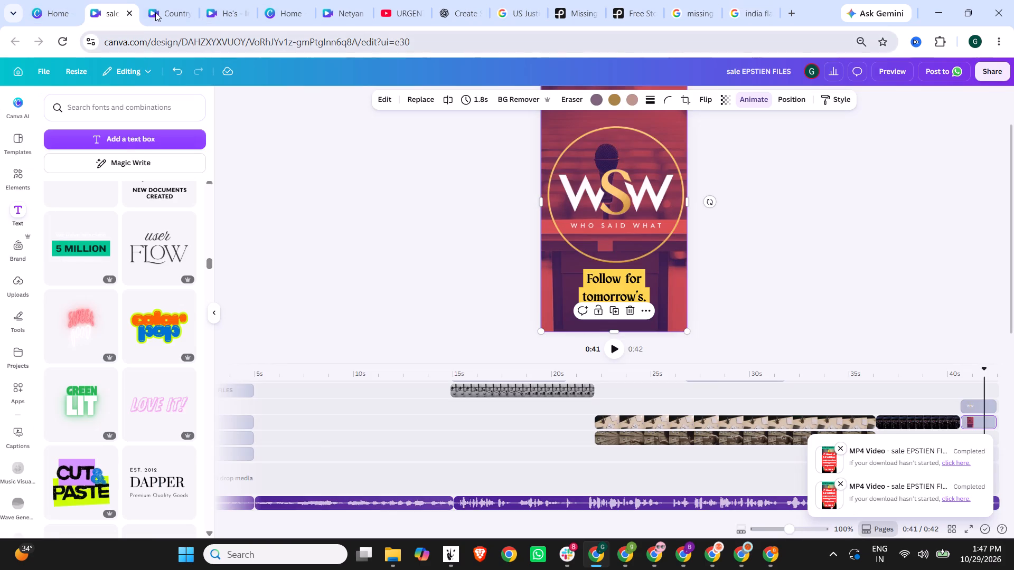
pyautogui.click(151, 0)
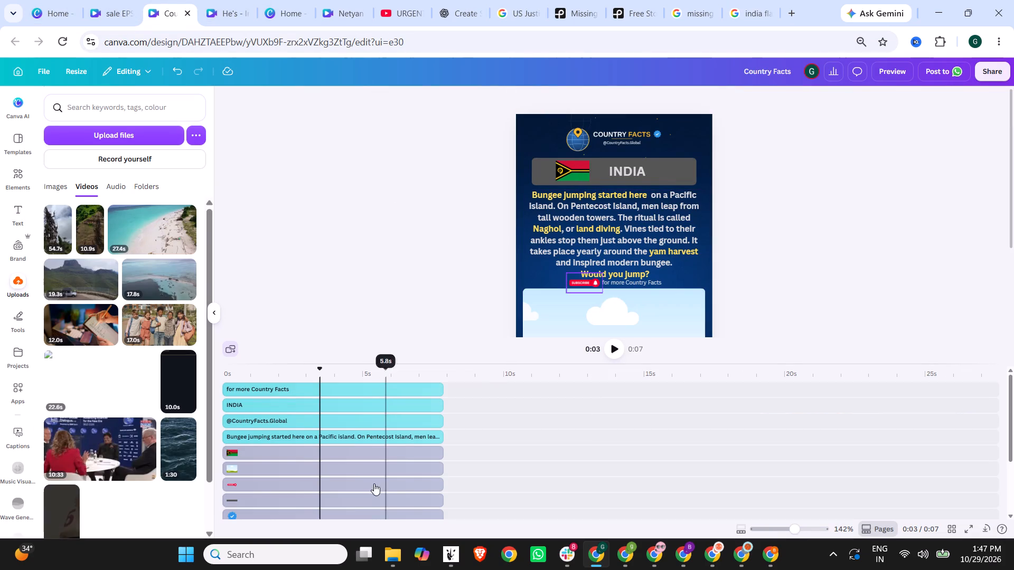
pyautogui.click(271, 455)
pyautogui.hotkey('ctrl', 'v')
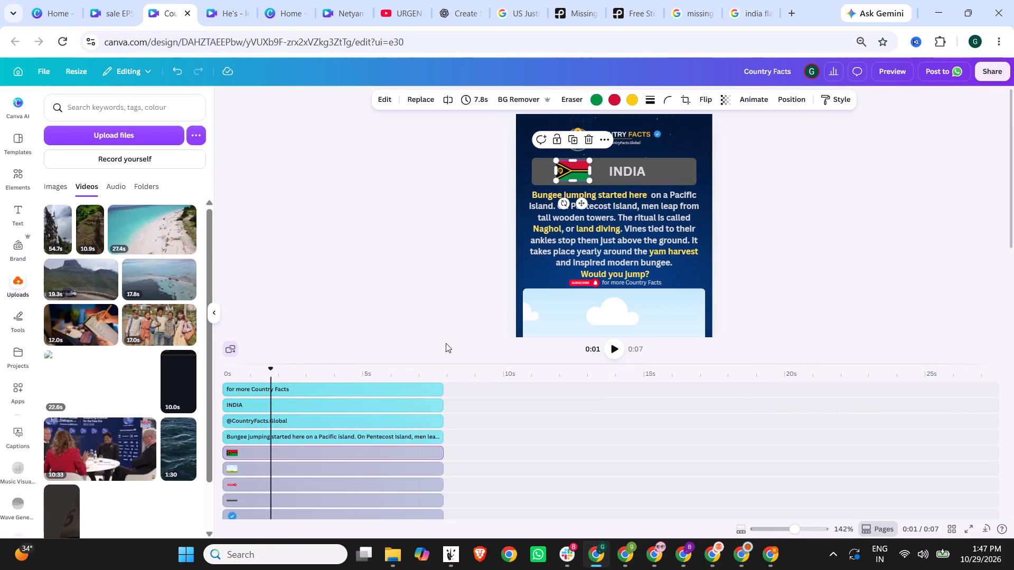
# Shrink the pasted India flag to fit the heading bar and place it over the Vanuatu flag.
pyautogui.moveTo(644, 306); pyautogui.dragTo(645, 235)
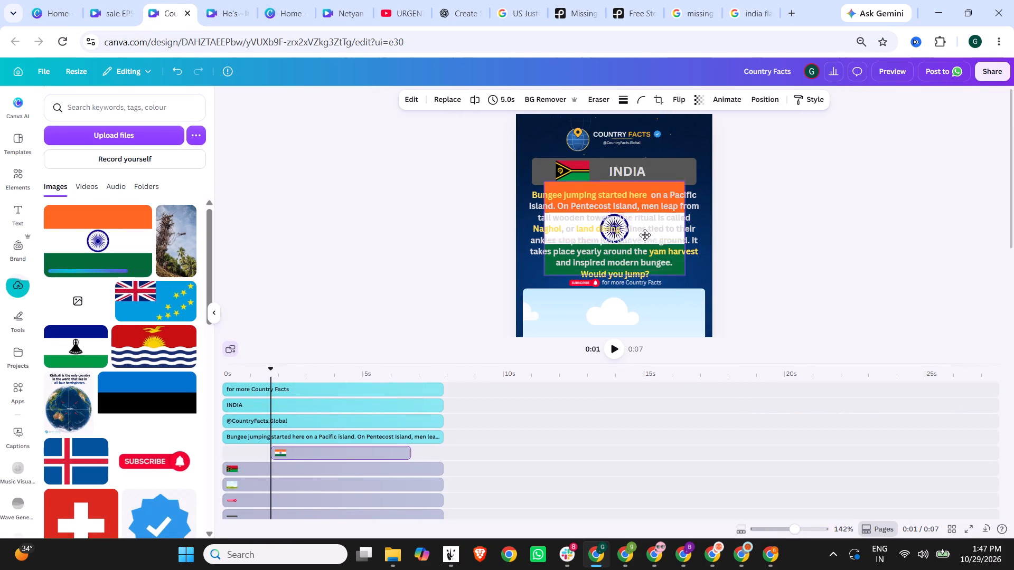
pyautogui.moveTo(645, 235); pyautogui.dragTo(660, 224)
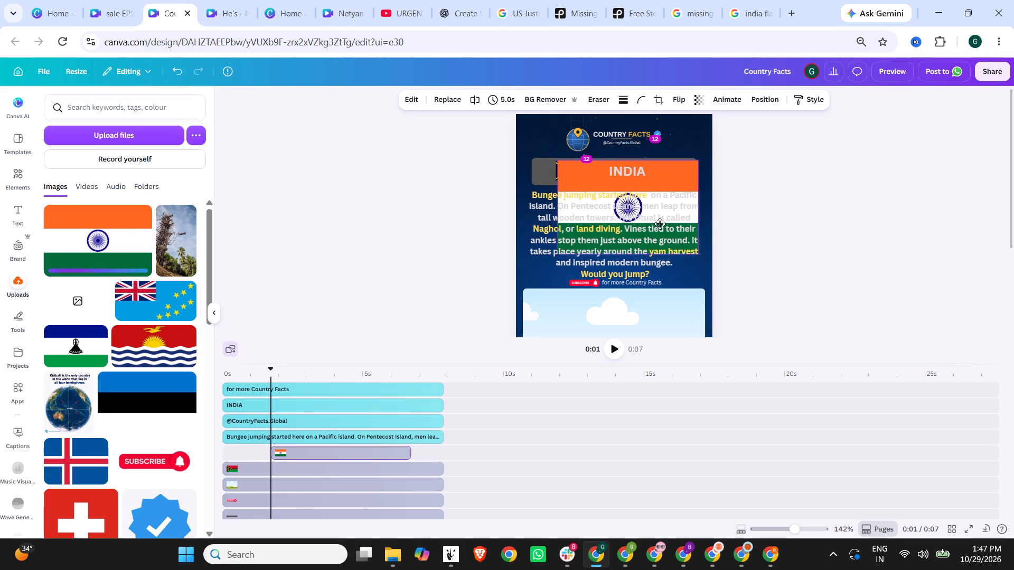
pyautogui.moveTo(660, 224); pyautogui.dragTo(659, 224)
pyautogui.moveTo(697, 256); pyautogui.dragTo(591, 179)
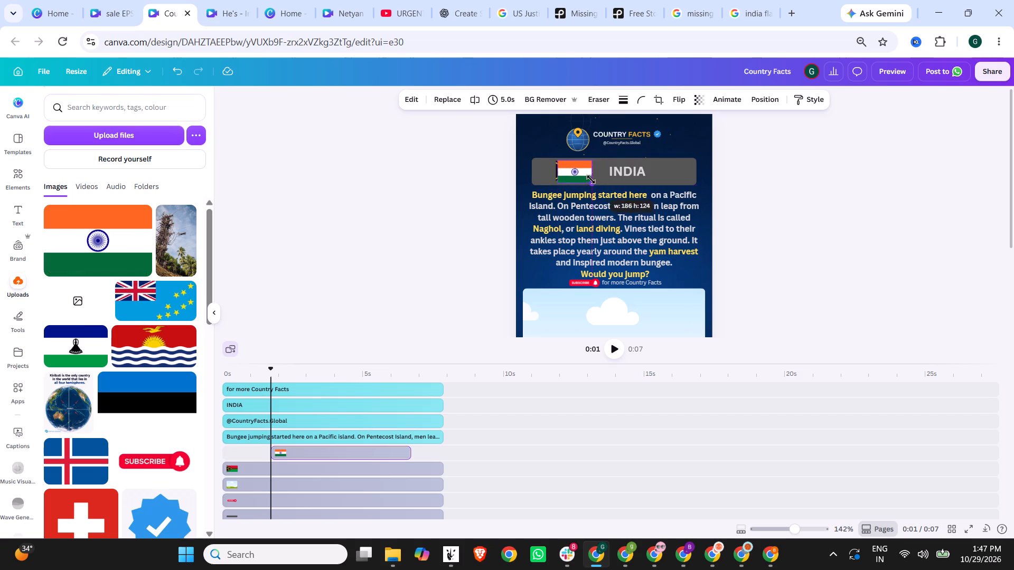
pyautogui.moveTo(591, 179); pyautogui.dragTo(591, 179)
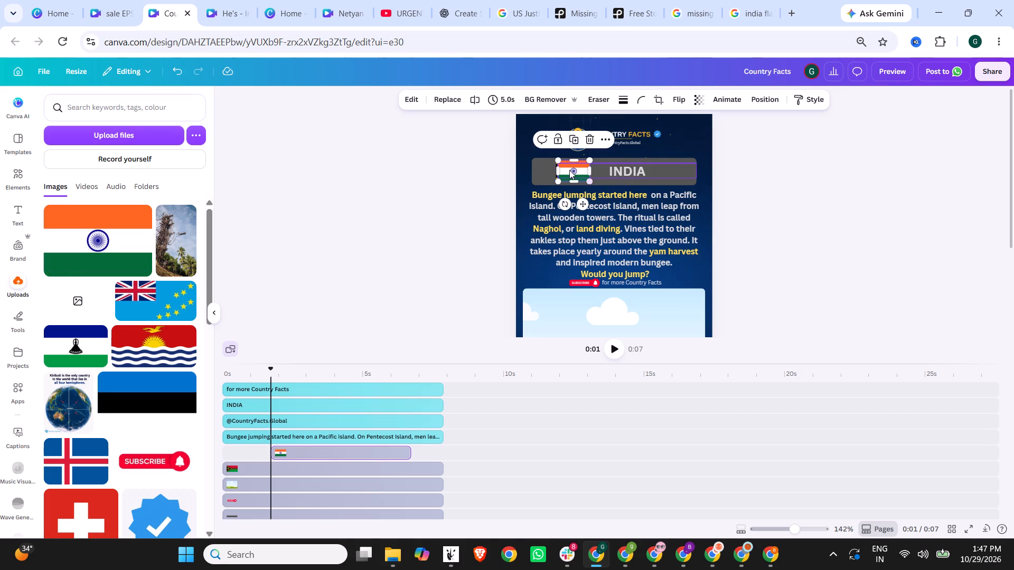
pyautogui.moveTo(569, 170); pyautogui.dragTo(575, 171)
pyautogui.click(479, 166)
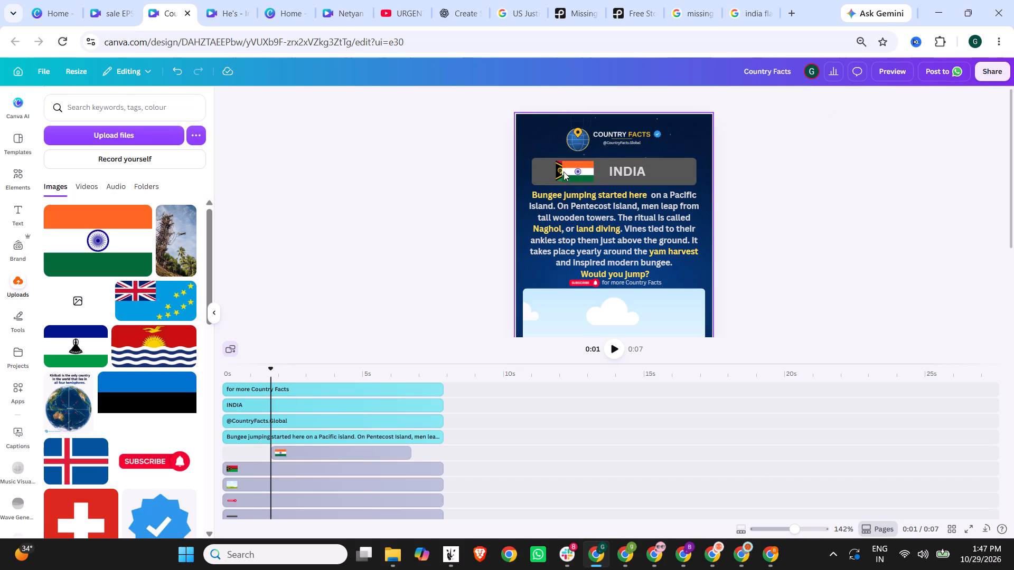
# Delete the old Vanuatu flag behind the India flag.
pyautogui.click(556, 170)
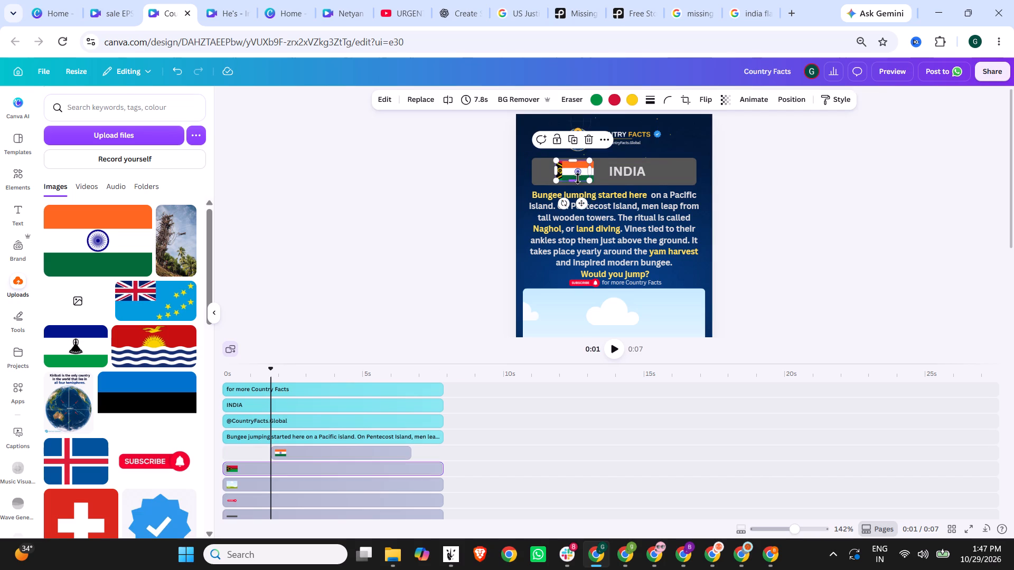
pyautogui.press('Delete')
# Duplicate the INDIA heading text, move the copy over the flag side of the bar and narrow its text box.
pyautogui.click(622, 172)
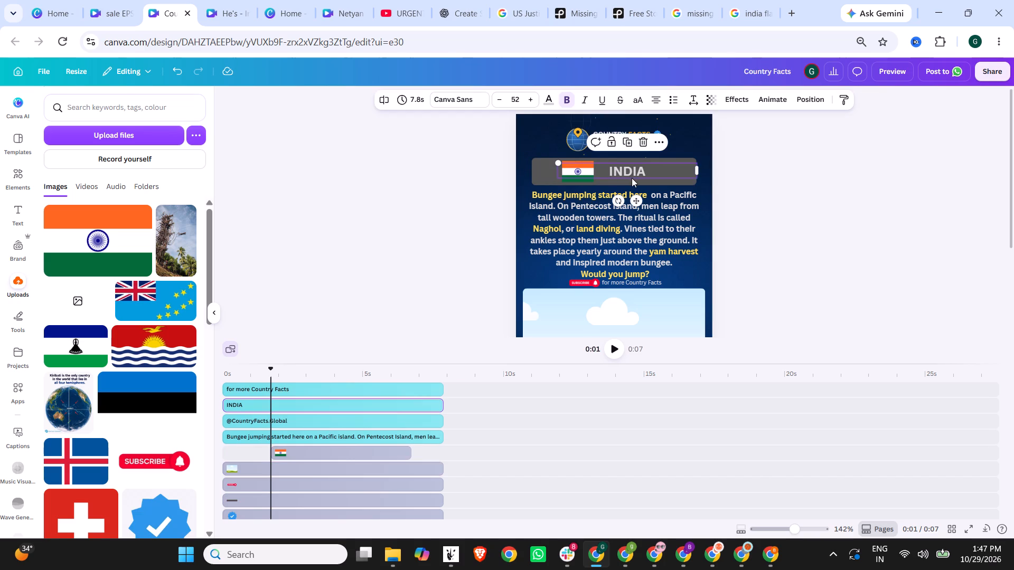
pyautogui.hotkey('ctrl', 'c')
pyautogui.hotkey('ctrl', 'v')
pyautogui.moveTo(656, 177); pyautogui.dragTo(590, 165)
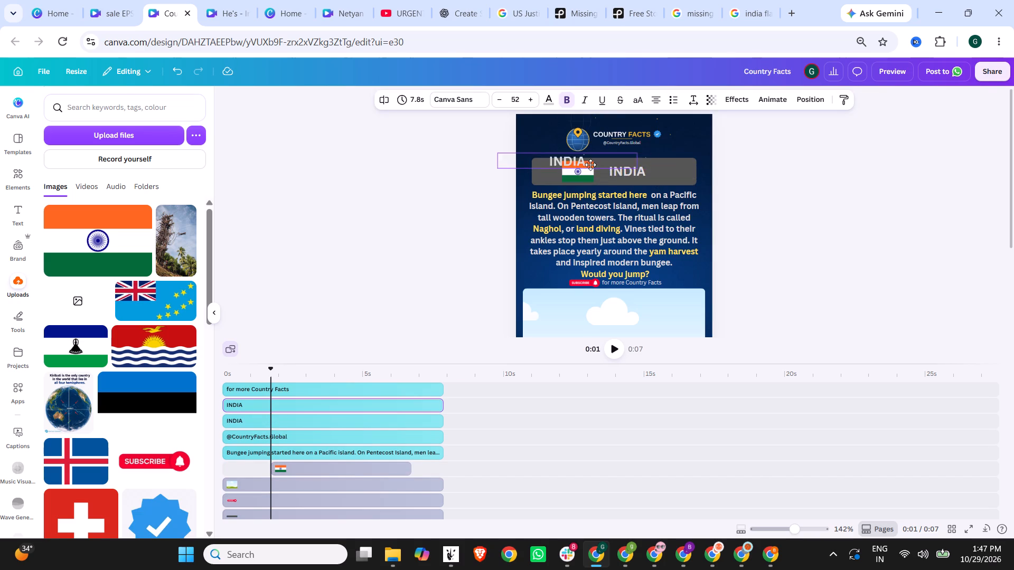
pyautogui.moveTo(590, 165); pyautogui.dragTo(632, 176)
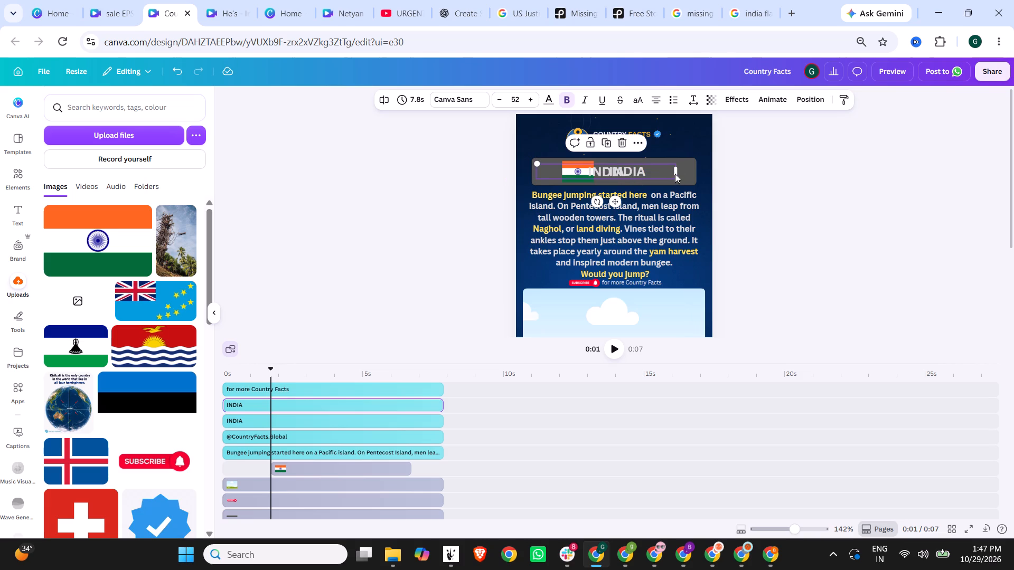
pyautogui.moveTo(677, 170); pyautogui.dragTo(575, 162)
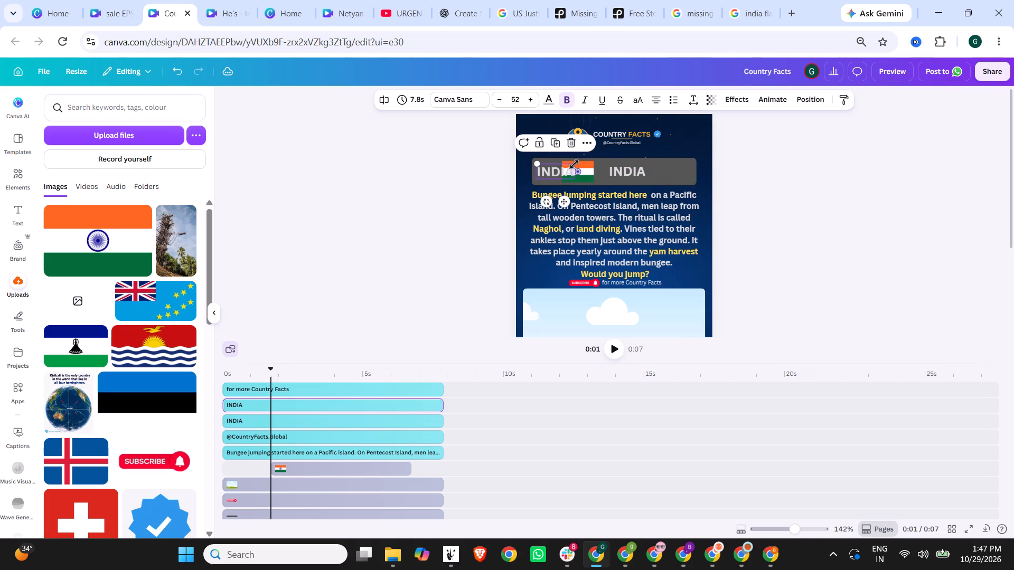
# Shorten the duplicated heading text to "IN" and position it just before the flag.
pyautogui.doubleClick(564, 168)
pyautogui.click(552, 169)
pyautogui.moveTo(552, 170); pyautogui.dragTo(572, 170)
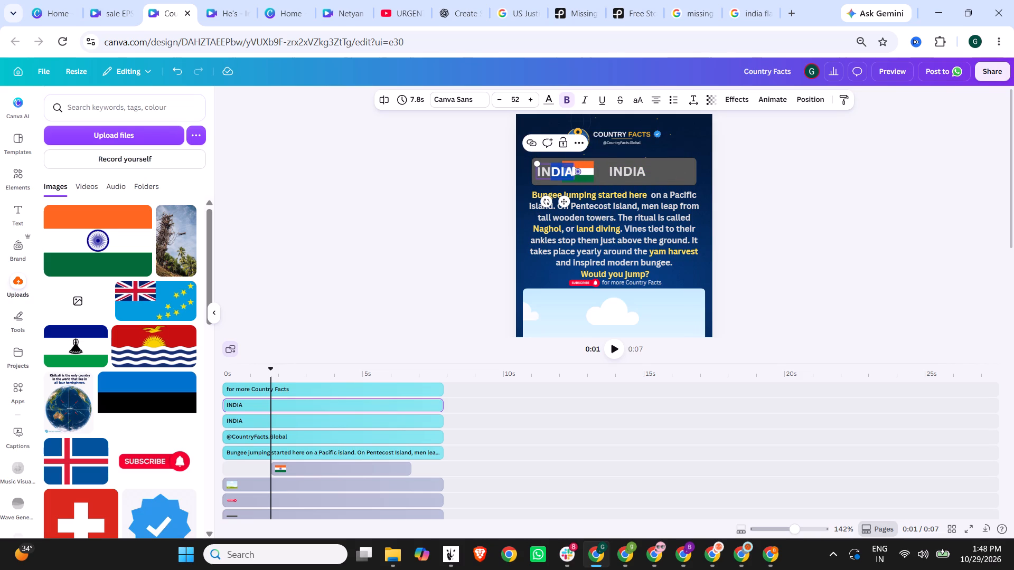
pyautogui.press('BackSpace')
pyautogui.click(750, 177)
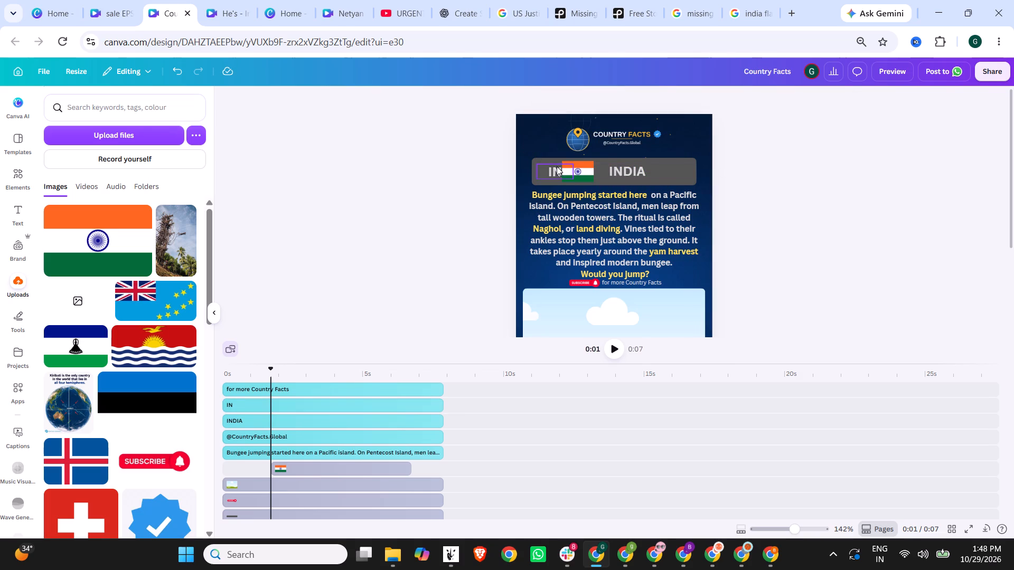
pyautogui.moveTo(552, 171); pyautogui.dragTo(547, 172)
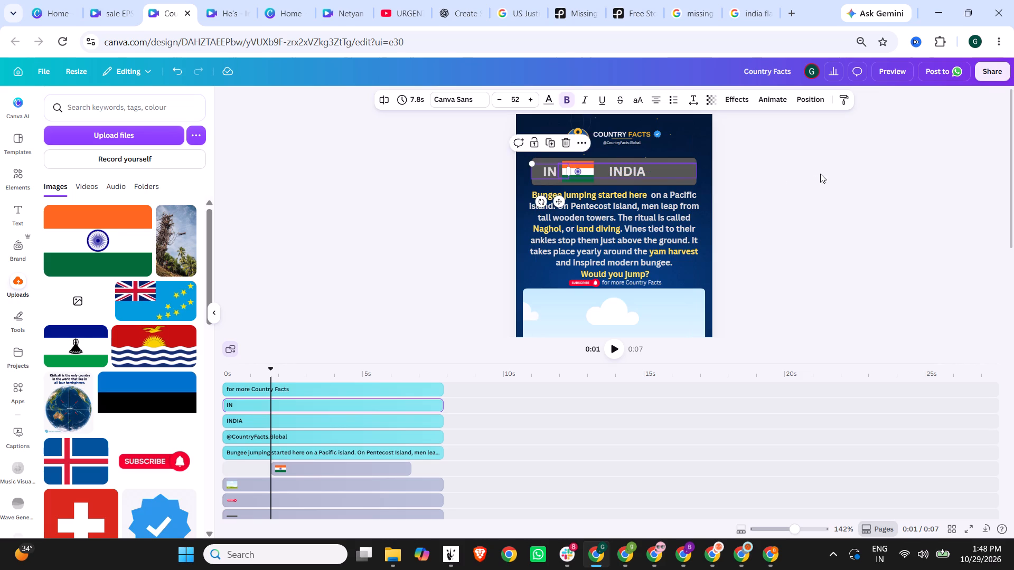
pyautogui.click(820, 174)
# Adjust the India flag's placement between IN and INDIA in the heading bar.
pyautogui.click(584, 174)
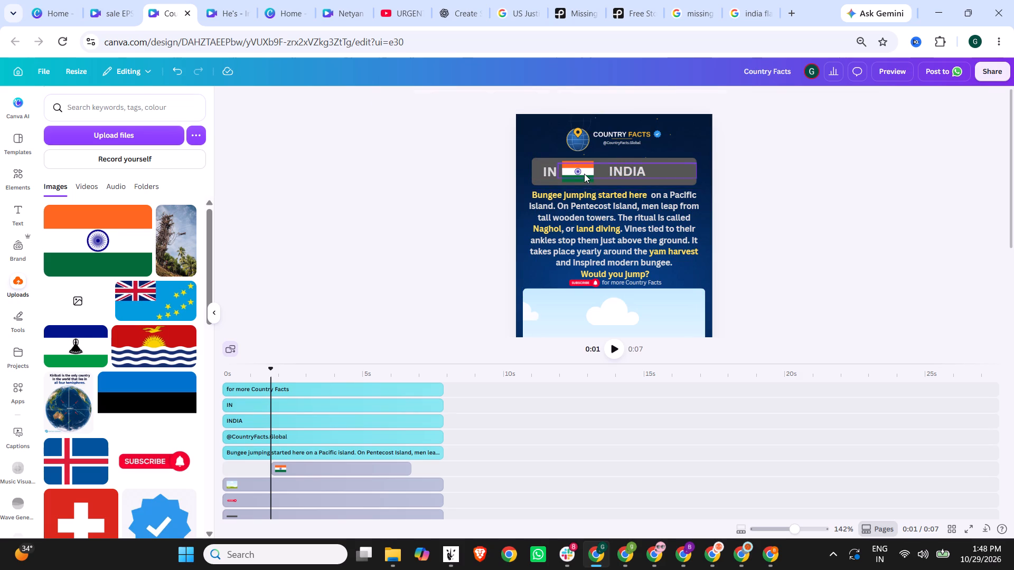
pyautogui.click(580, 181)
pyautogui.click(581, 173)
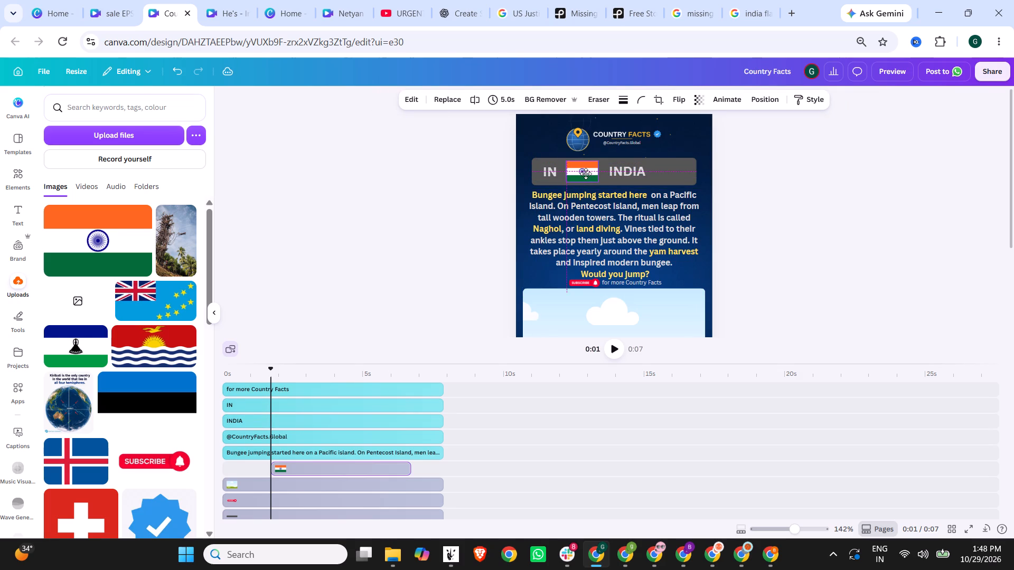
# Replace the bungee jumping paragraph with the script about India's floating post office on Dal Lake, switching to another browser window for it.
pyautogui.click(891, 181)
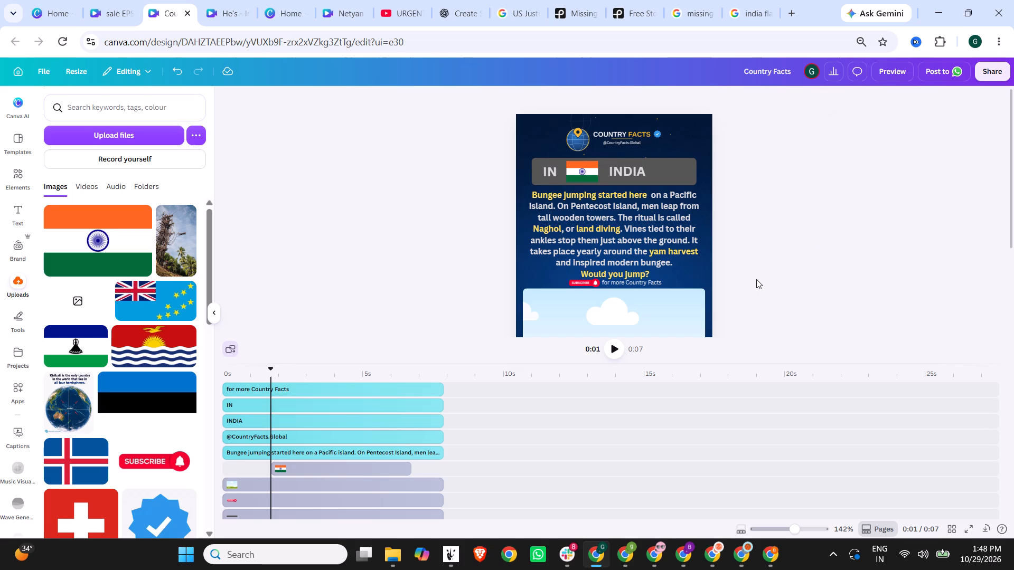
pyautogui.click(607, 202)
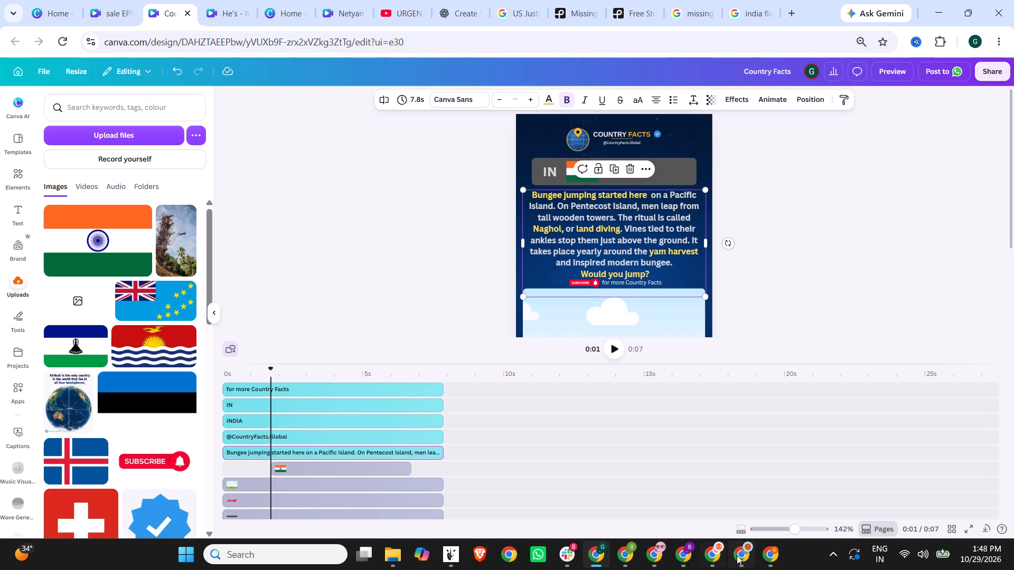
pyautogui.click(769, 560)
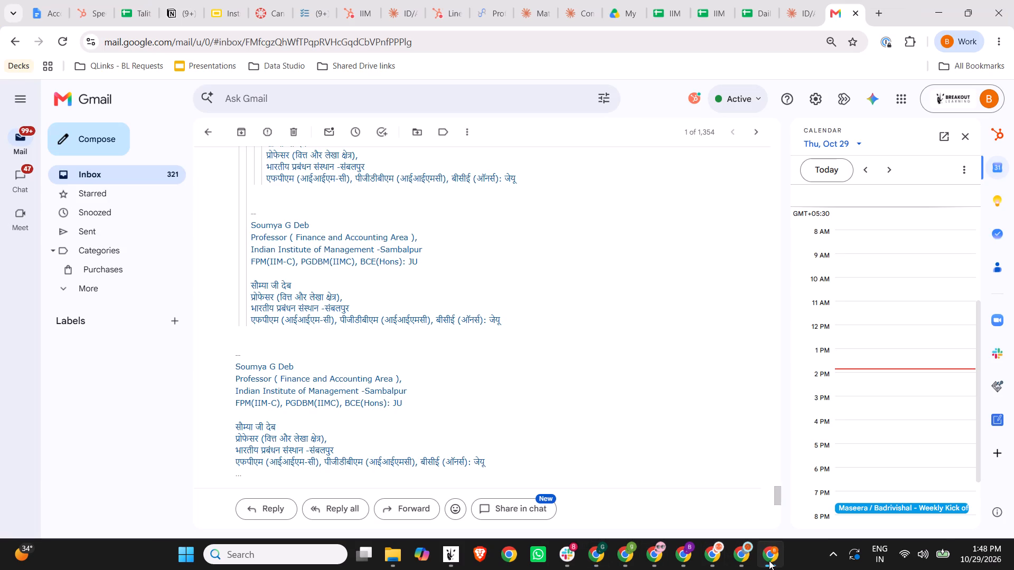
pyautogui.click(683, 557)
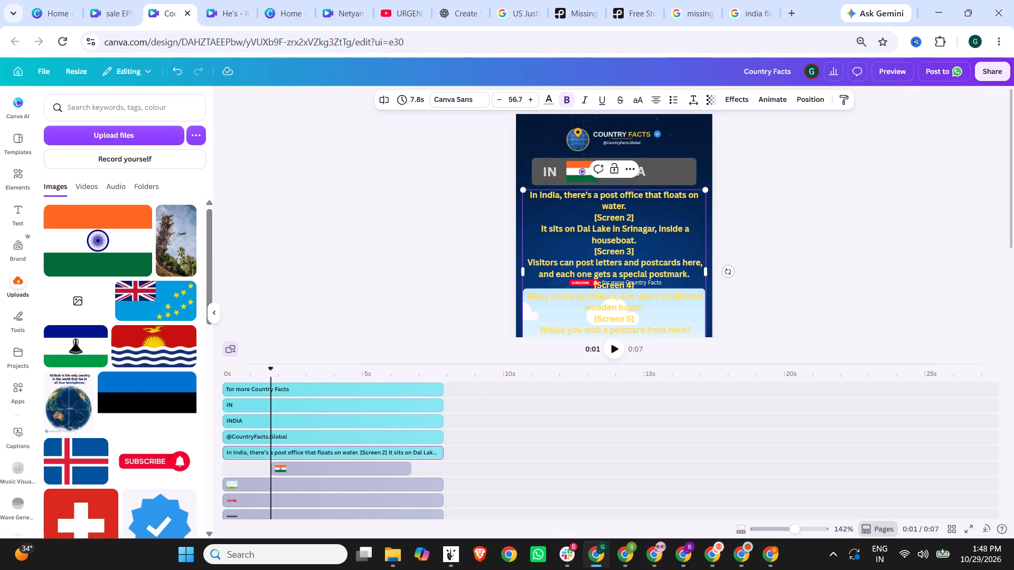
# Select the opening sentence "In India, there's a post office that floats on water." within the main text block for editing.
pyautogui.click(641, 205)
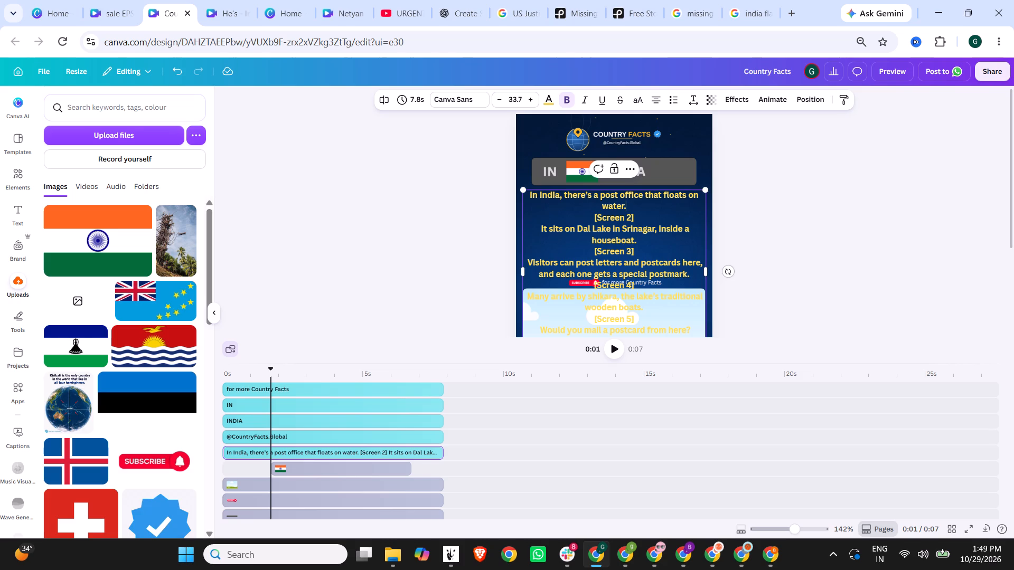
pyautogui.moveTo(568, 194); pyautogui.dragTo(515, 193)
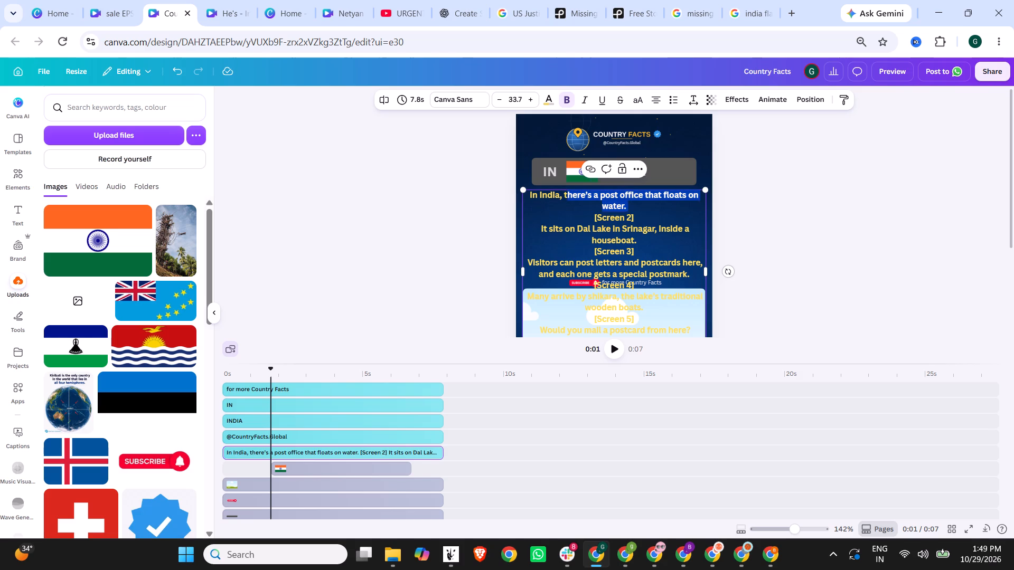
# Remove the opening "In India," from the fact text so it starts with "There's a post office".
pyautogui.click(552, 198)
pyautogui.moveTo(569, 195); pyautogui.dragTo(540, 195)
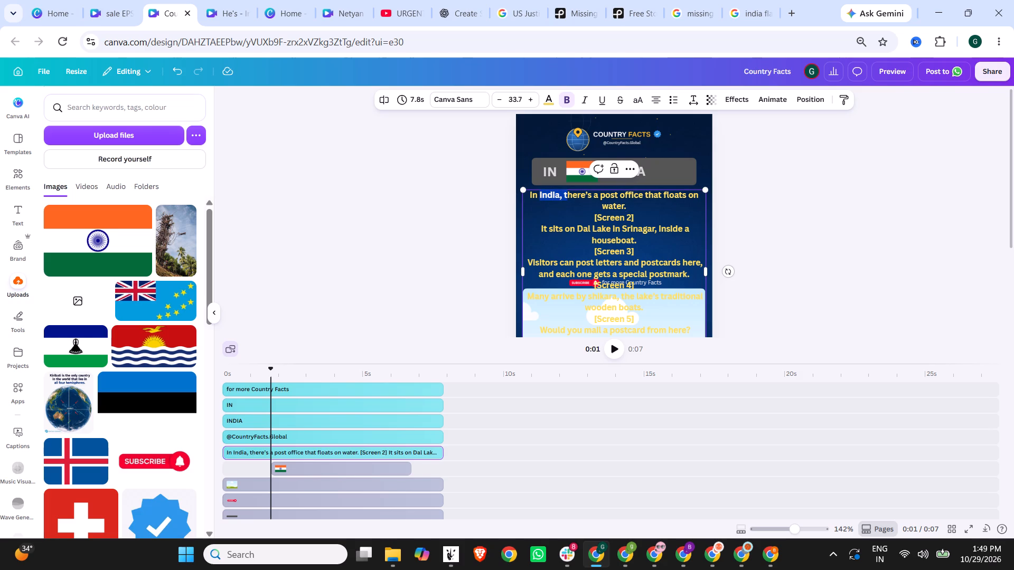
pyautogui.moveTo(540, 195); pyautogui.dragTo(529, 195)
pyautogui.hotkey('shift', 't')
# Delete the [Screen 2] label line from the fact text.
pyautogui.moveTo(654, 207); pyautogui.dragTo(646, 207)
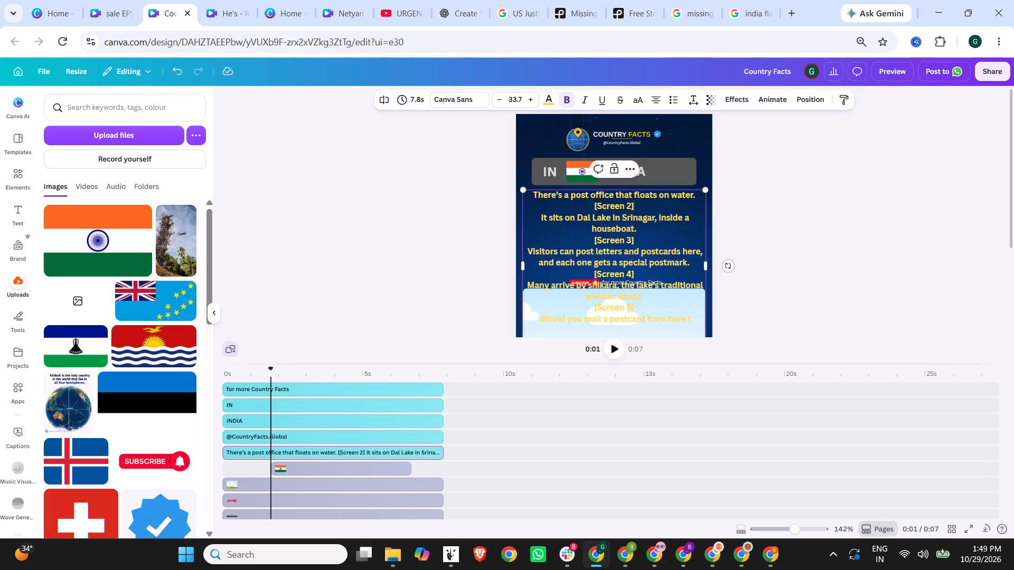
pyautogui.moveTo(646, 207); pyautogui.dragTo(579, 205)
pyautogui.press('BackSpace')
pyautogui.press('Delete')
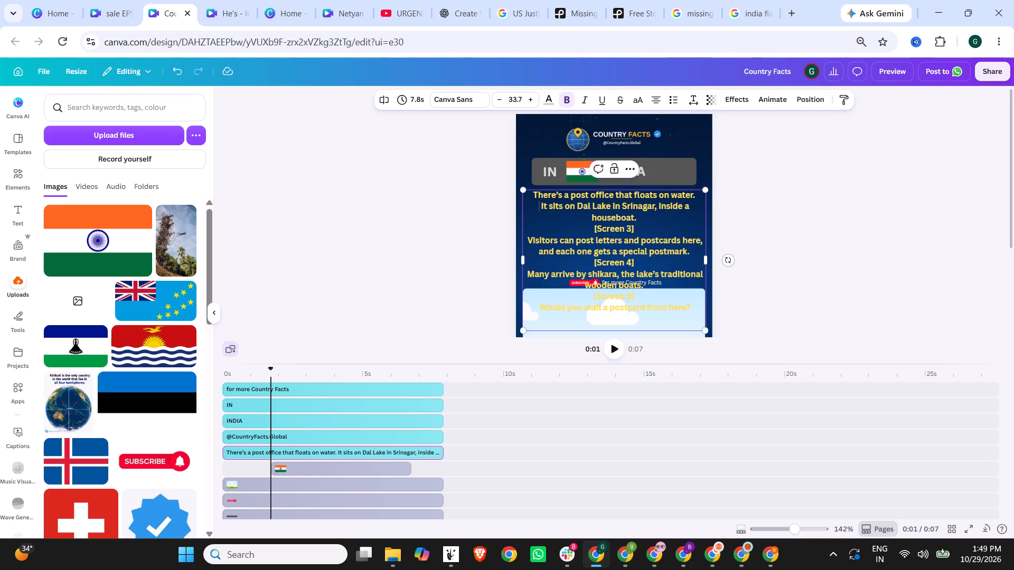
# Delete the [Screen 3] label so "Visitors can post letters" continues on the same line after "houseboat.".
pyautogui.click(669, 220)
pyautogui.press('Delete')
pyautogui.press('Delete')
pyautogui.press('Delete')
pyautogui.press('Delete')
pyautogui.press('Delete')
pyautogui.press('Delete')
pyautogui.press('Delete')
pyautogui.press('Delete')
pyautogui.press('Delete')
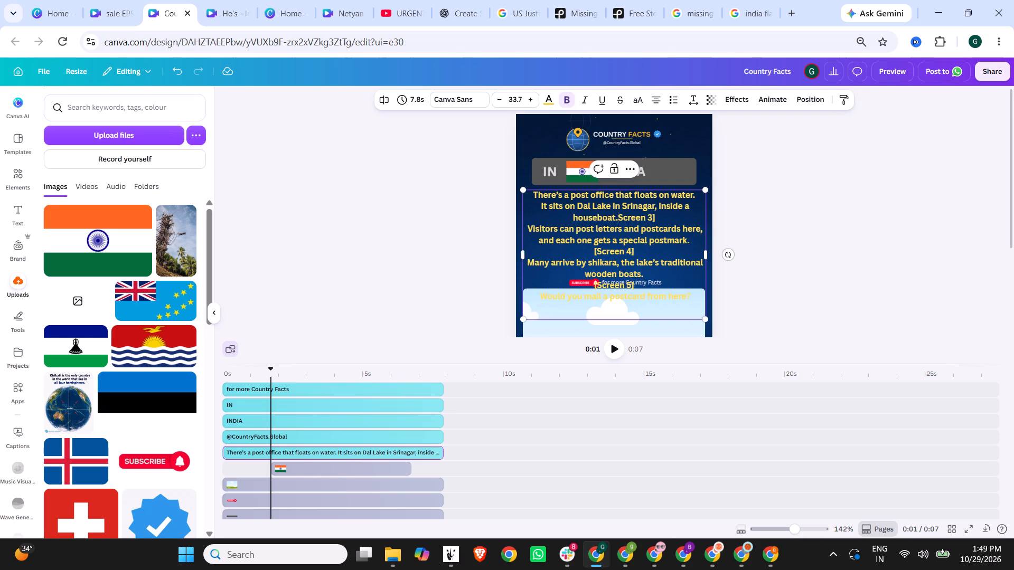
pyautogui.press('Delete')
pyautogui.press('Delete')
pyautogui.press('Delete')
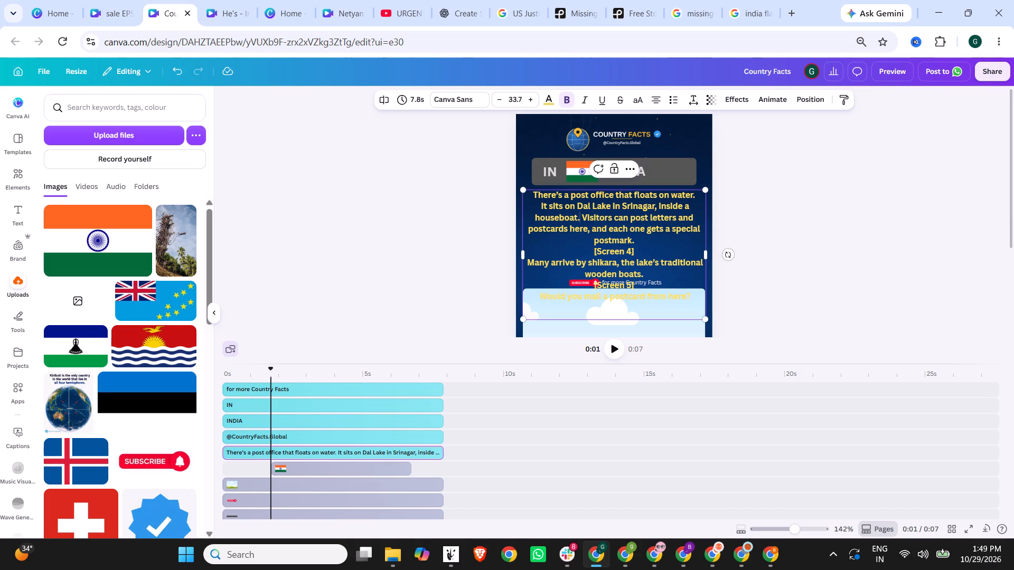
# Delete the [Screen 4] label so "Many arrive by shikara" continues directly after "postmark." in the fact text.
pyautogui.click(646, 250)
pyautogui.moveTo(646, 250); pyautogui.dragTo(600, 249)
pyautogui.press('BackSpace')
pyautogui.press('BackSpace')
pyautogui.press('BackSpace')
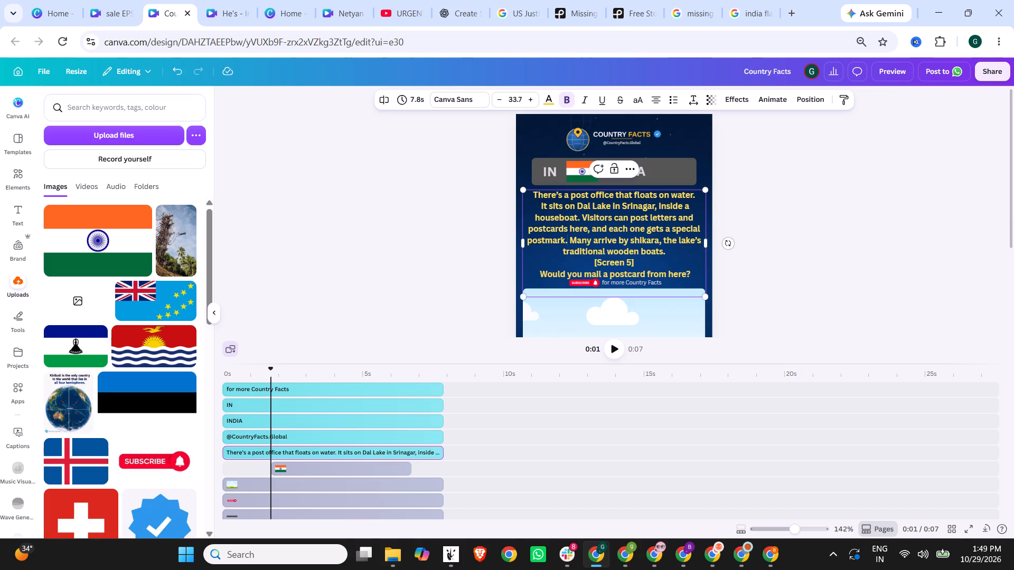
# Delete the [Screen 5] label and its empty line above "Would you mail a postcard from here?".
pyautogui.moveTo(647, 258); pyautogui.dragTo(555, 259)
pyautogui.press('BackSpace')
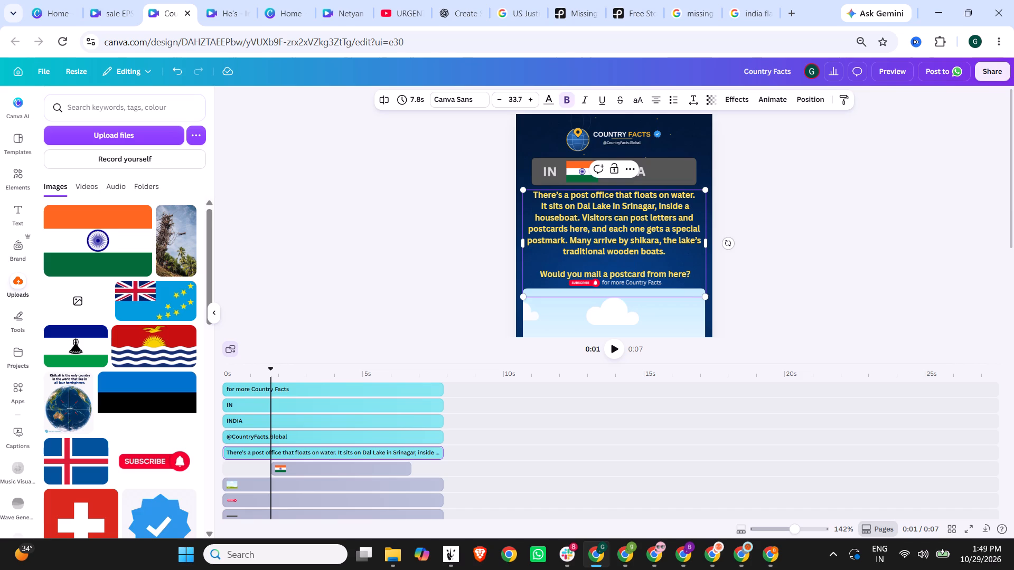
pyautogui.press('BackSpace')
# Change the colour of the entire fact text to white.
pyautogui.click(585, 213)
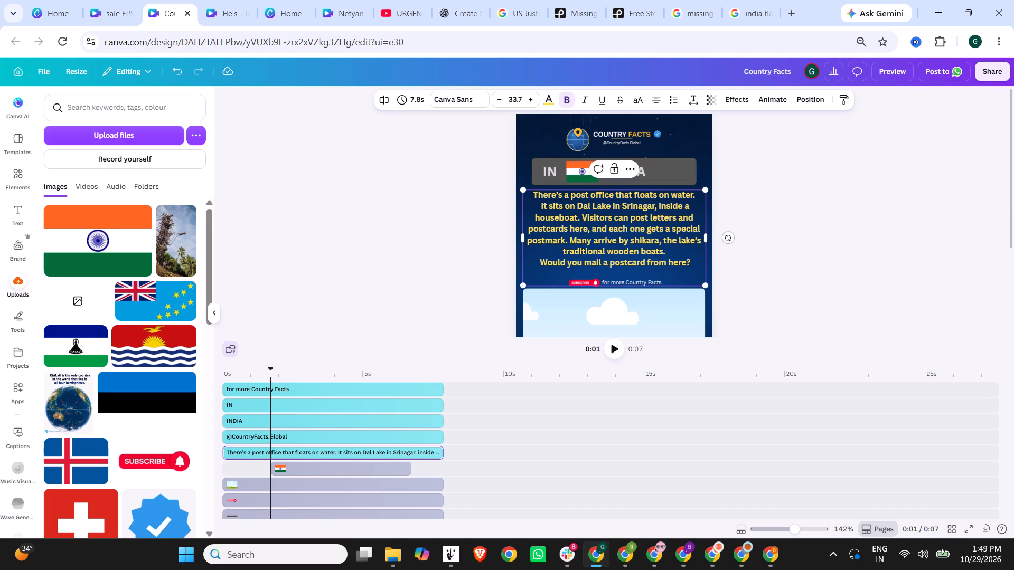
pyautogui.moveTo(534, 194); pyautogui.dragTo(693, 260)
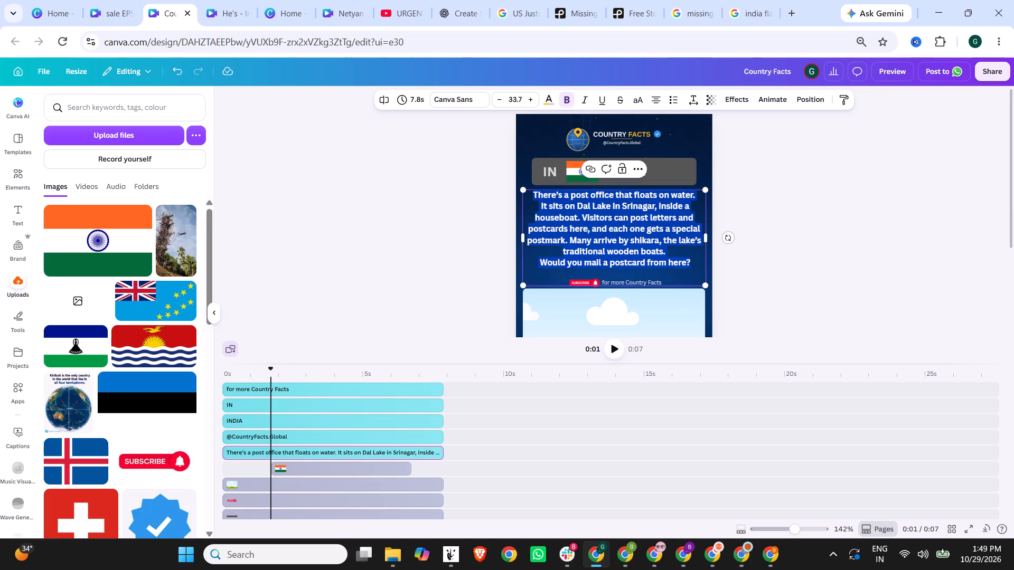
pyautogui.click(547, 97)
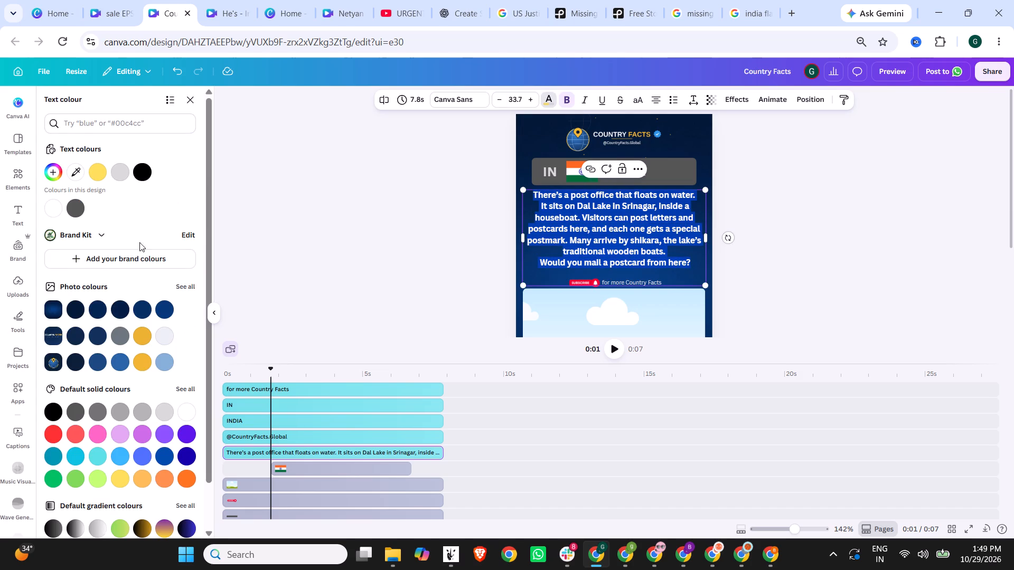
pyautogui.click(189, 408)
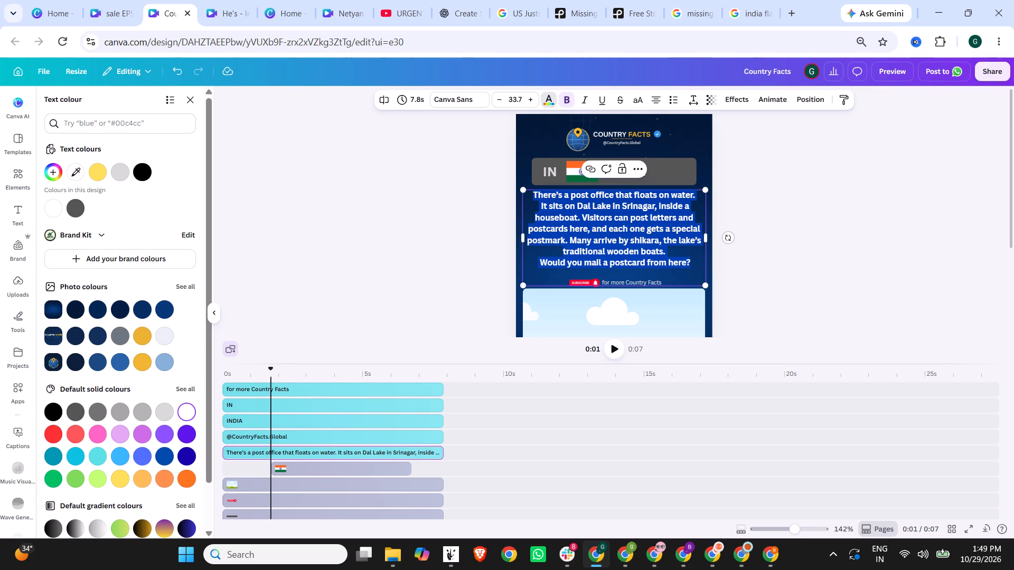
pyautogui.click(581, 236)
# Colour the phrases "post office" and "Dal Lake in Srinagar" yellow in the fact text.
pyautogui.moveTo(571, 196); pyautogui.dragTo(595, 196)
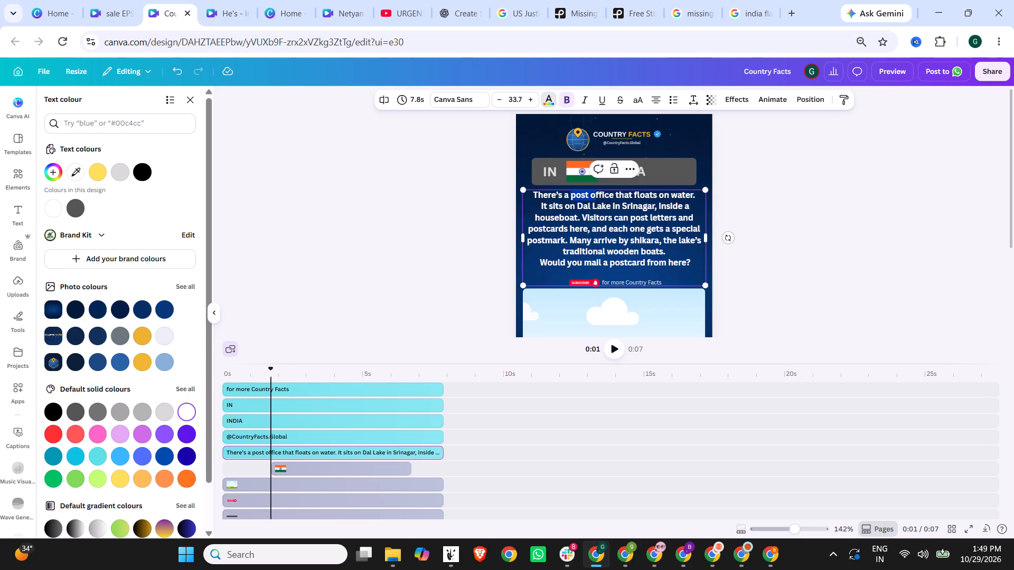
pyautogui.moveTo(595, 196); pyautogui.dragTo(613, 196)
pyautogui.click(98, 174)
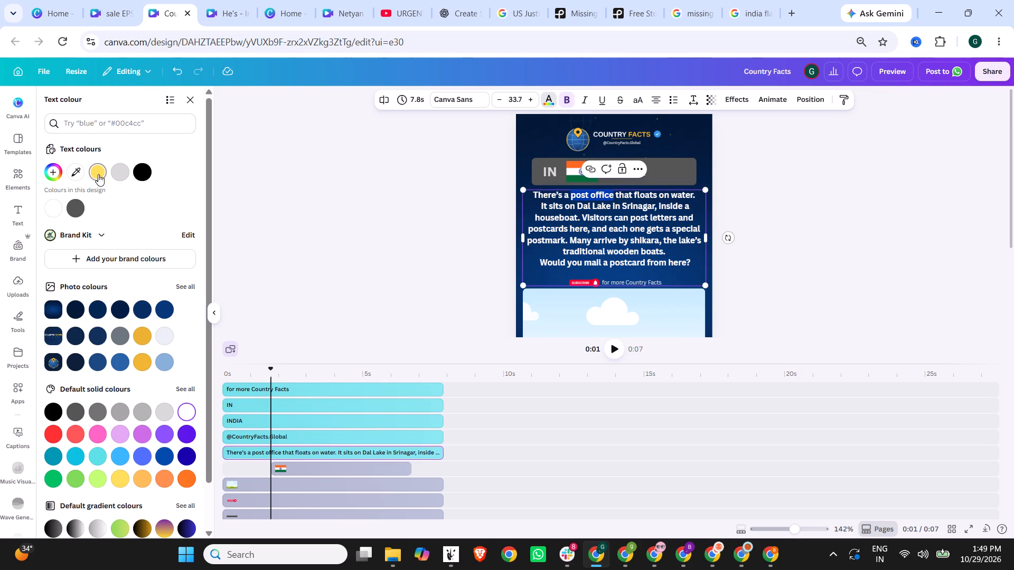
pyautogui.click(633, 231)
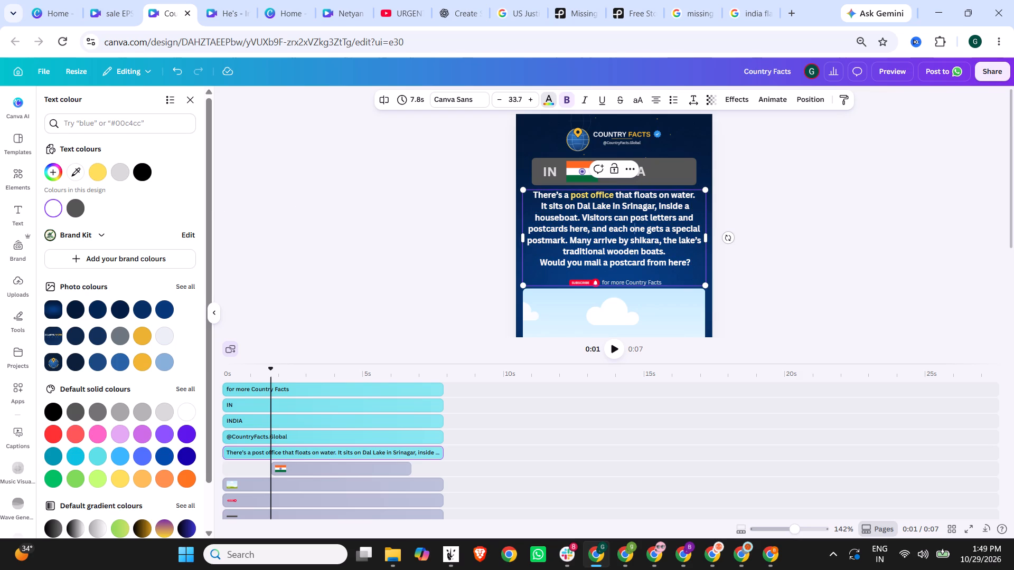
pyautogui.moveTo(577, 203); pyautogui.dragTo(654, 204)
pyautogui.click(124, 479)
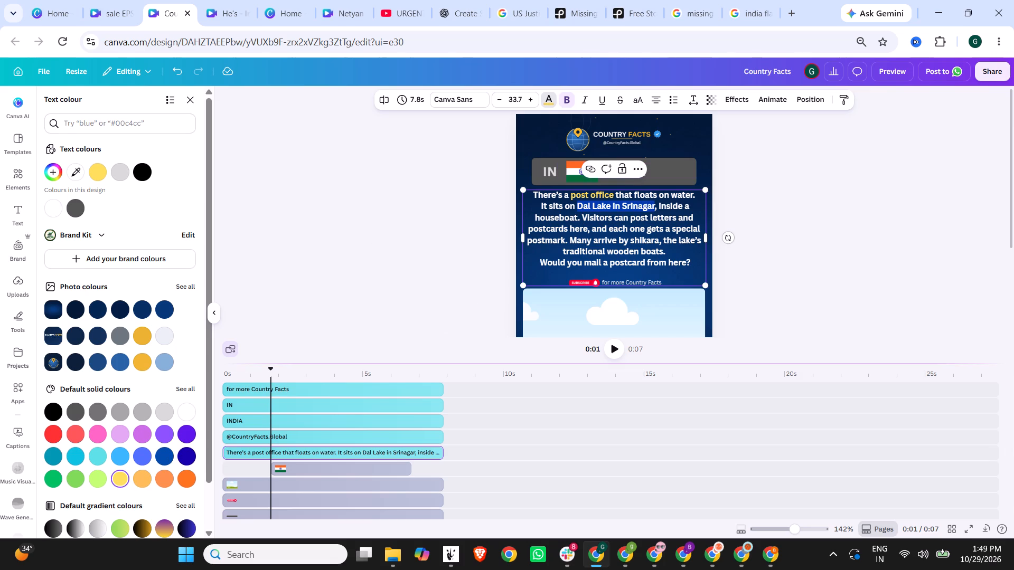
pyautogui.click(610, 227)
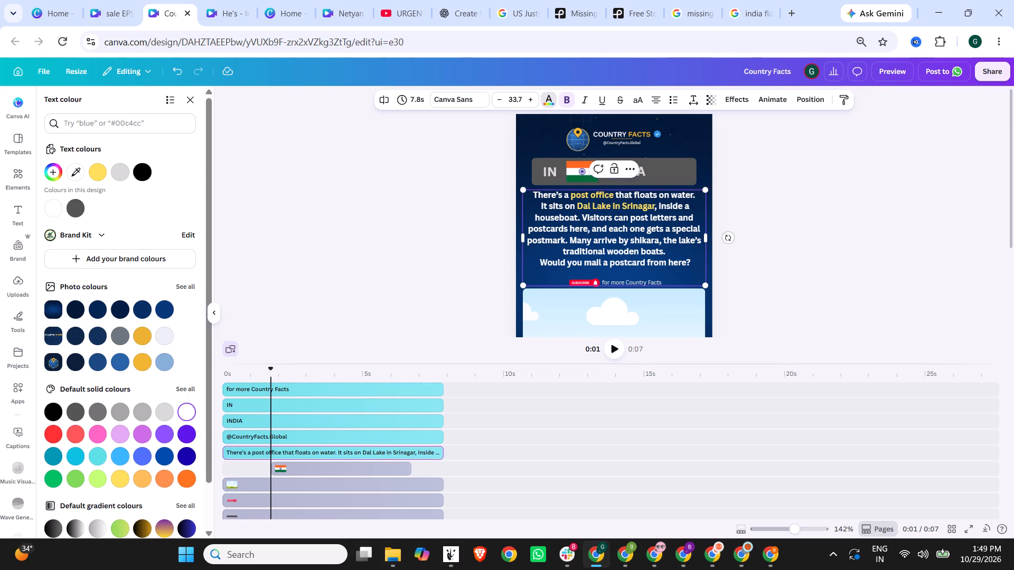
# Colour "traditional wooden boats" and "houseboat" yellow in the fact text.
pyautogui.moveTo(561, 251); pyautogui.dragTo(564, 251)
pyautogui.moveTo(564, 251); pyautogui.dragTo(664, 251)
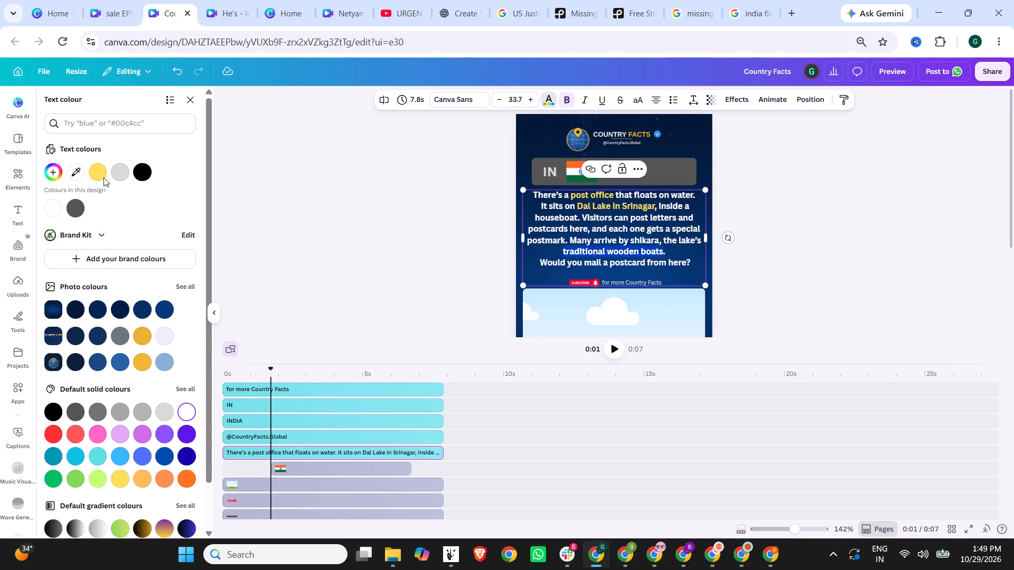
pyautogui.click(101, 176)
pyautogui.click(613, 240)
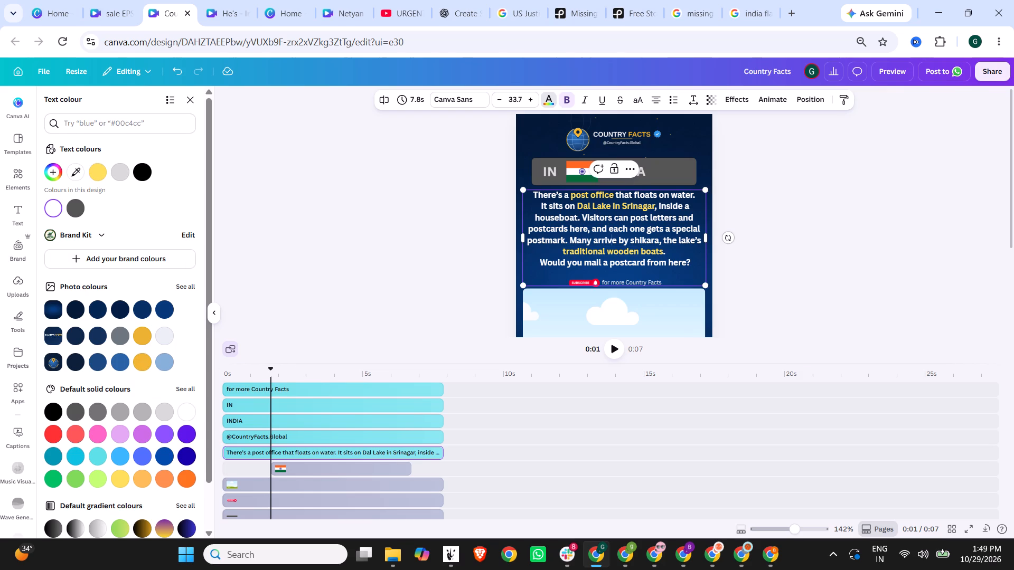
pyautogui.moveTo(577, 217); pyautogui.dragTo(537, 217)
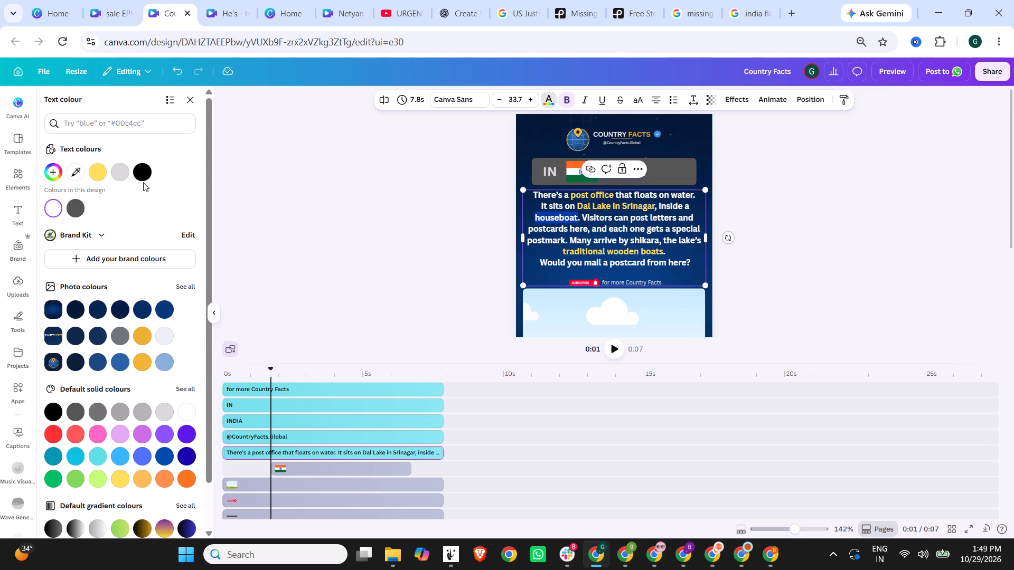
pyautogui.click(93, 176)
pyautogui.click(625, 215)
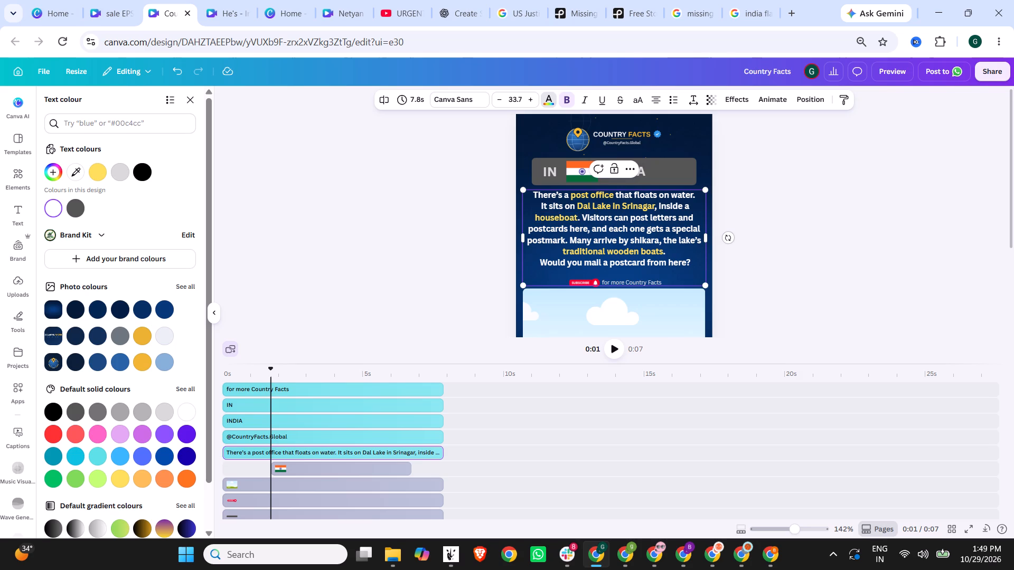
# Colour the word "postcards" yellow in the fact text and deselect the text box.
pyautogui.moveTo(567, 225); pyautogui.dragTo(524, 224)
pyautogui.click(102, 175)
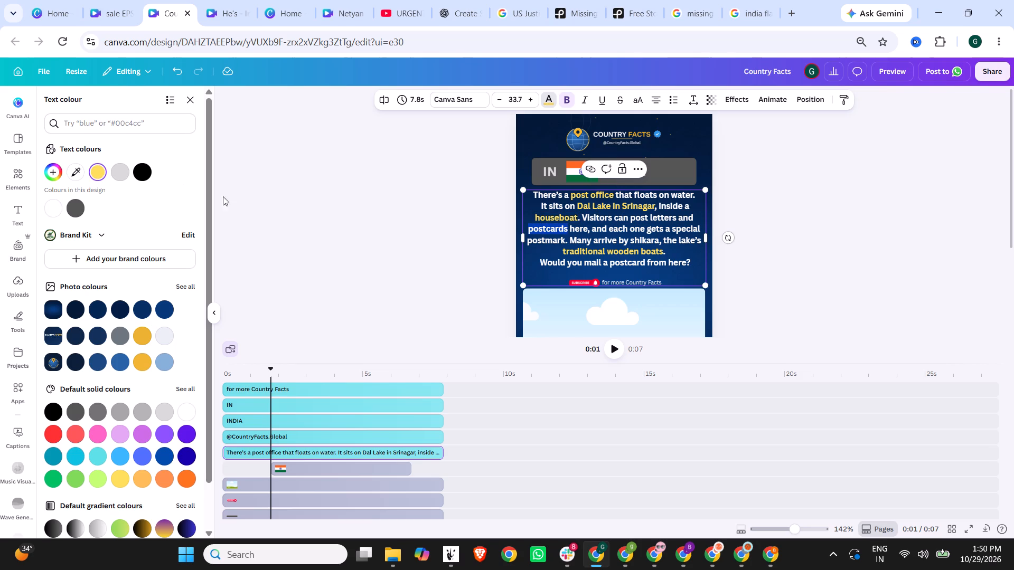
pyautogui.click(715, 225)
pyautogui.click(616, 245)
pyautogui.click(806, 258)
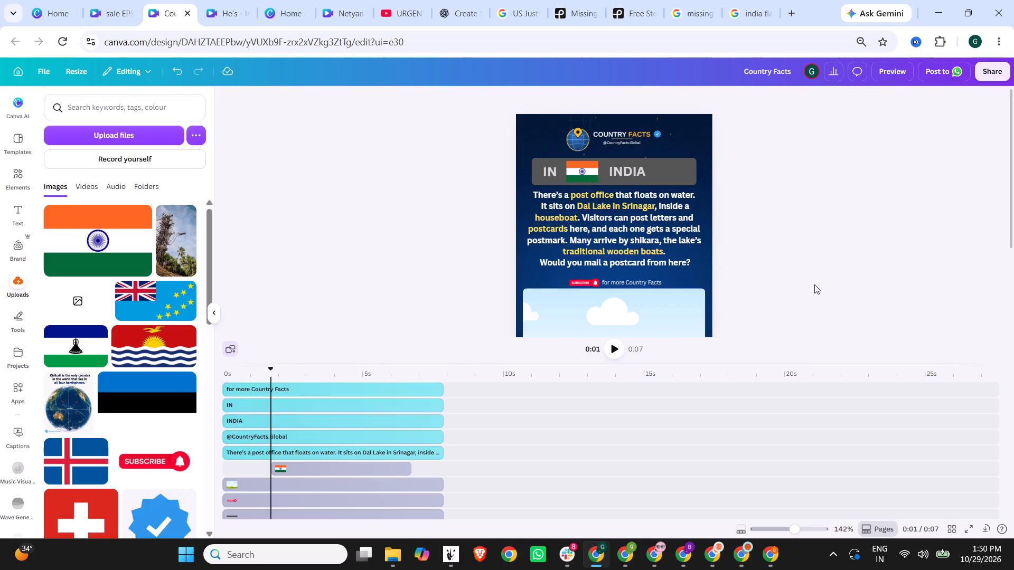
pyautogui.click(788, 275)
# Search Google Images for "post office in houseboat srinagar" and browse the results for footage to fill the picture placeholder.
pyautogui.scroll(-4, 748, 258)
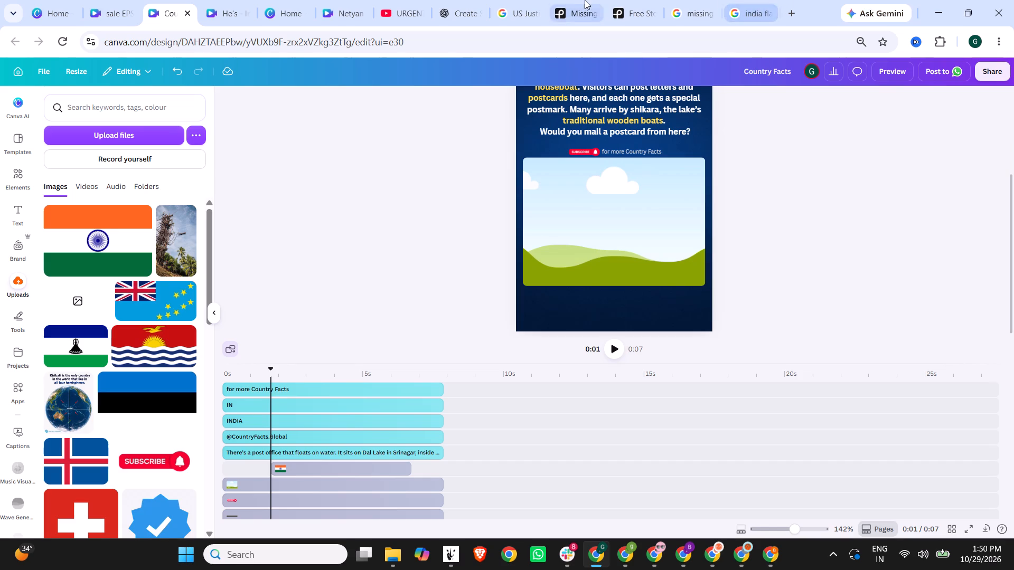
pyautogui.click(580, 0)
pyautogui.click(750, 0)
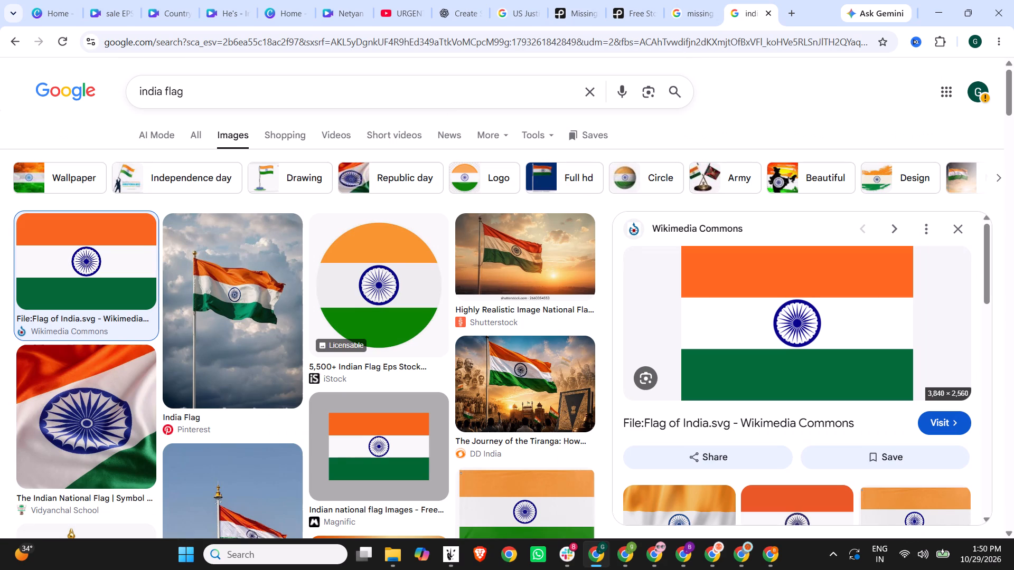
pyautogui.moveTo(383, 87); pyautogui.dragTo(96, 60)
pyautogui.write('post office in houseboard')
pyautogui.press('BackSpace')
pyautogui.press('BackSpace')
pyautogui.write('t srinagar')
pyautogui.press('Return')
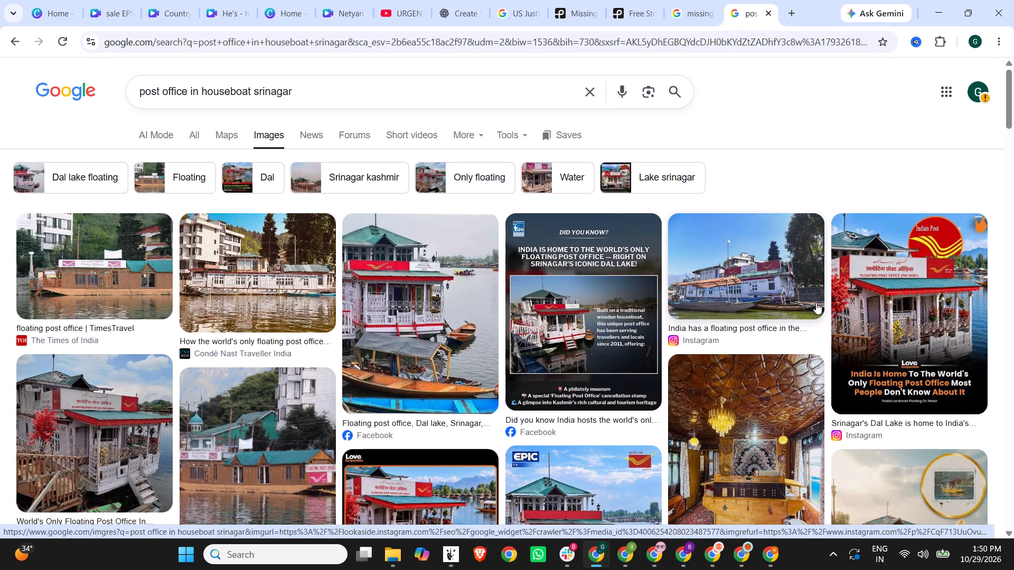
pyautogui.scroll(-3, 899, 306)
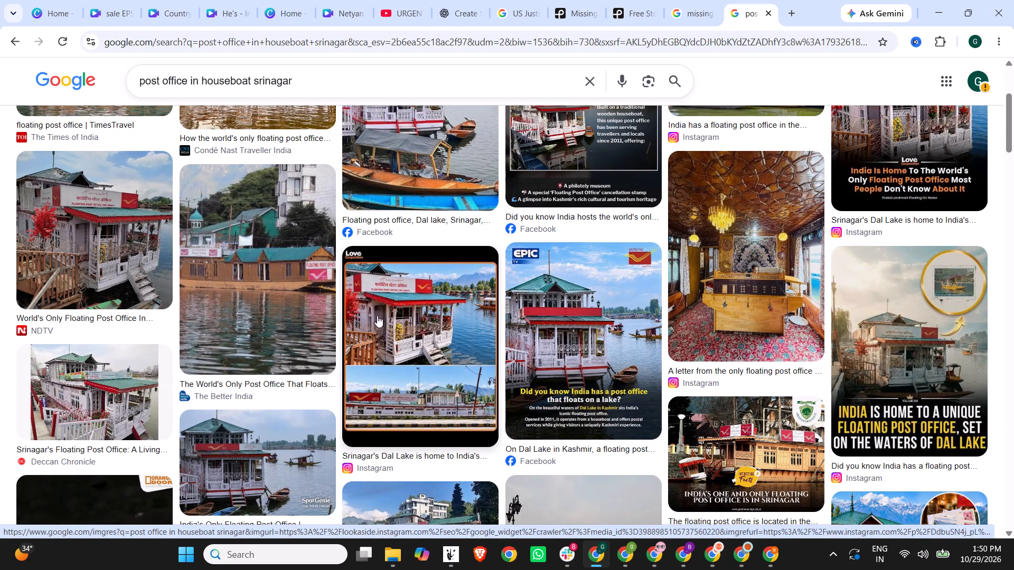
pyautogui.scroll(-5, 379, 316)
pyautogui.scroll(6, 393, 318)
# Search Google Images for "floating post office video".
pyautogui.moveTo(310, 84); pyautogui.dragTo(0, 81)
pyautogui.write('floating post office video')
pyautogui.press('Return')
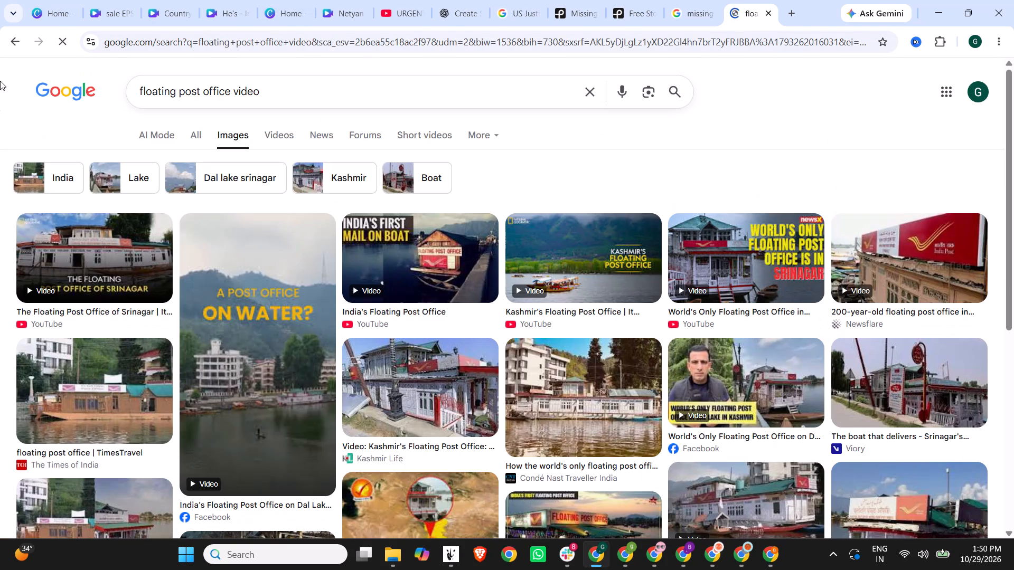
# Open The Better India's "India's Floating Post Office" YouTube video, skim through its footage, and return to the search results.
pyautogui.click(458, 263)
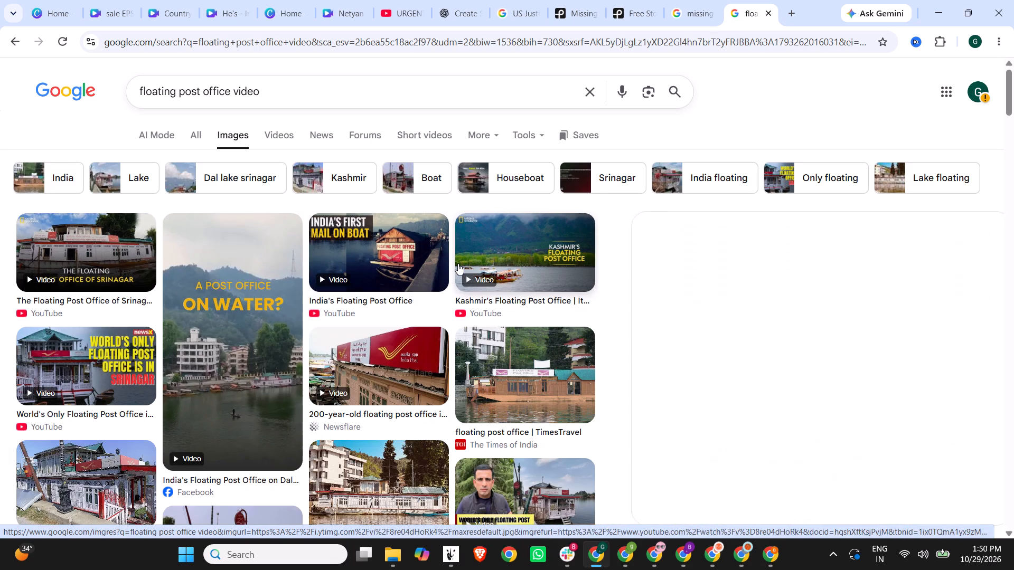
pyautogui.click(747, 289)
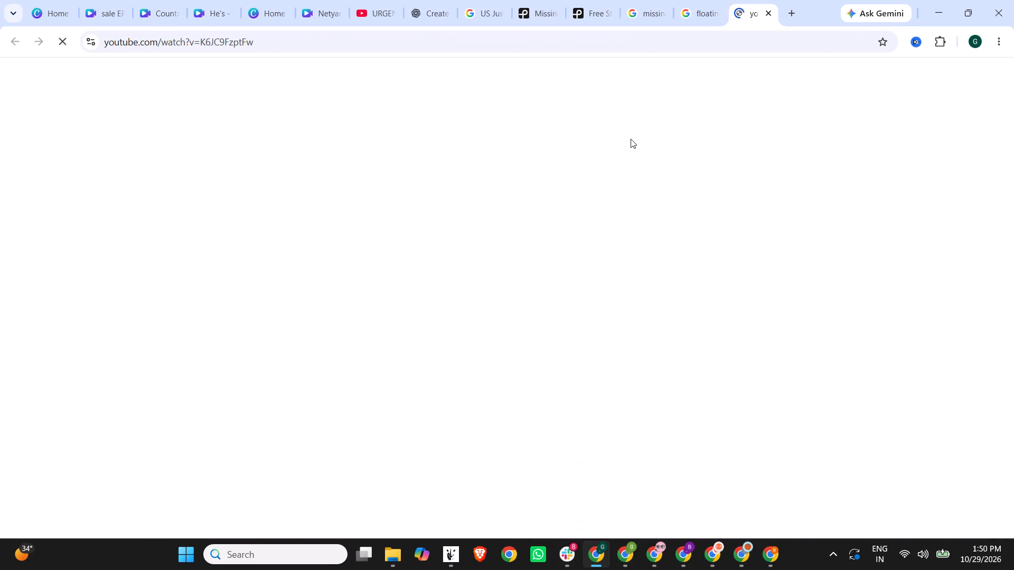
pyautogui.scroll(-4, 745, 324)
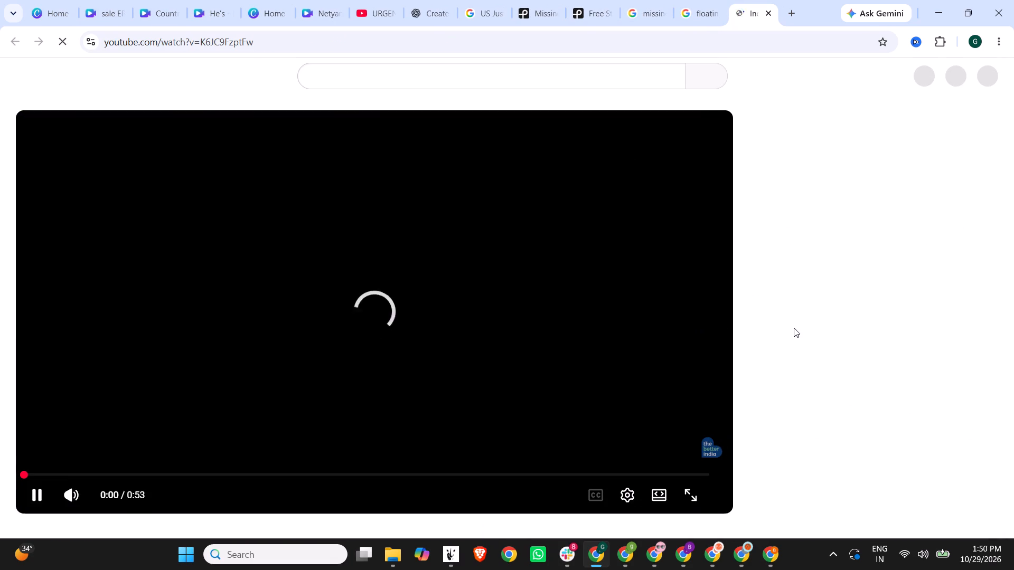
pyautogui.scroll(-4, 794, 328)
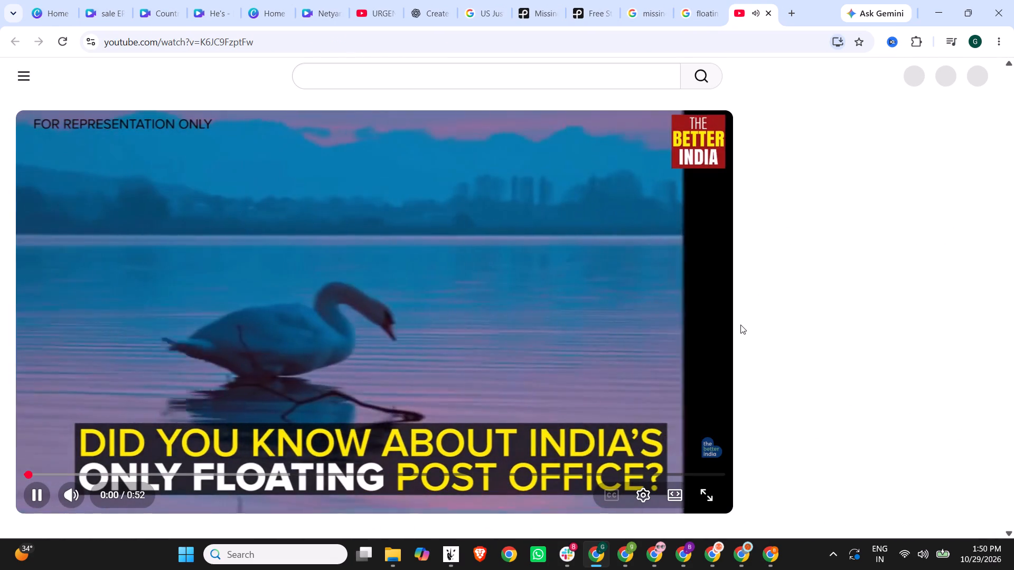
pyautogui.scroll(-6, 740, 325)
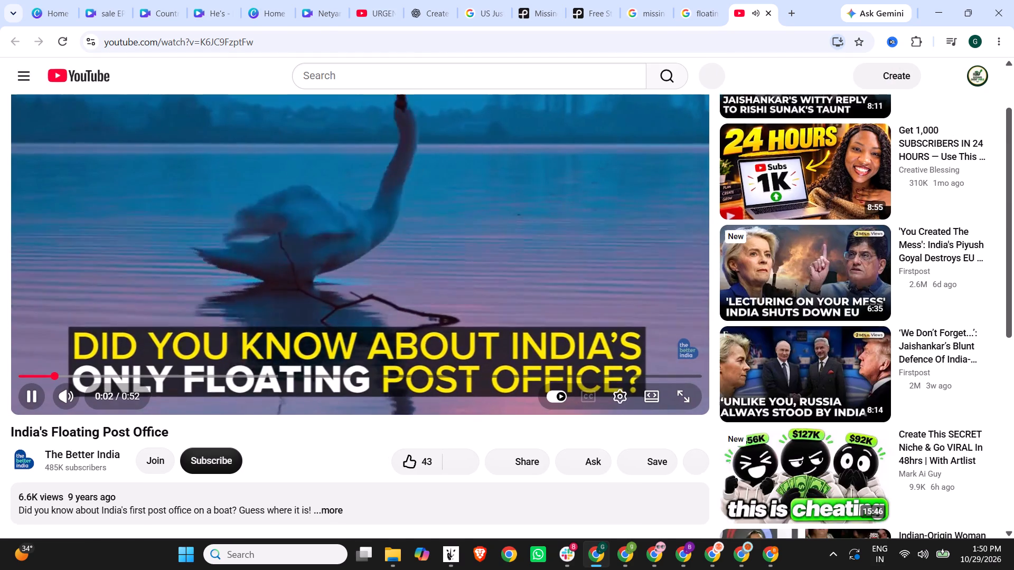
pyautogui.click(75, 375)
pyautogui.click(138, 375)
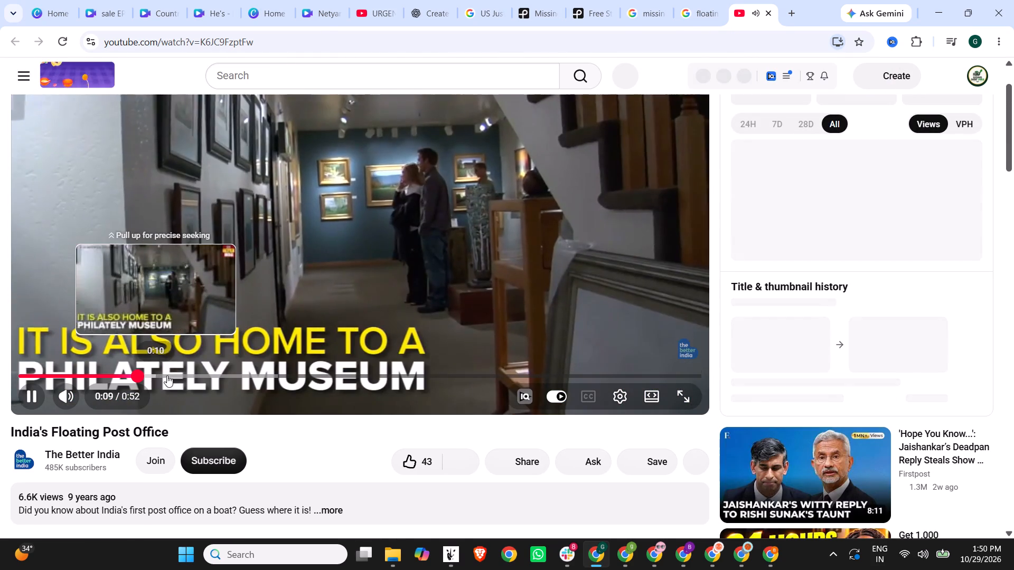
pyautogui.click(184, 375)
pyautogui.click(705, 0)
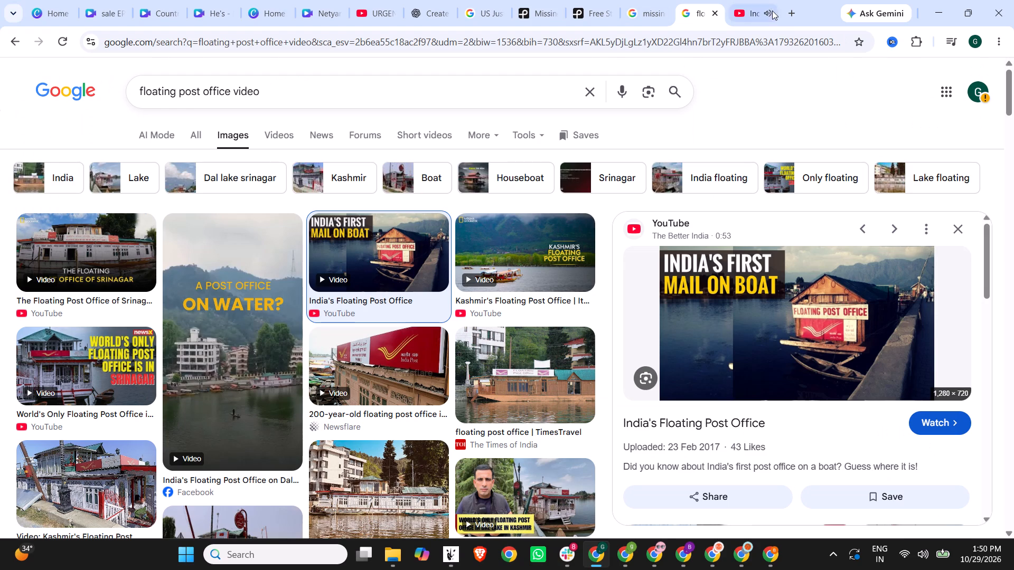
pyautogui.click(756, 13)
pyautogui.click(771, 12)
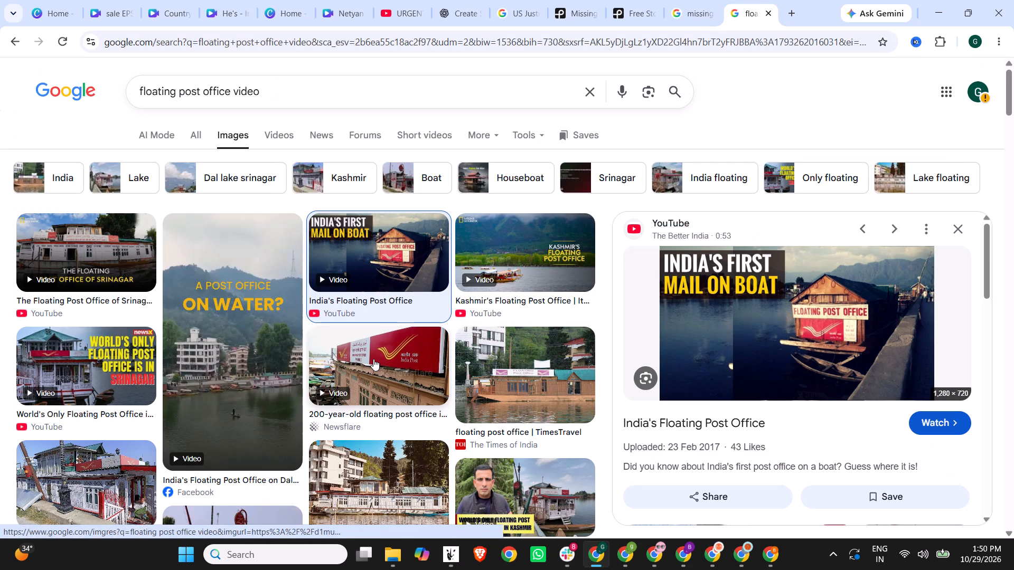
# Preview the NewsX and Newsflare floating post office video results to look for suitable footage.
pyautogui.click(83, 361)
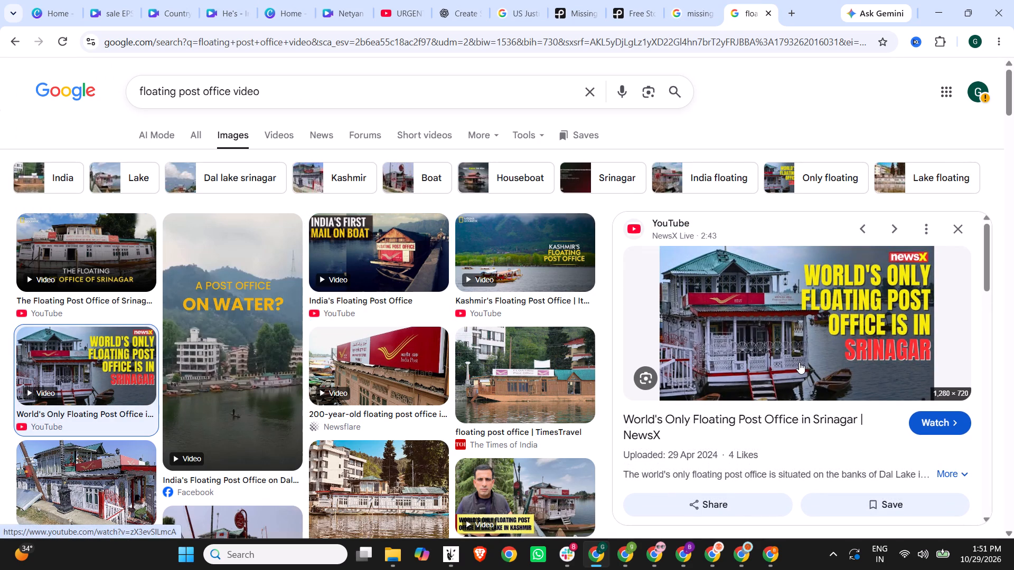
pyautogui.scroll(-4, 422, 249)
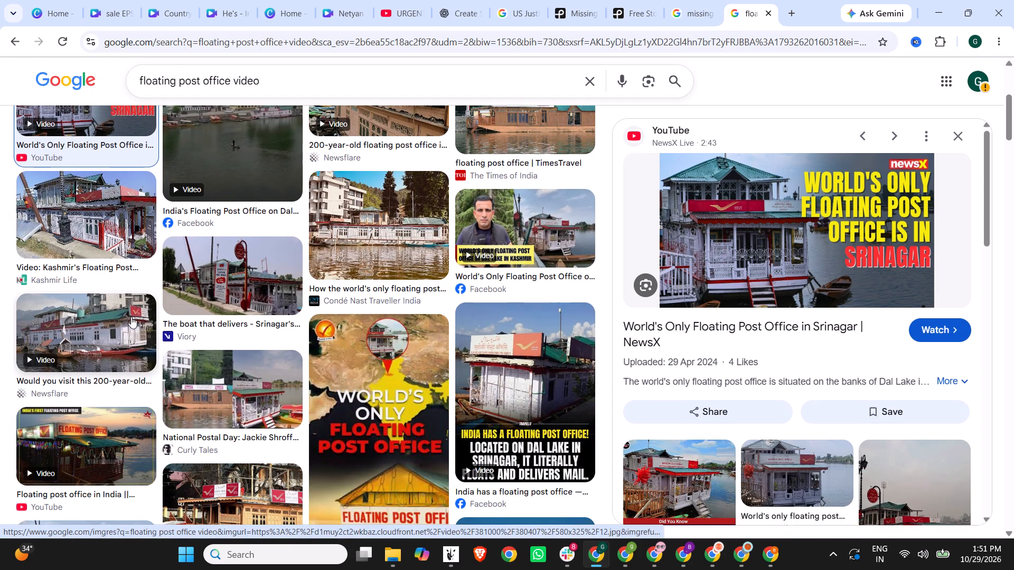
pyautogui.click(97, 333)
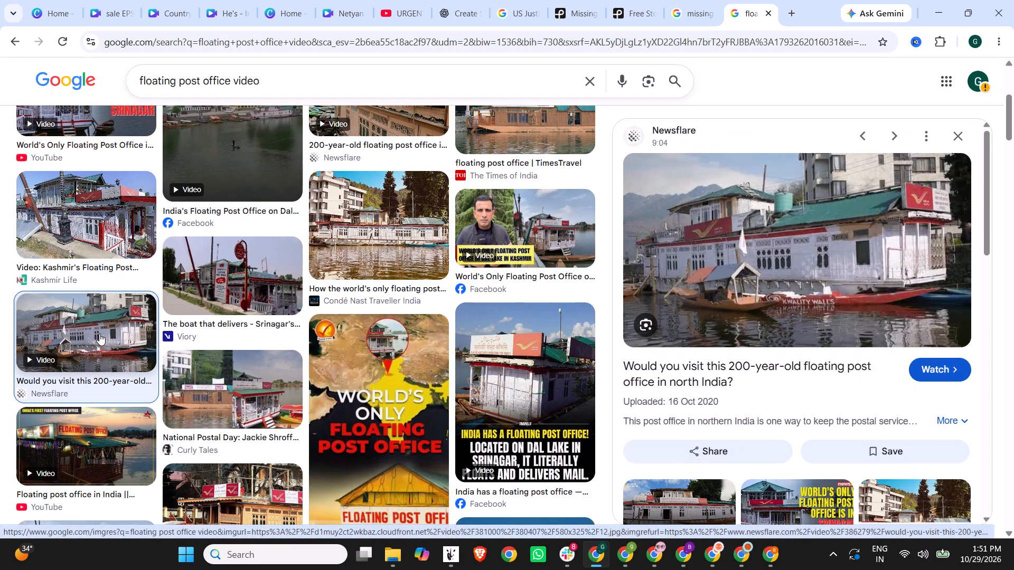
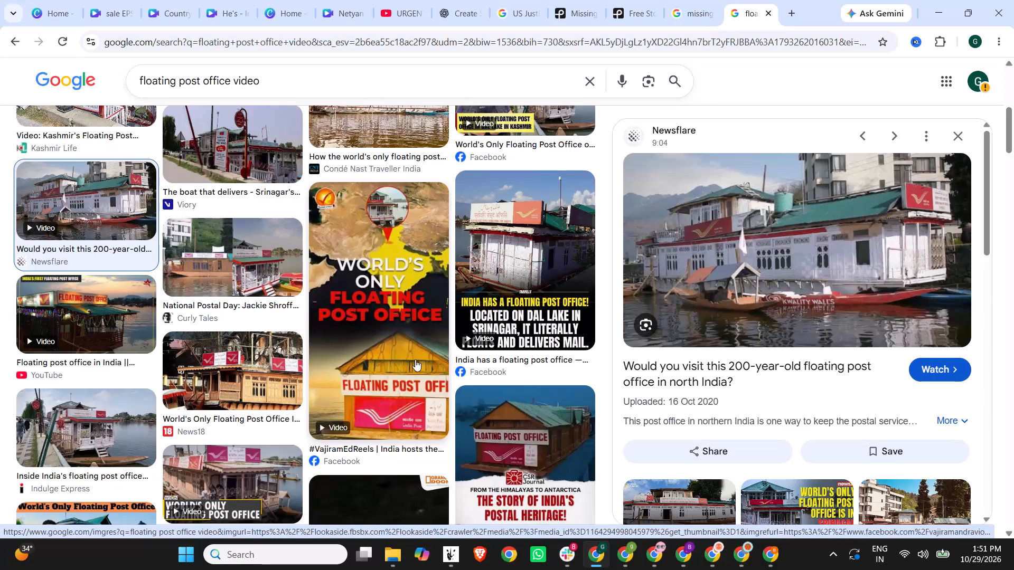
# Browse the "floating post office video" image results and preview National Geographic's "Kashmir's Floating Post Office" video result.
pyautogui.scroll(-3, 158, 368)
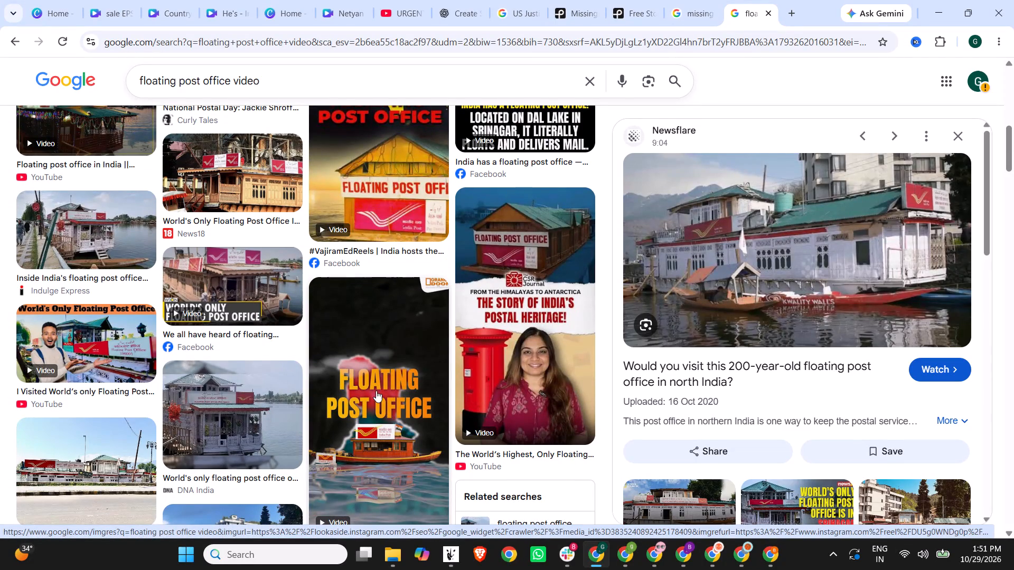
pyautogui.scroll(-3, 378, 390)
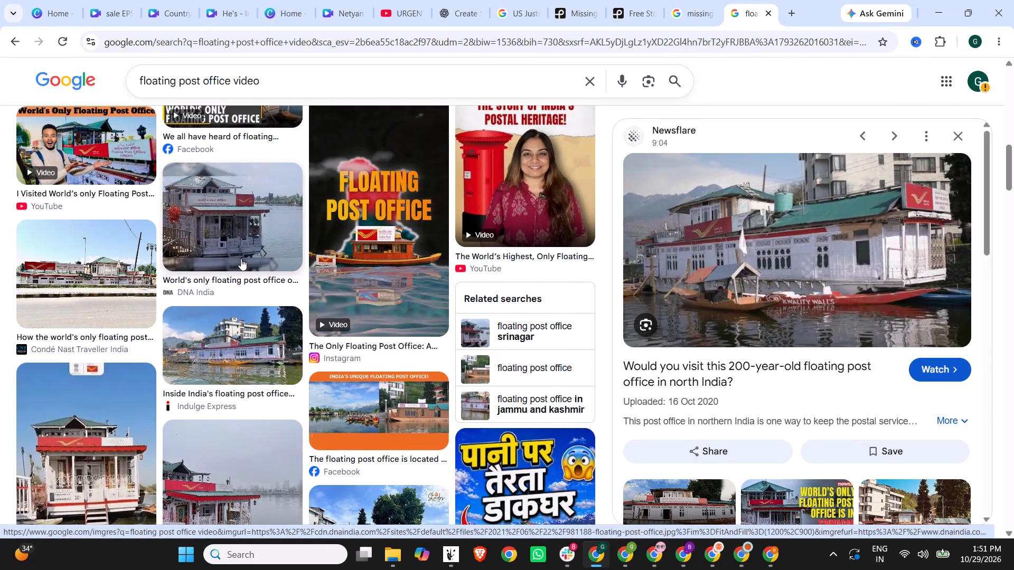
pyautogui.scroll(-2, 241, 259)
pyautogui.scroll(6, 506, 273)
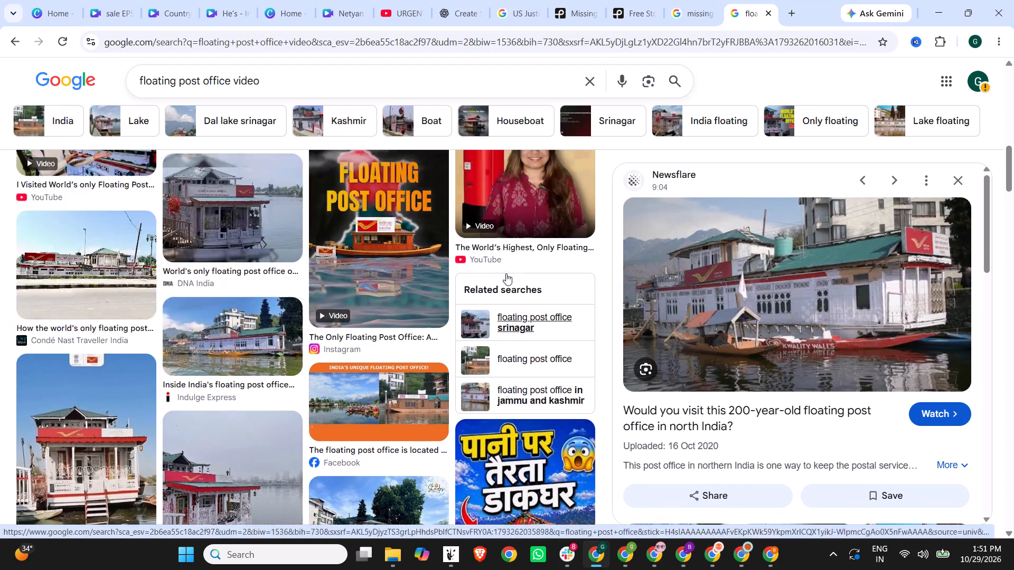
pyautogui.scroll(7, 506, 273)
pyautogui.scroll(5, 440, 242)
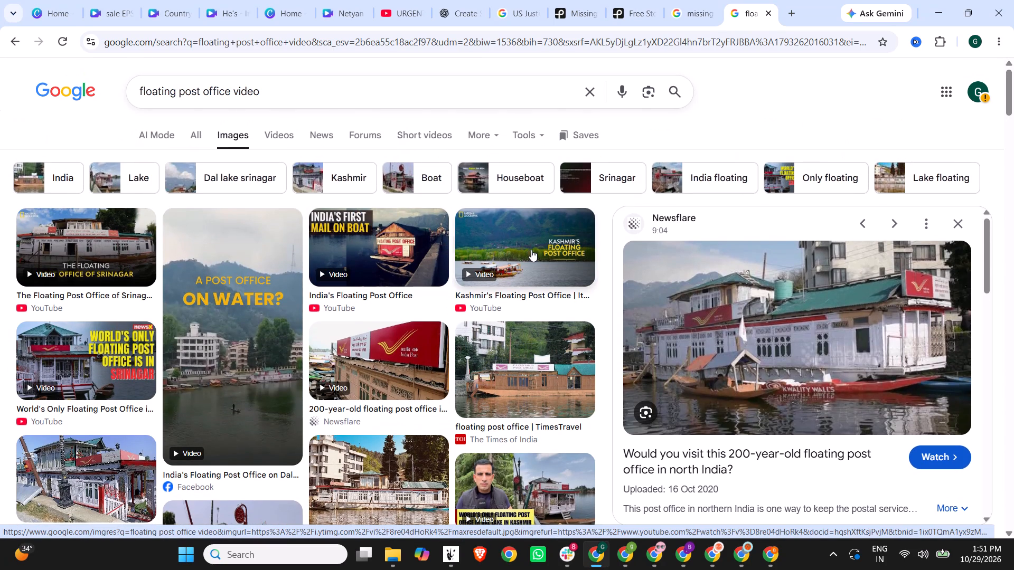
pyautogui.click(533, 250)
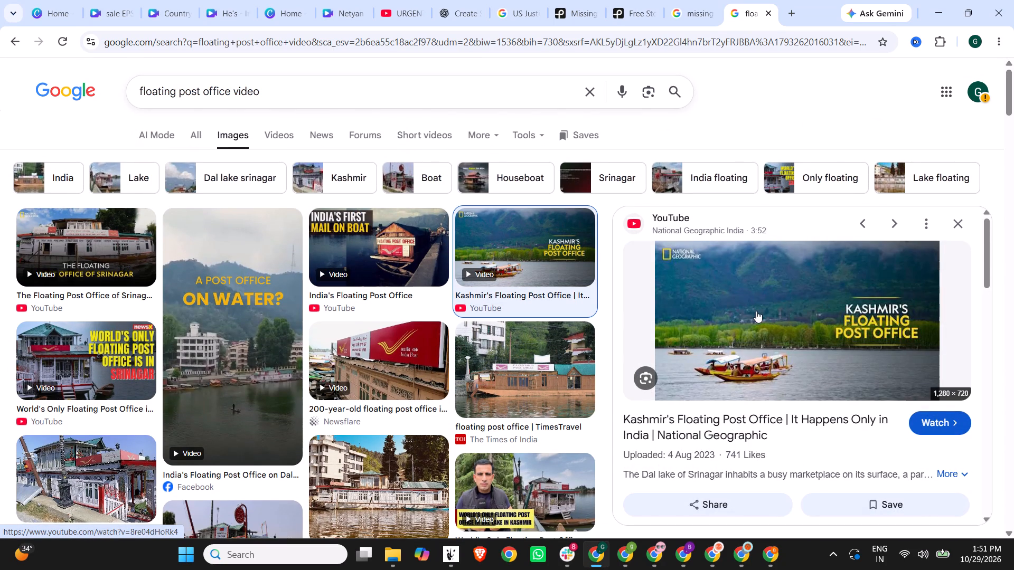
# Open the NewsX "World's Only Floating Post Office in Srinagar" video on YouTube and skim its first minute for usable footage.
pyautogui.click(99, 363)
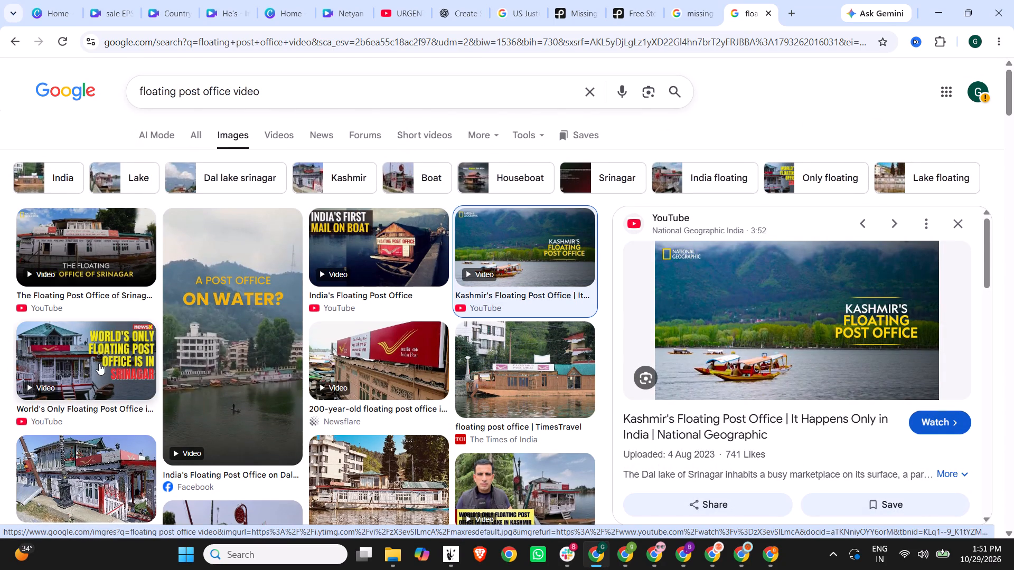
pyautogui.click(787, 360)
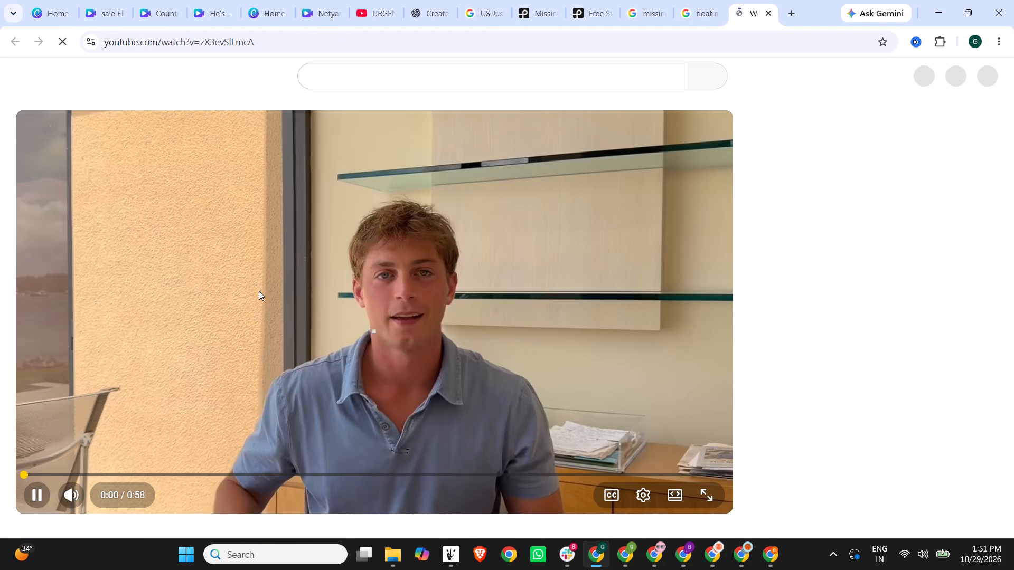
pyautogui.click(87, 475)
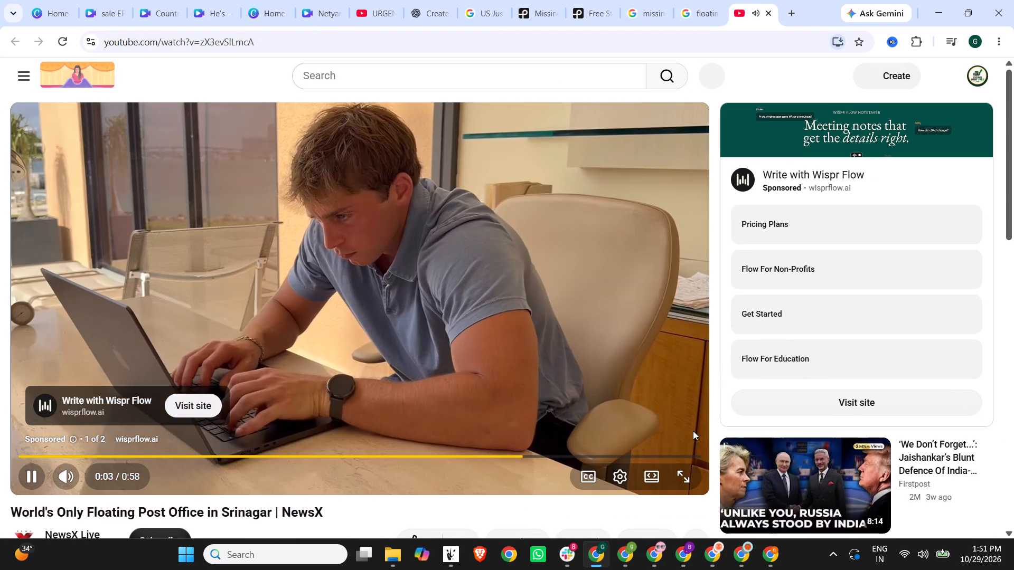
pyautogui.scroll(-4, 672, 413)
pyautogui.scroll(5, 521, 403)
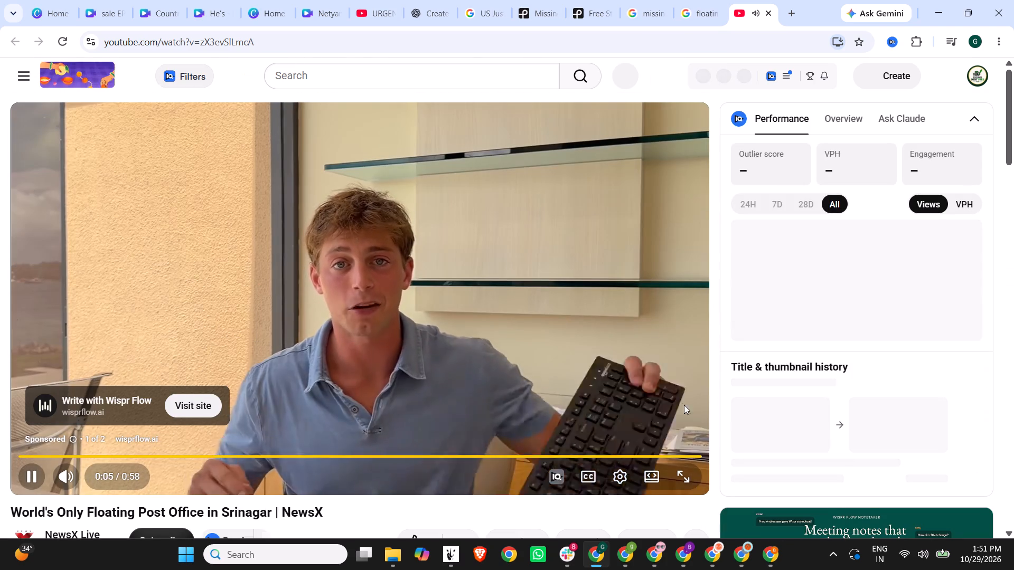
pyautogui.click(677, 433)
pyautogui.scroll(-2, 148, 366)
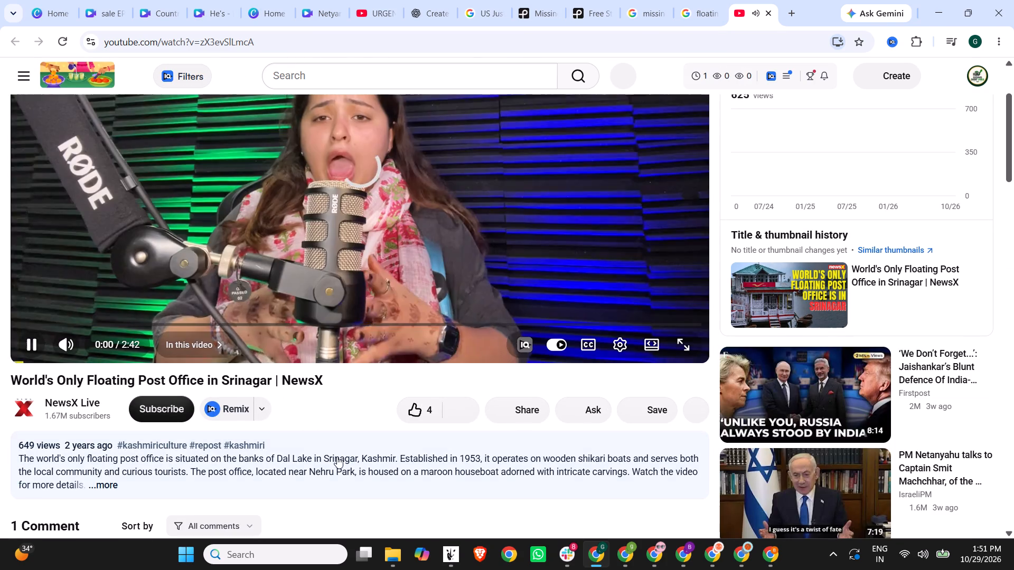
pyautogui.scroll(2, 151, 378)
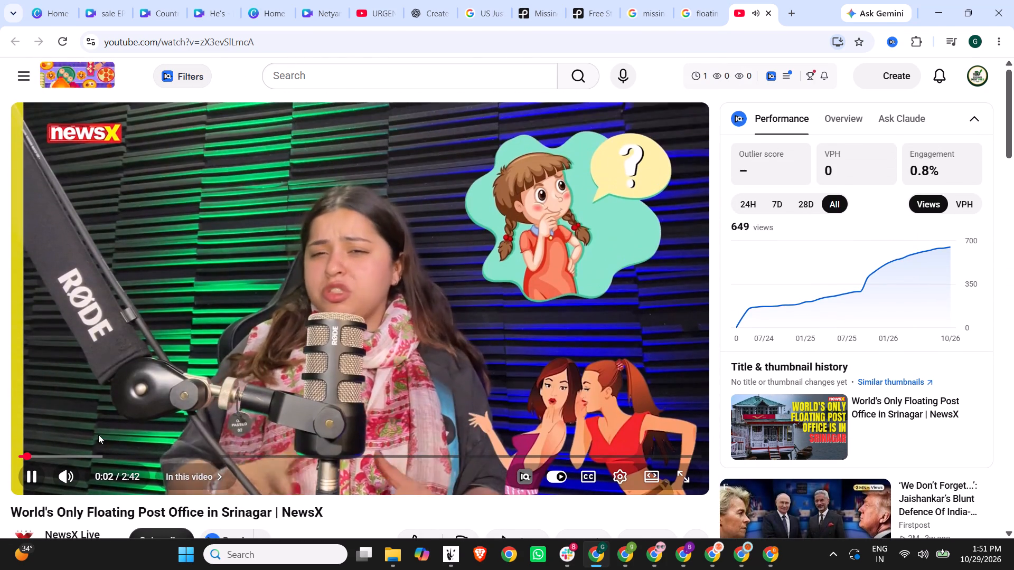
pyautogui.click(86, 453)
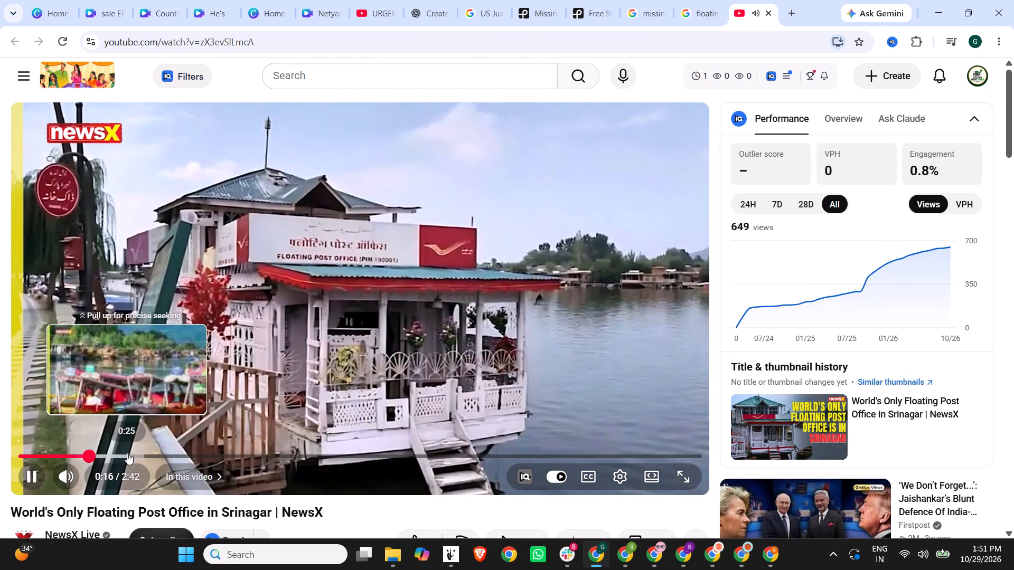
pyautogui.click(127, 453)
pyautogui.click(177, 452)
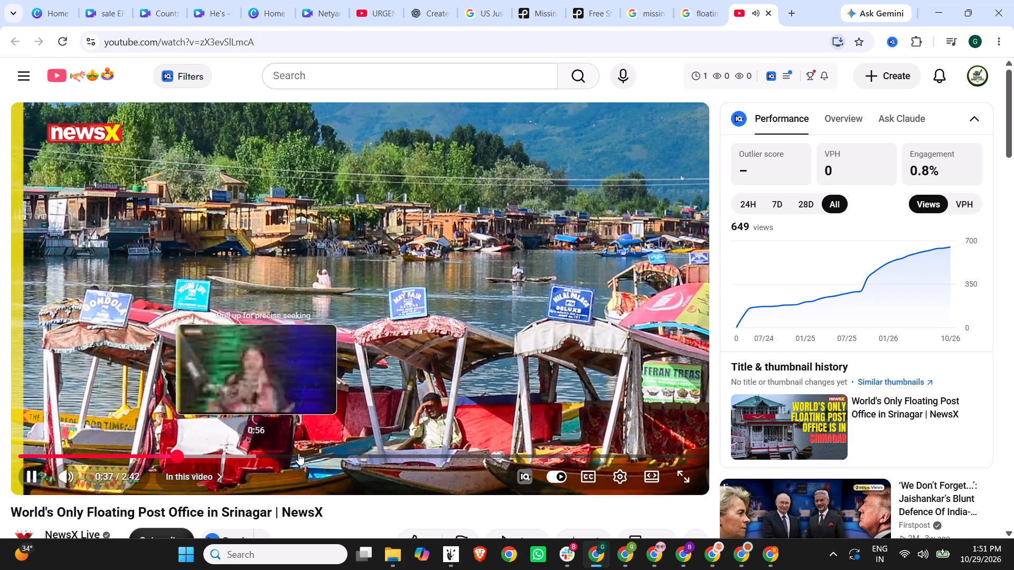
pyautogui.click(298, 453)
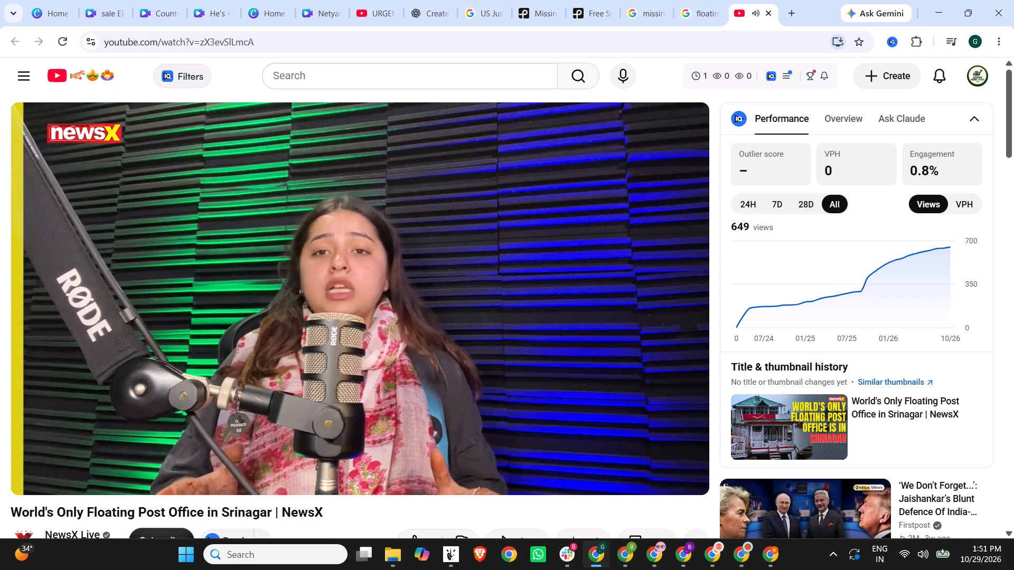
pyautogui.moveTo(437, 77); pyautogui.dragTo(186, 74)
pyautogui.write('floating post office')
pyautogui.press('Return')
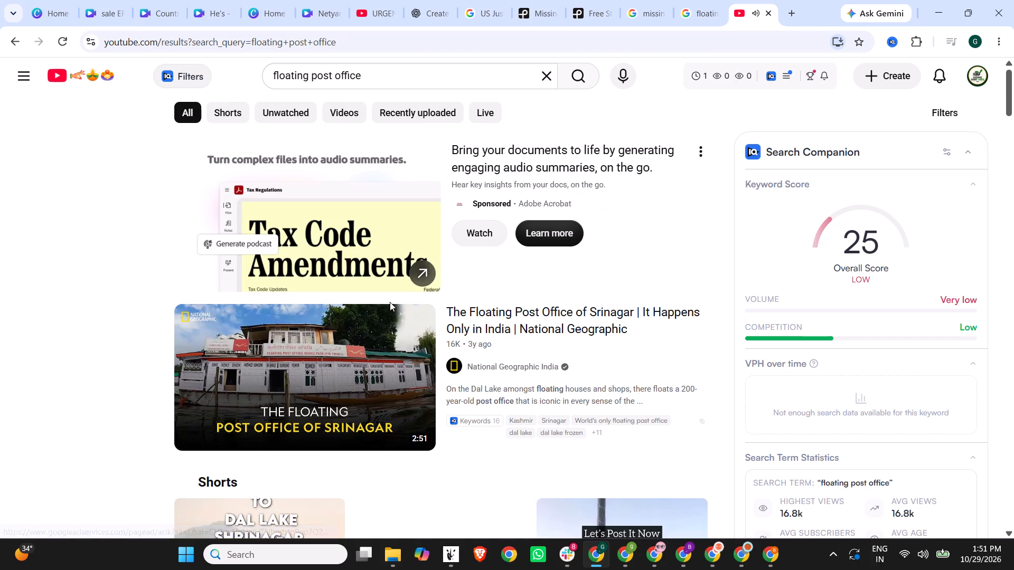
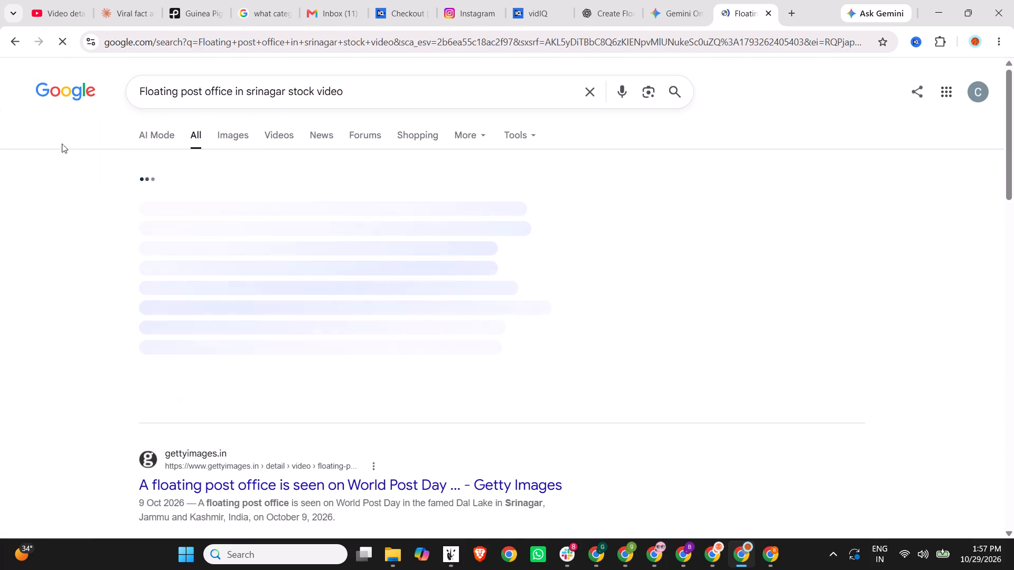
# Open the Getty Images floating post office footage links from the search result and the AI Overview in new tabs.
pyautogui.rightClick(297, 480)
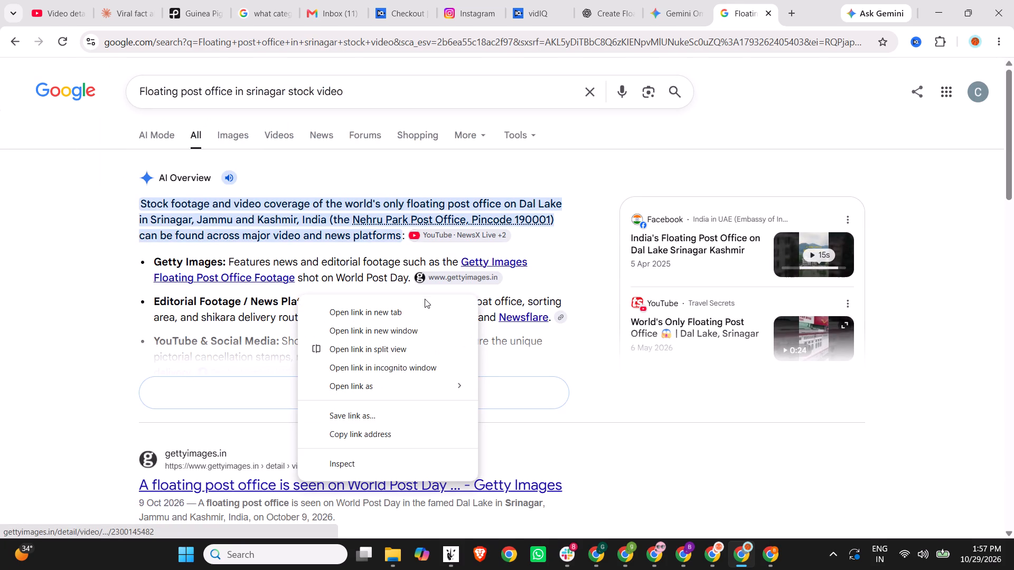
pyautogui.click(418, 310)
pyautogui.scroll(-3, 252, 272)
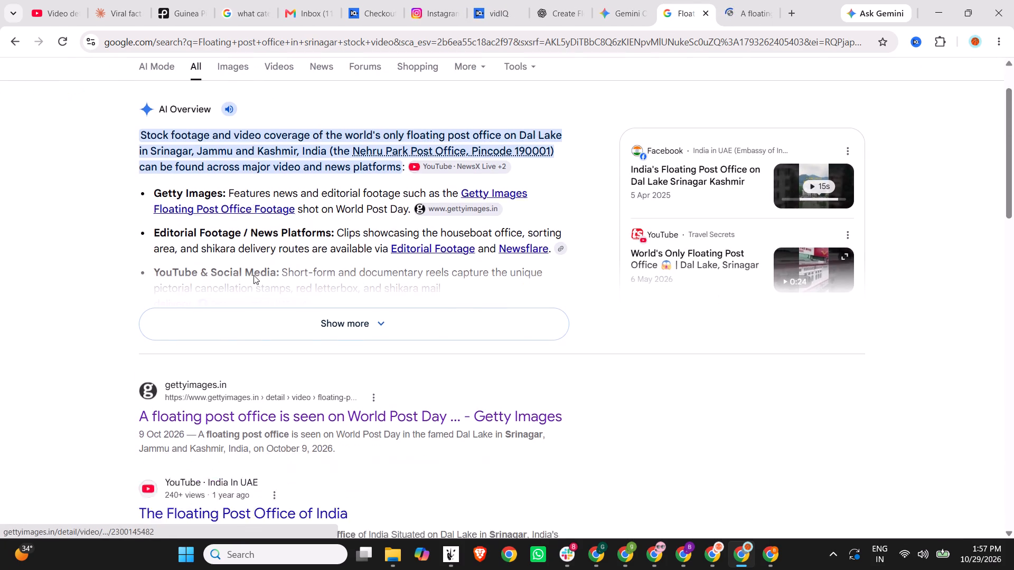
pyautogui.scroll(2, 252, 200)
pyautogui.rightClick(241, 214)
pyautogui.click(266, 229)
# Look through the remaining search results and open WION's YouTube video about the floating post office at Dal Lake.
pyautogui.scroll(-3, 108, 313)
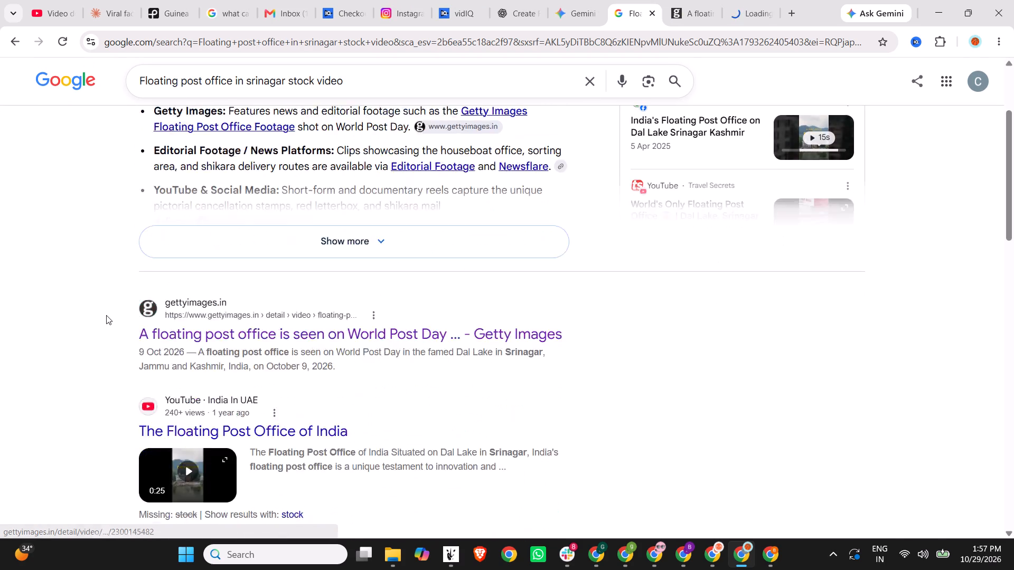
pyautogui.scroll(-2, 305, 316)
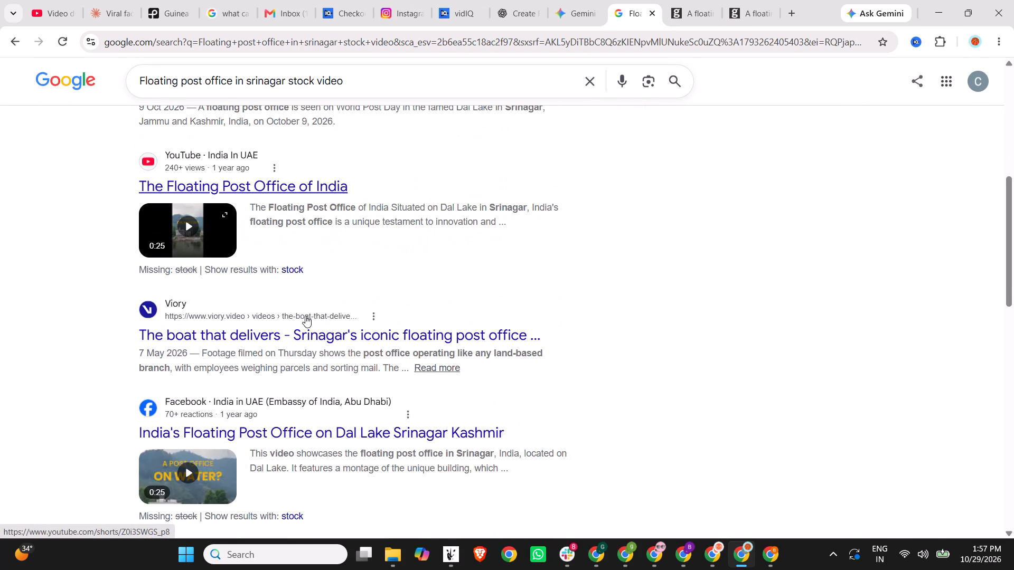
pyautogui.scroll(-2, 294, 340)
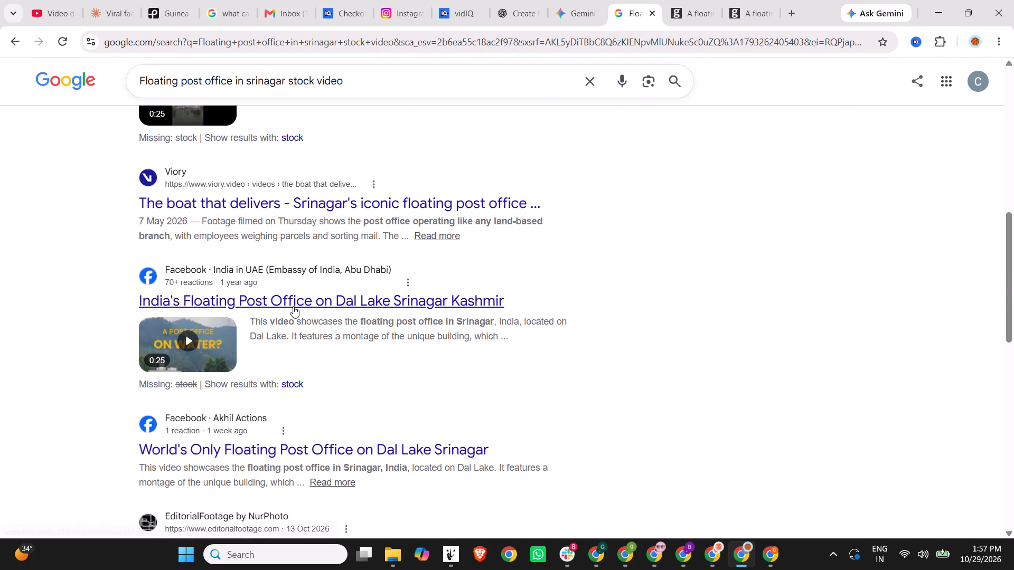
pyautogui.scroll(-4, 293, 306)
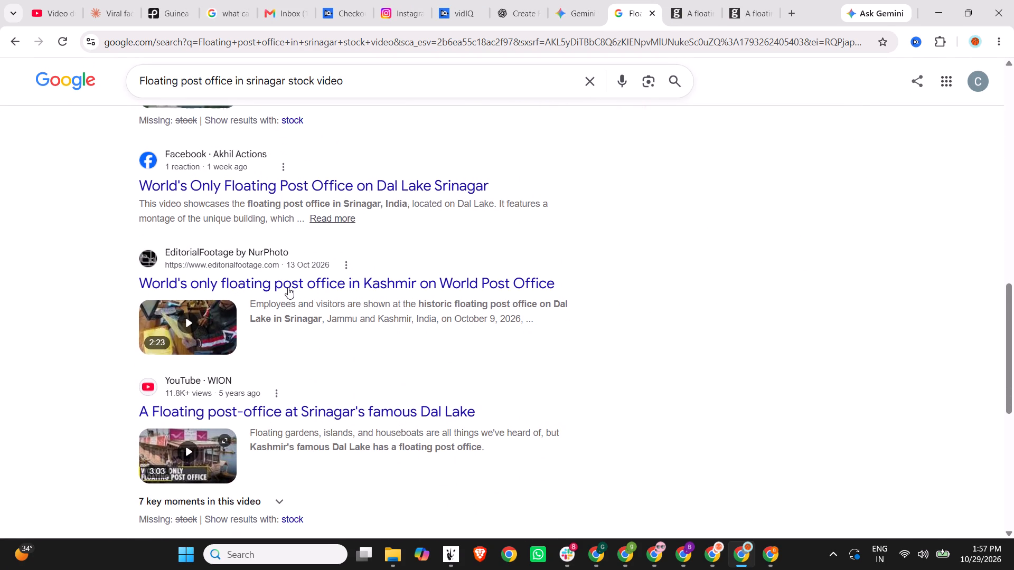
pyautogui.scroll(-1, 288, 287)
pyautogui.click(294, 341)
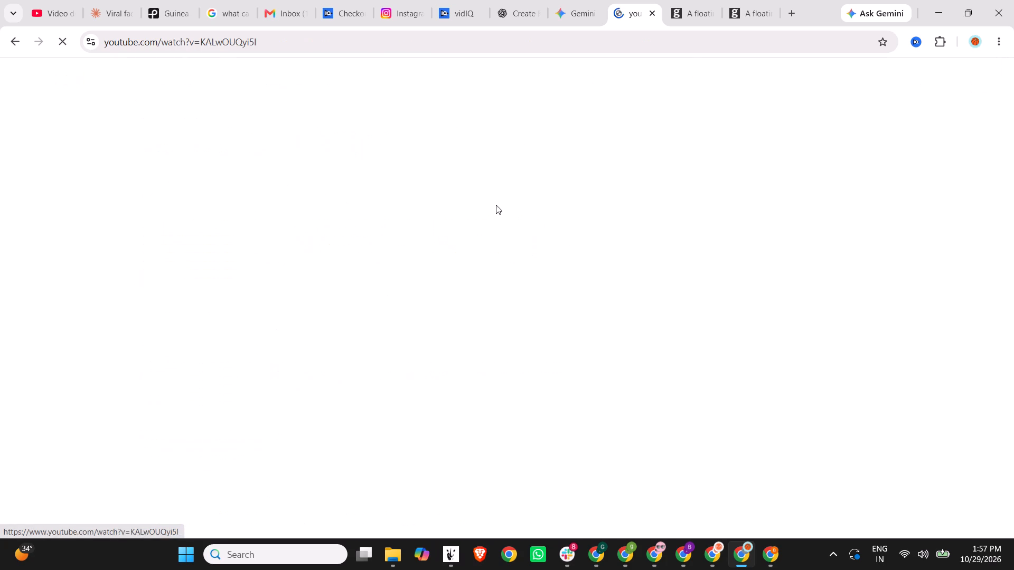
# Play the Getty Images floating post office clip, review its page and dismiss the AI-free notice in both Getty tabs.
pyautogui.click(757, 0)
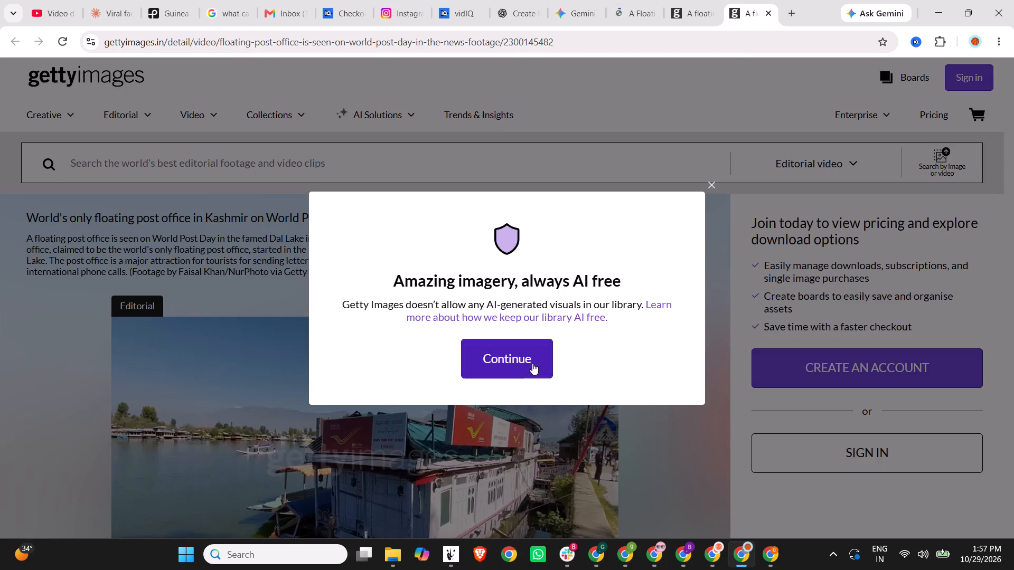
pyautogui.click(532, 363)
pyautogui.scroll(-4, 517, 262)
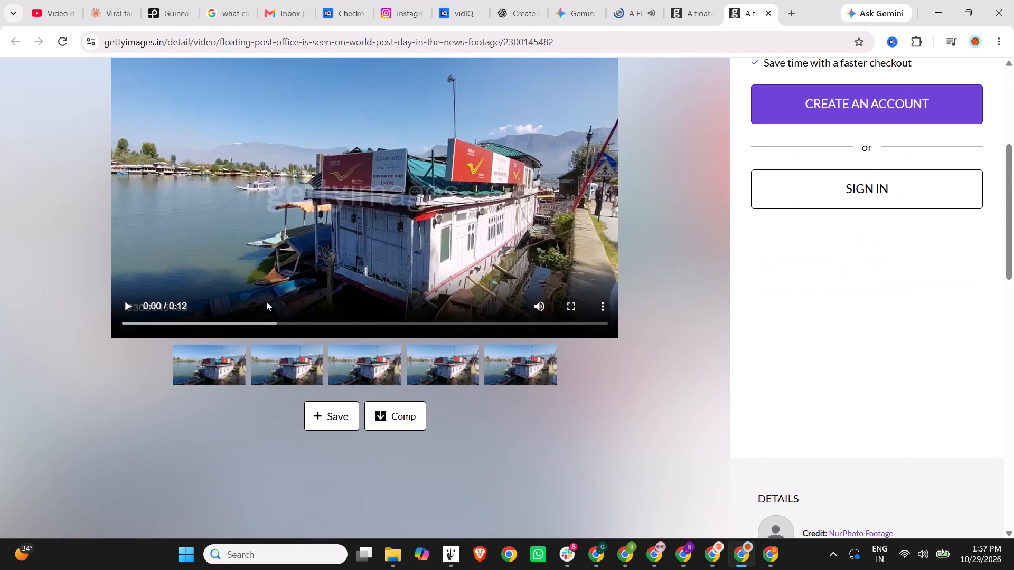
pyautogui.click(130, 305)
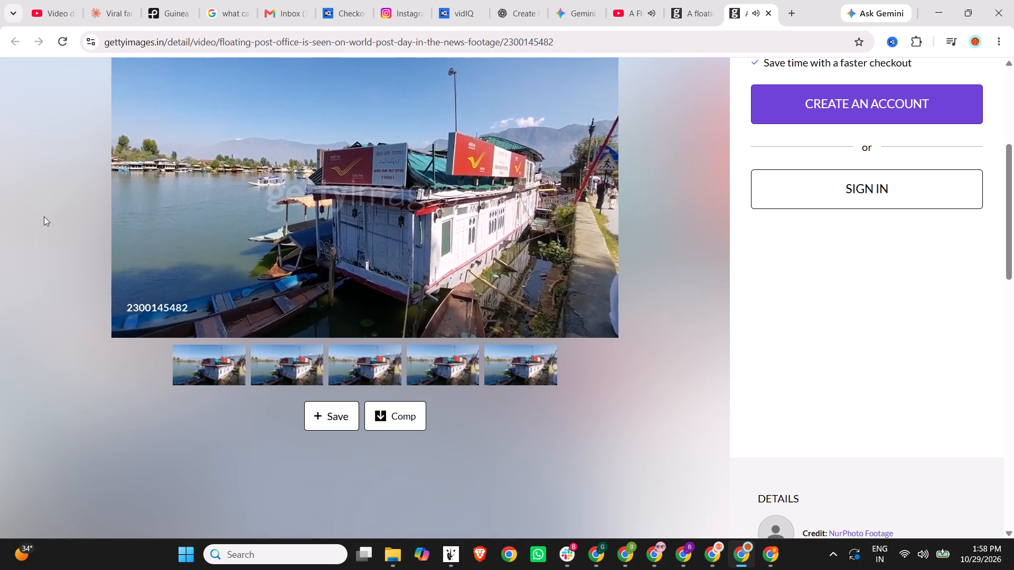
pyautogui.scroll(7, 748, 224)
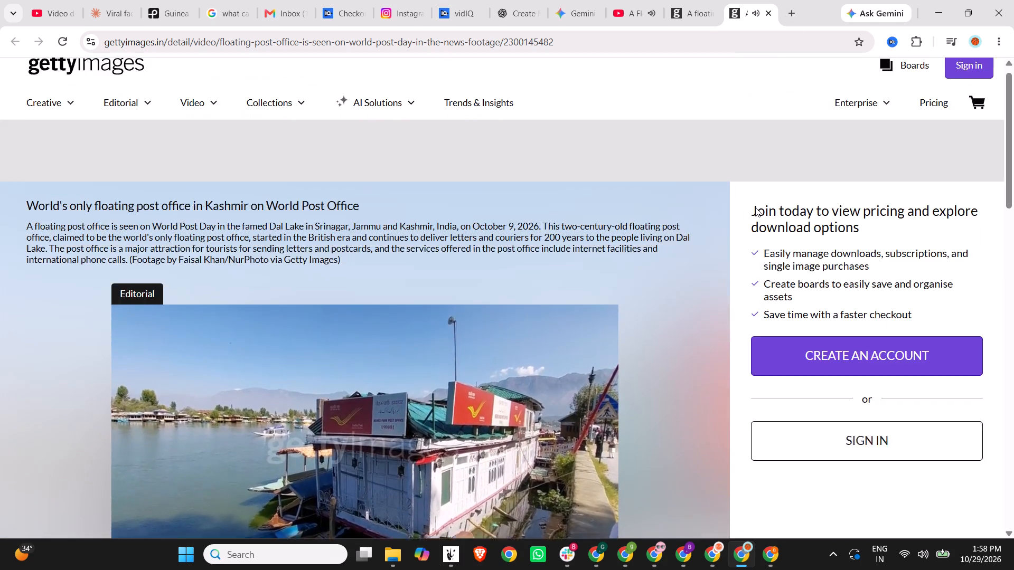
pyautogui.scroll(-17, 738, 209)
pyautogui.scroll(6, 717, 205)
pyautogui.click(690, 0)
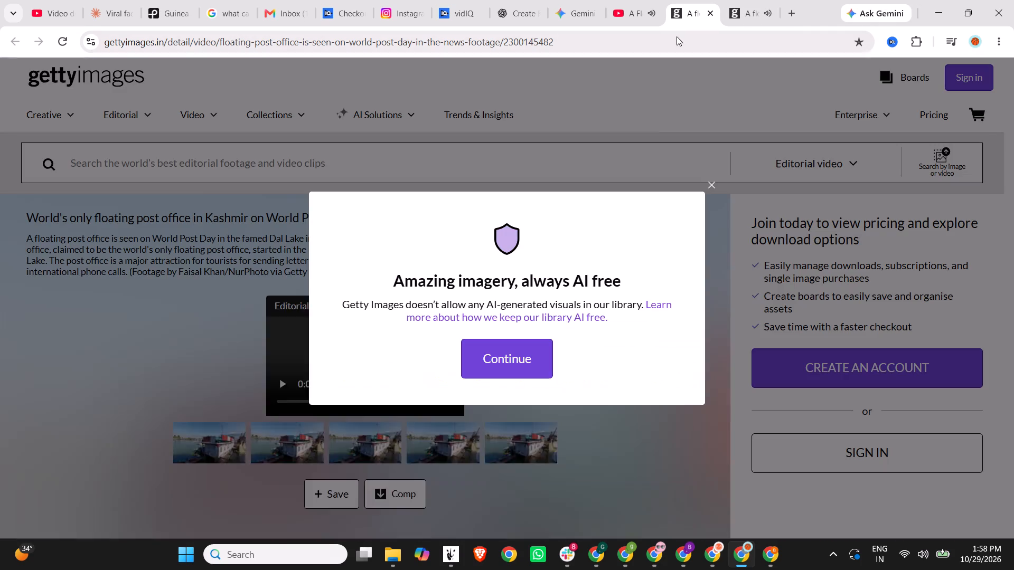
pyautogui.click(522, 359)
# Switch to the WION floating post office video and skip its advertisement.
pyautogui.click(646, 0)
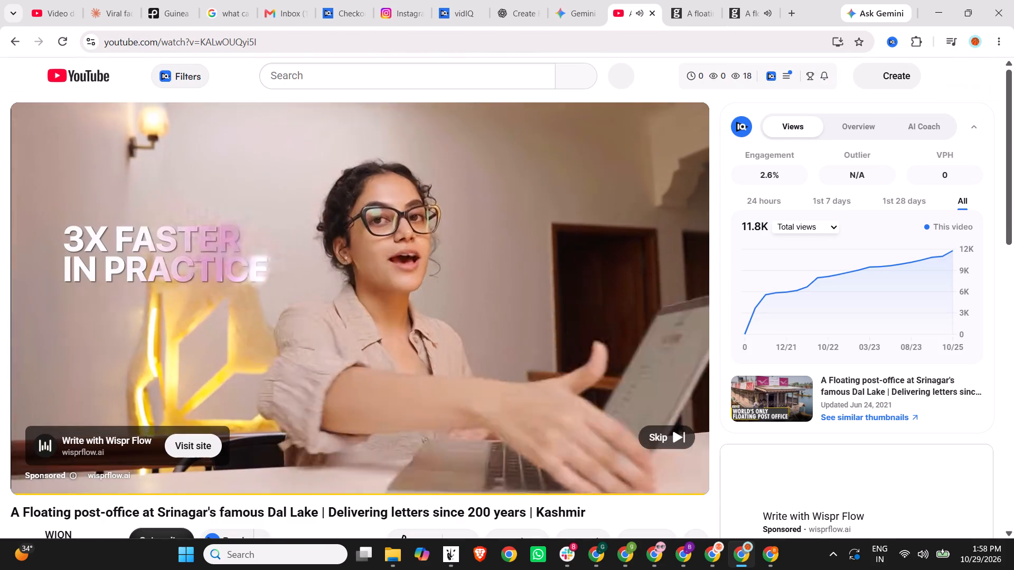
pyautogui.click(663, 435)
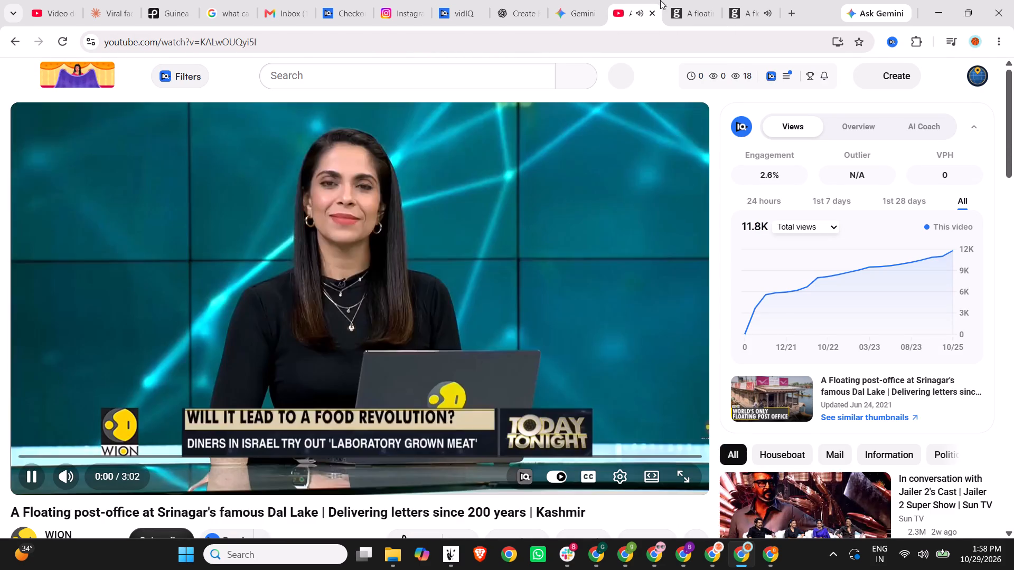
# Play the clip in the other Getty Images tab and close both Getty Images tabs.
pyautogui.click(708, 0)
pyautogui.click(443, 391)
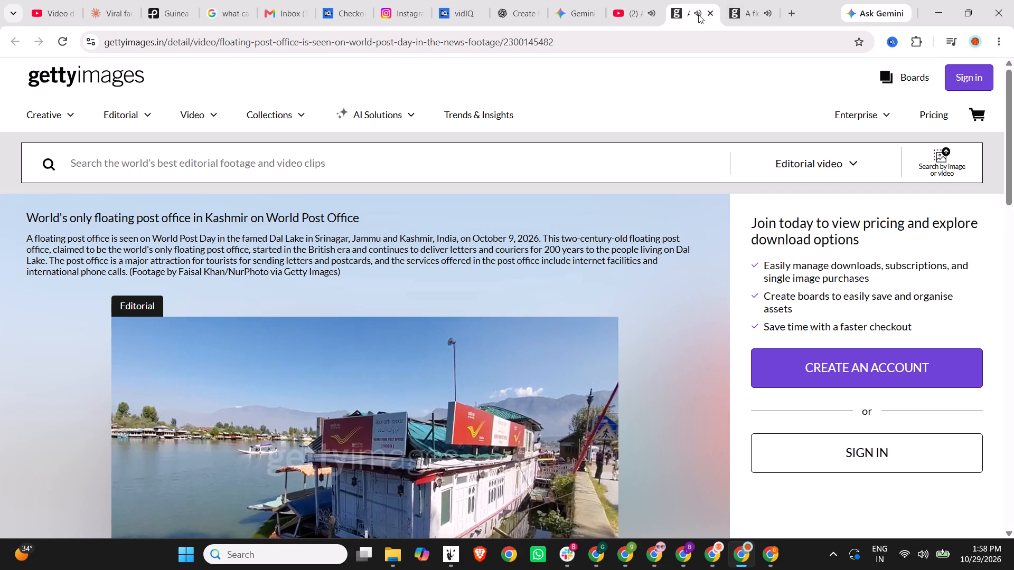
pyautogui.click(709, 14)
pyautogui.click(710, 14)
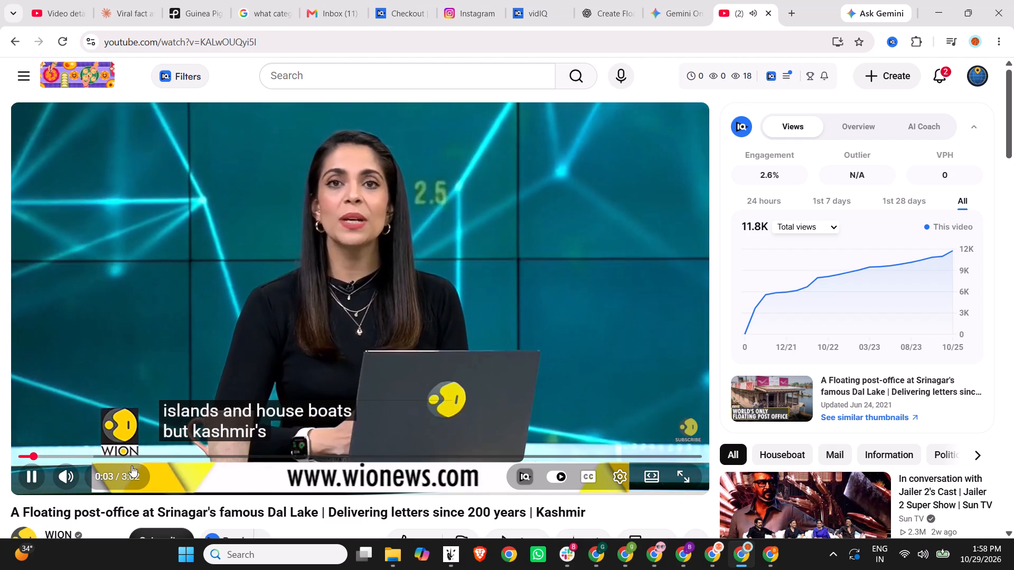
# Skim through the WION video to examine its footage of the floating post office.
pyautogui.click(80, 454)
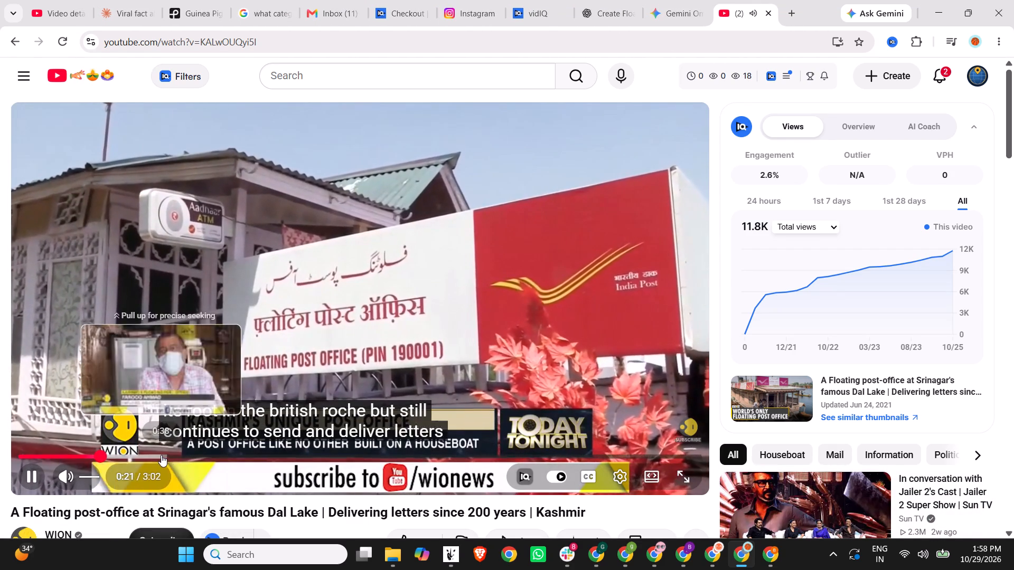
pyautogui.click(161, 455)
pyautogui.click(245, 455)
pyautogui.click(380, 457)
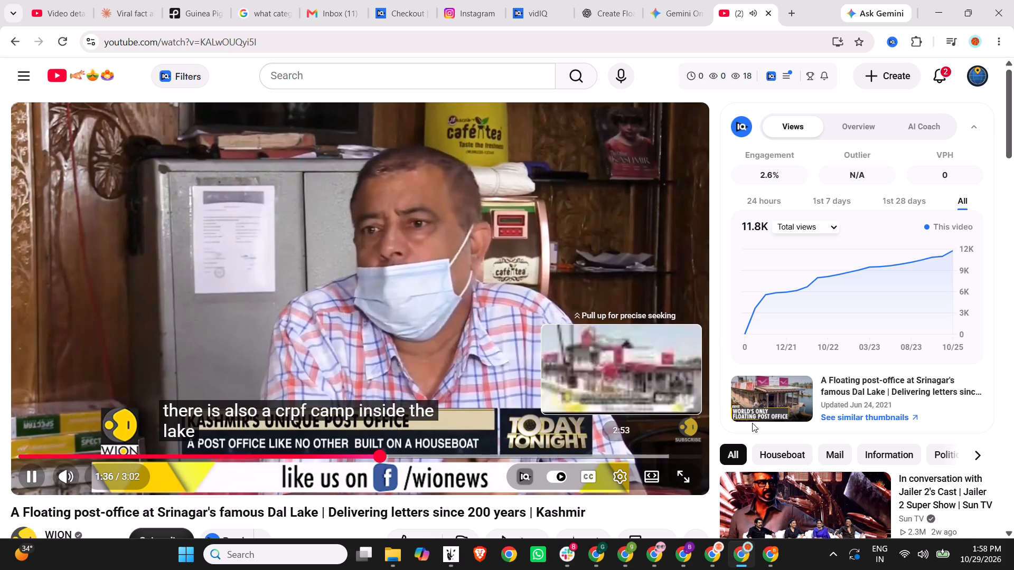
# Open National Geographic's "Kashmir's Floating Post Office" video from the suggestions and skim its footage and description.
pyautogui.scroll(-3, 752, 423)
pyautogui.click(775, 421)
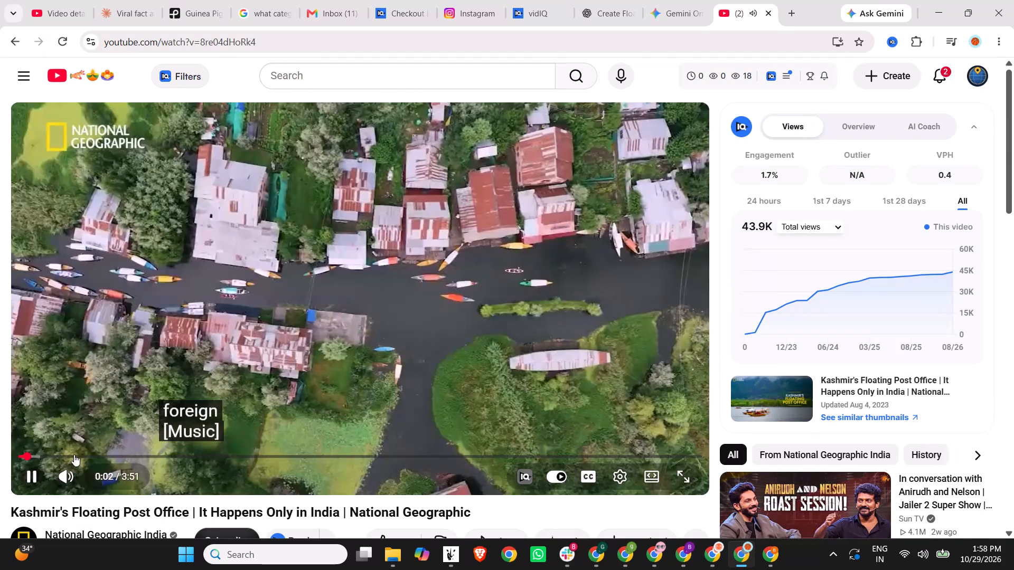
pyautogui.click(74, 454)
pyautogui.click(130, 453)
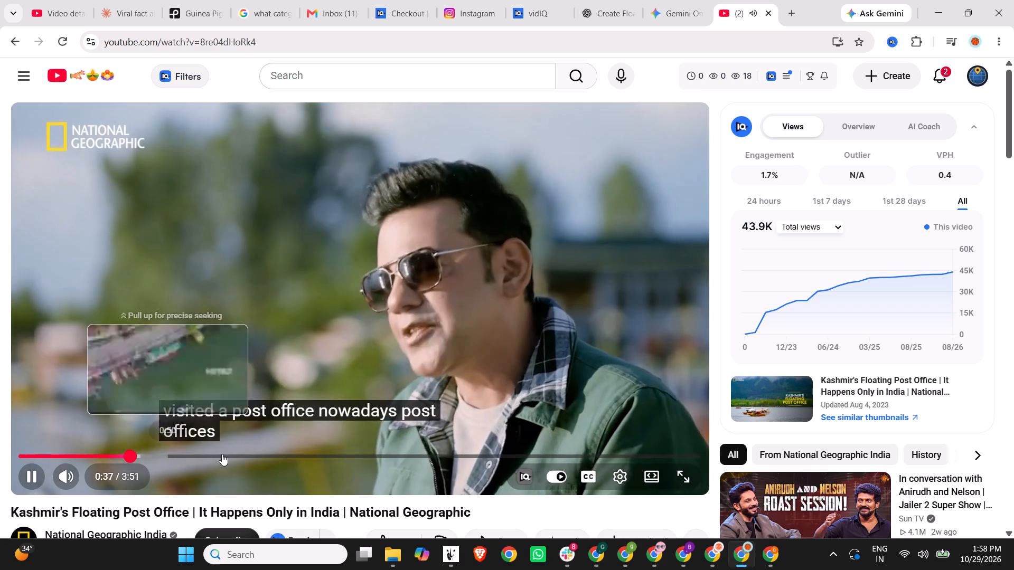
pyautogui.click(248, 454)
pyautogui.scroll(-5, 627, 489)
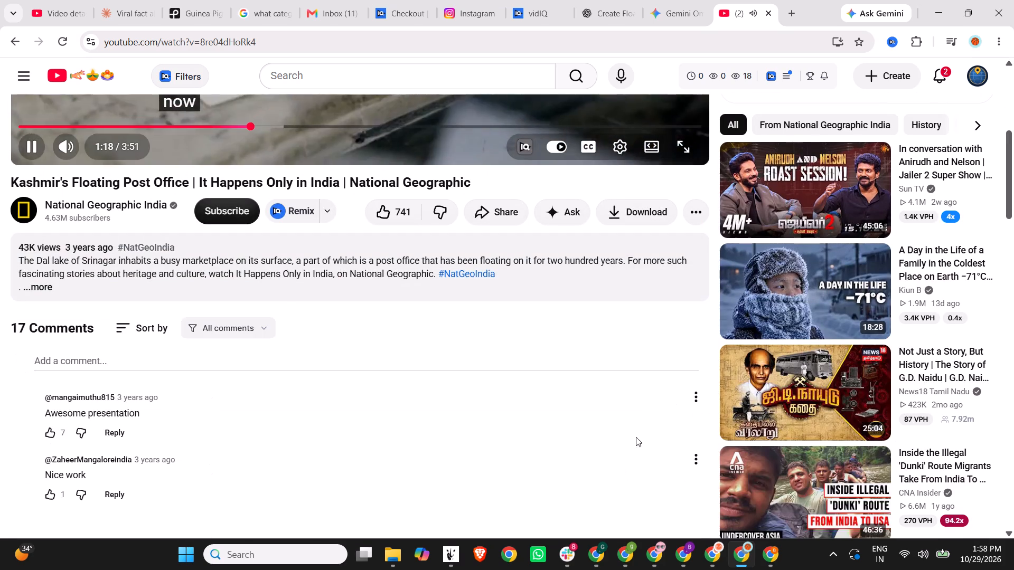
pyautogui.scroll(-4, 617, 371)
pyautogui.scroll(7, 617, 375)
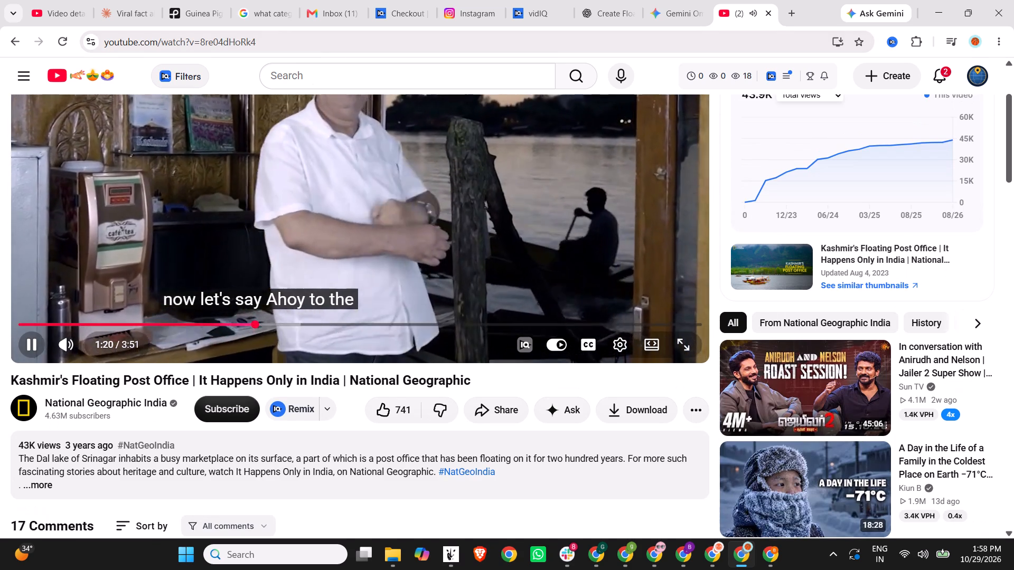
# Search YouTube for "floating post office in india".
pyautogui.click(312, 82)
pyautogui.write('floating post')
pyautogui.press('Down')
pyautogui.press('Return')
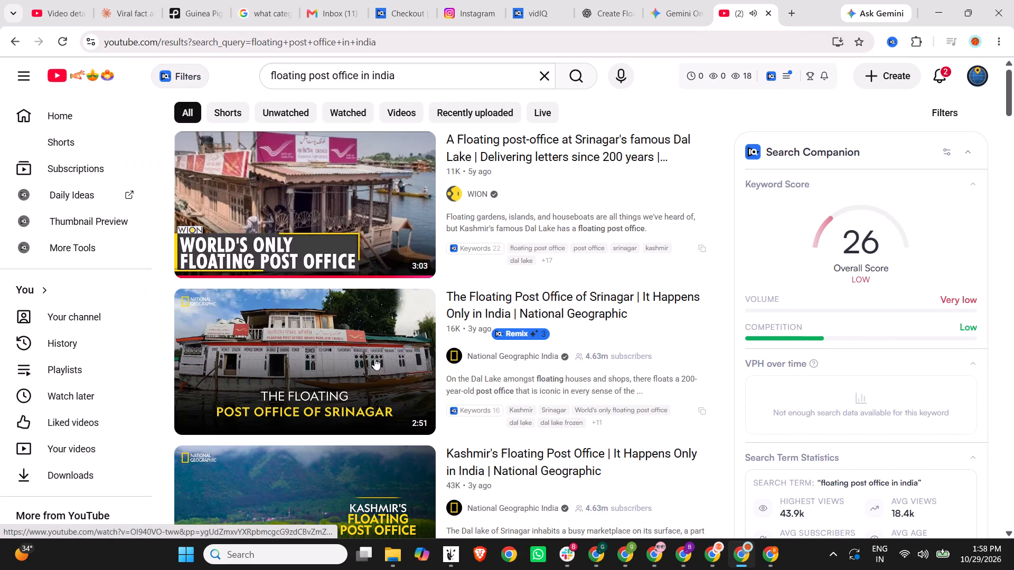
# Look through the YouTube results and their previews for usable floating post office footage.
pyautogui.scroll(-13, 376, 358)
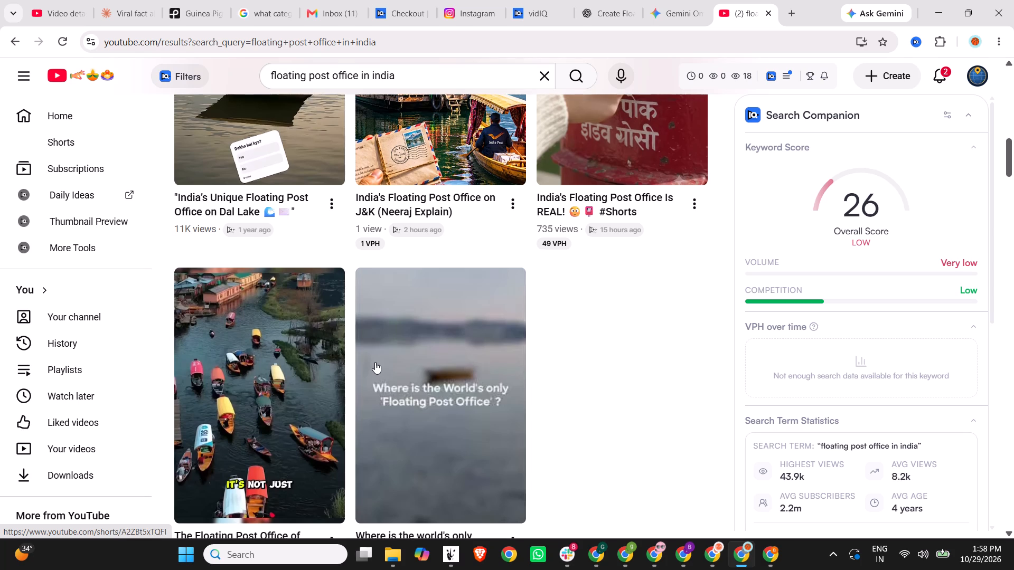
pyautogui.scroll(-6, 257, 367)
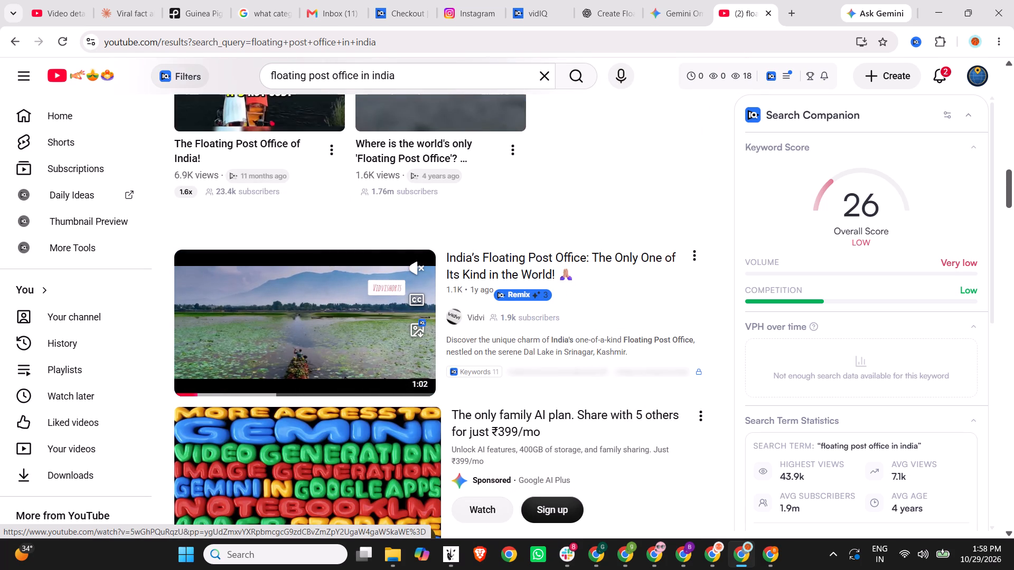
pyautogui.scroll(-5, 328, 328)
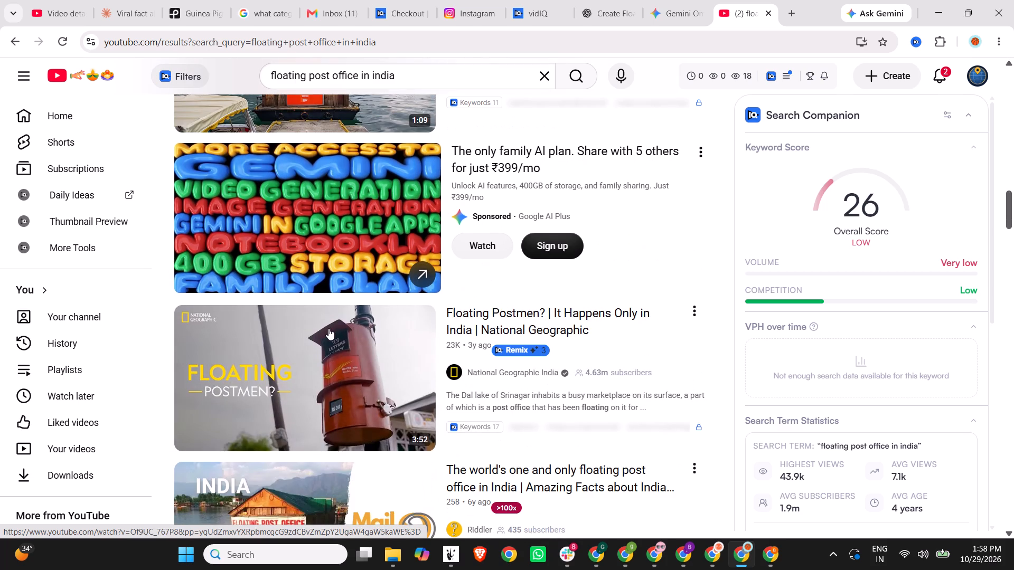
pyautogui.scroll(-6, 320, 374)
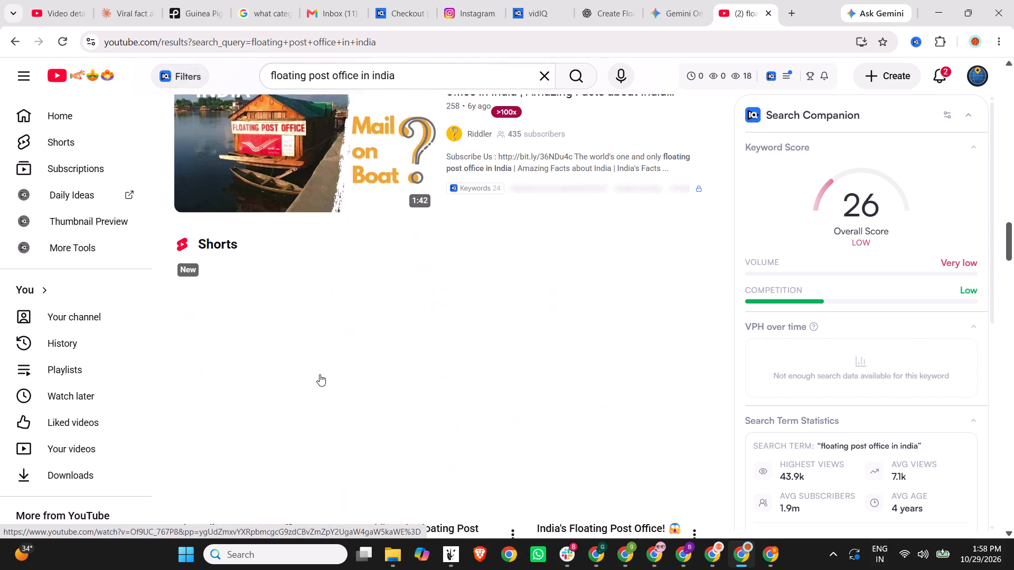
pyautogui.scroll(1, 319, 374)
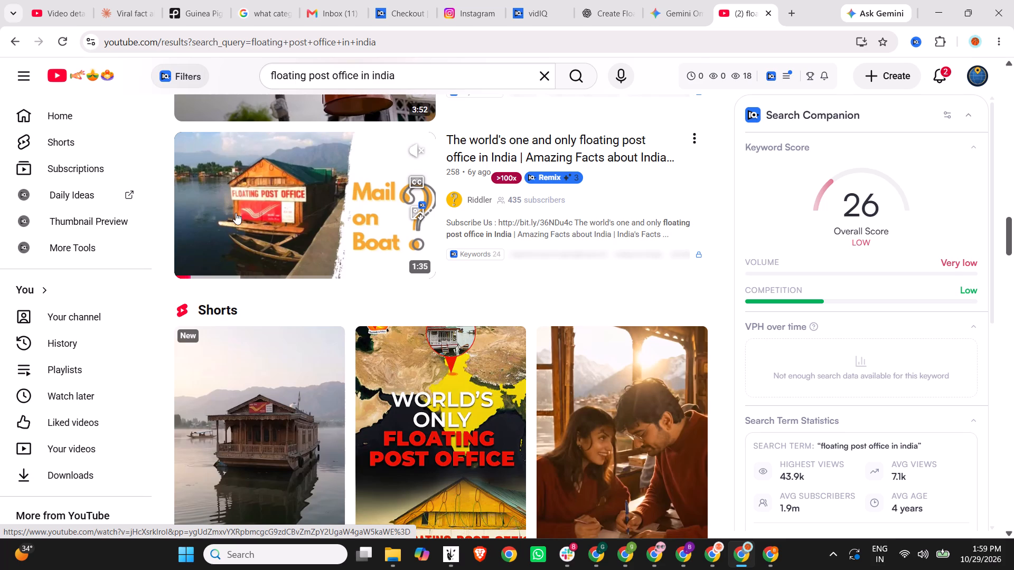
pyautogui.scroll(-3, 236, 213)
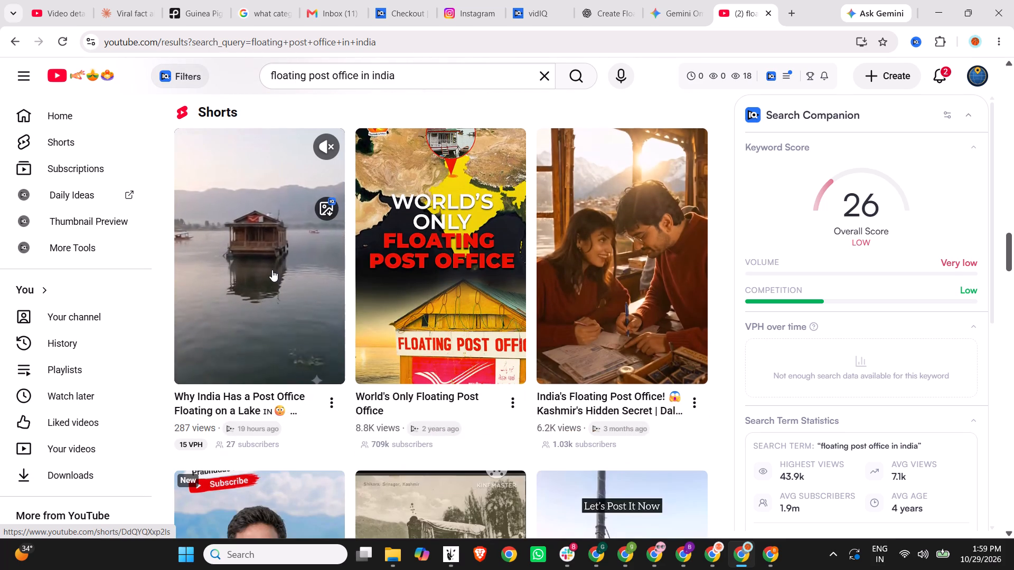
# Open the Short "Why India Has a Post Office Floating on a Lake" and copy its link.
pyautogui.click(272, 270)
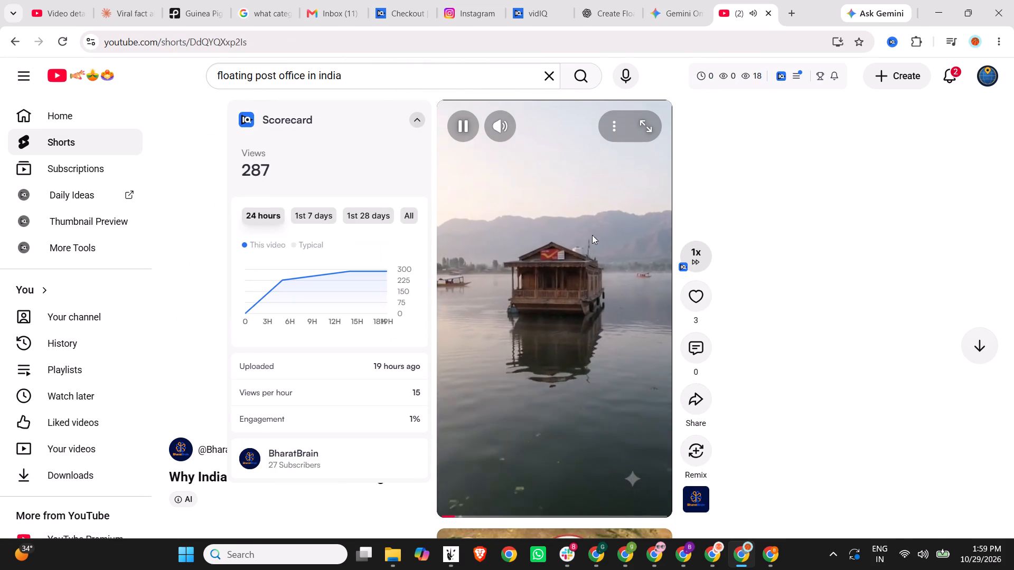
pyautogui.click(427, 33)
pyautogui.hotkey('ctrl', 'c')
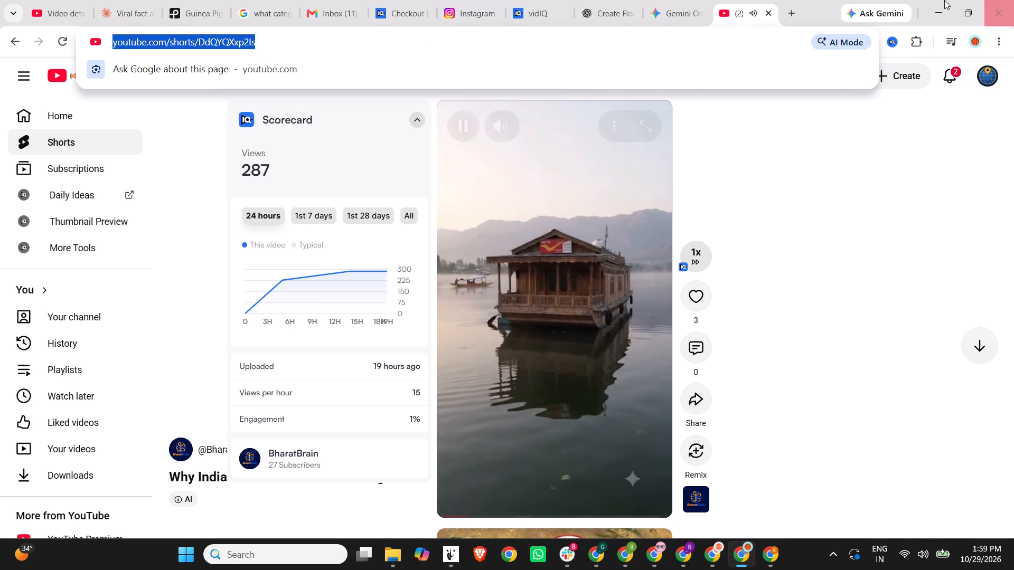
# Search Google in a new tab for "download youtube shorts video free" and open the VidsSave YouTube Shorts Video Downloader.
pyautogui.click(792, 15)
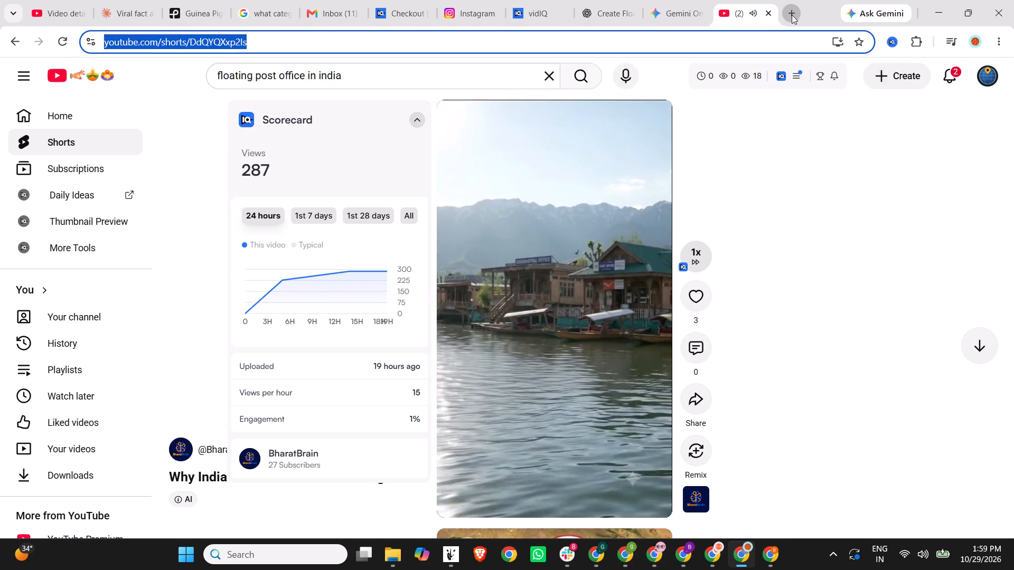
pyautogui.write('down')
pyautogui.press('BackSpace')
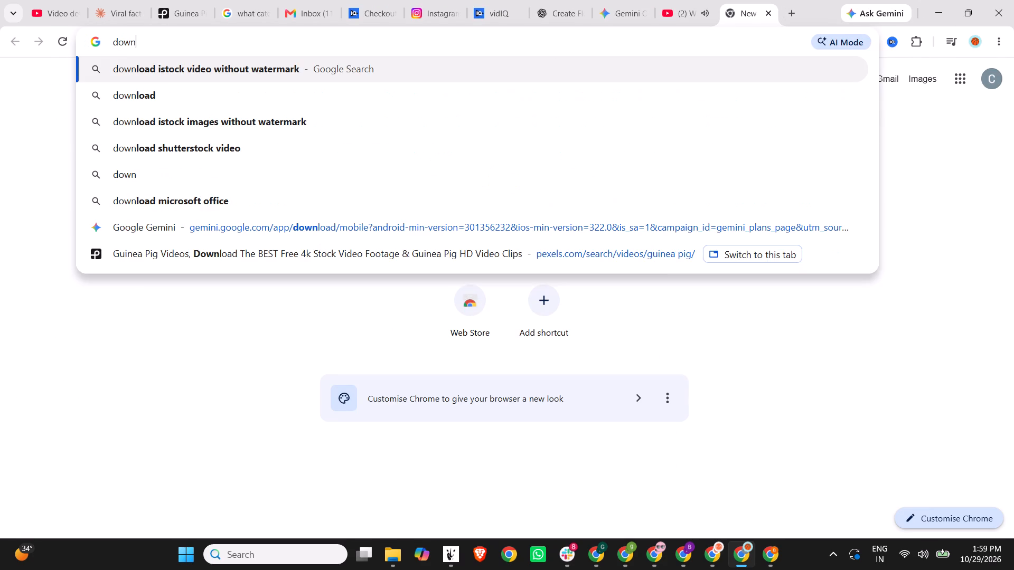
pyautogui.press('BackSpace')
pyautogui.press('BackSpace')
pyautogui.press('BackSpace')
pyautogui.press('BackSpace')
pyautogui.write('download')
pyautogui.press('BackSpace')
pyautogui.press('BackSpace')
pyautogui.press('BackSpace')
pyautogui.press('BackSpace')
pyautogui.press('BackSpace')
pyautogui.press('BackSpace')
pyautogui.press('BackSpace')
pyautogui.press('BackSpace')
pyautogui.press('BackSpace')
pyautogui.press('BackSpace')
pyautogui.press('BackSpace')
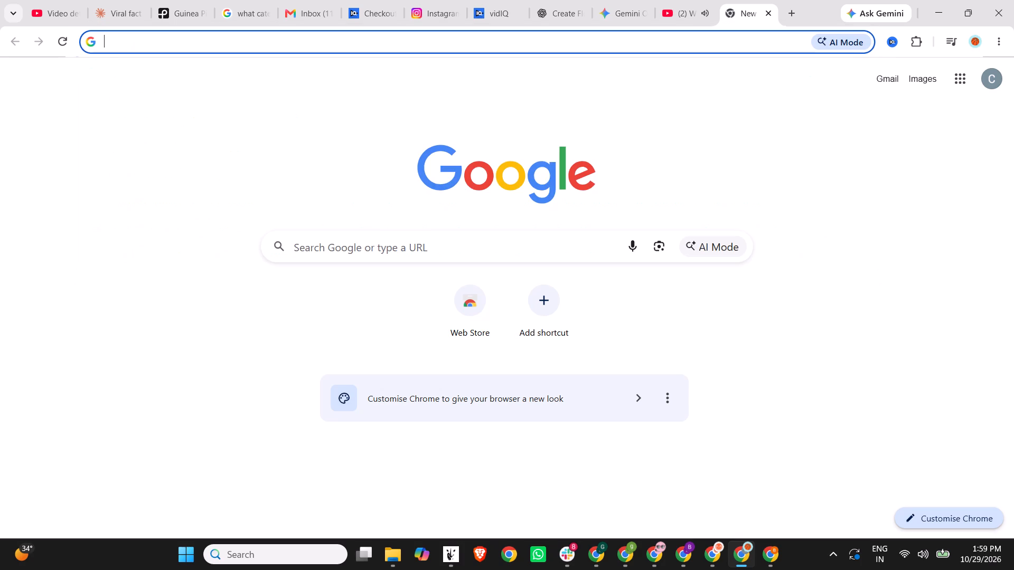
pyautogui.write('downlo')
pyautogui.press('BackSpace')
pyautogui.press('BackSpace')
pyautogui.press('BackSpace')
pyautogui.press('BackSpace')
pyautogui.press('BackSpace')
pyautogui.press('BackSpace')
pyautogui.press('BackSpace')
pyautogui.press('BackSpace')
pyautogui.press('BackSpace')
pyautogui.press('BackSpace')
pyautogui.write('download')
pyautogui.press('space')
pyautogui.write('youtube shorts')
pyautogui.press('Return')
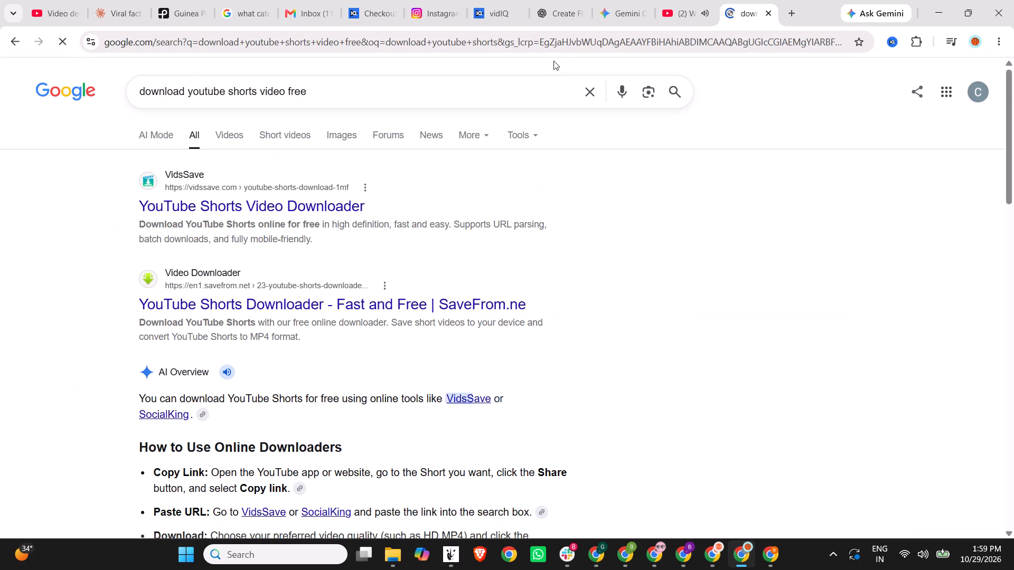
pyautogui.click(252, 209)
# Copy the link of the Short "Why India Has a Post Office Floating on a Lake" and submit it to the VidsSave downloader.
pyautogui.click(688, 0)
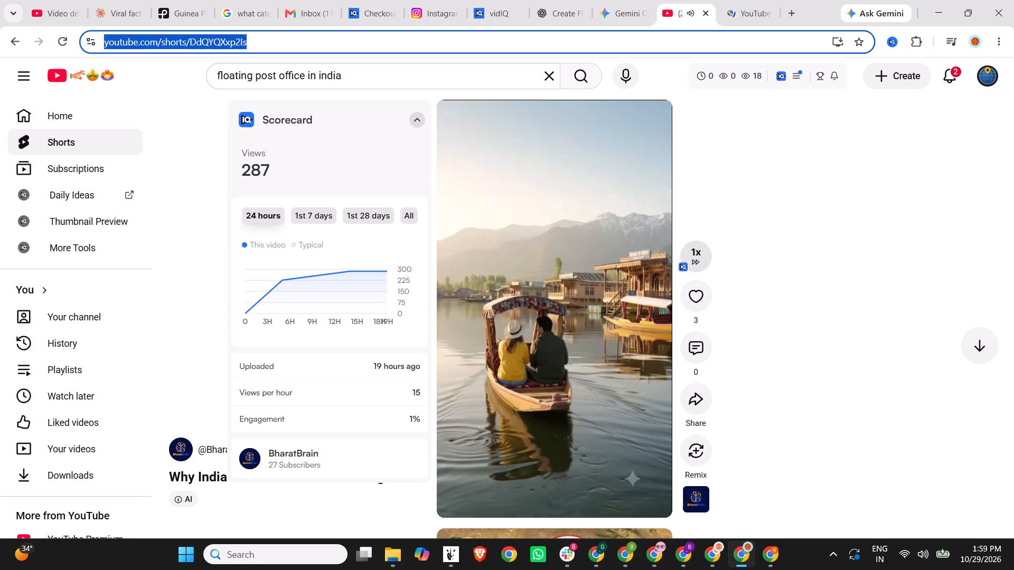
pyautogui.hotkey('ctrl', 'c')
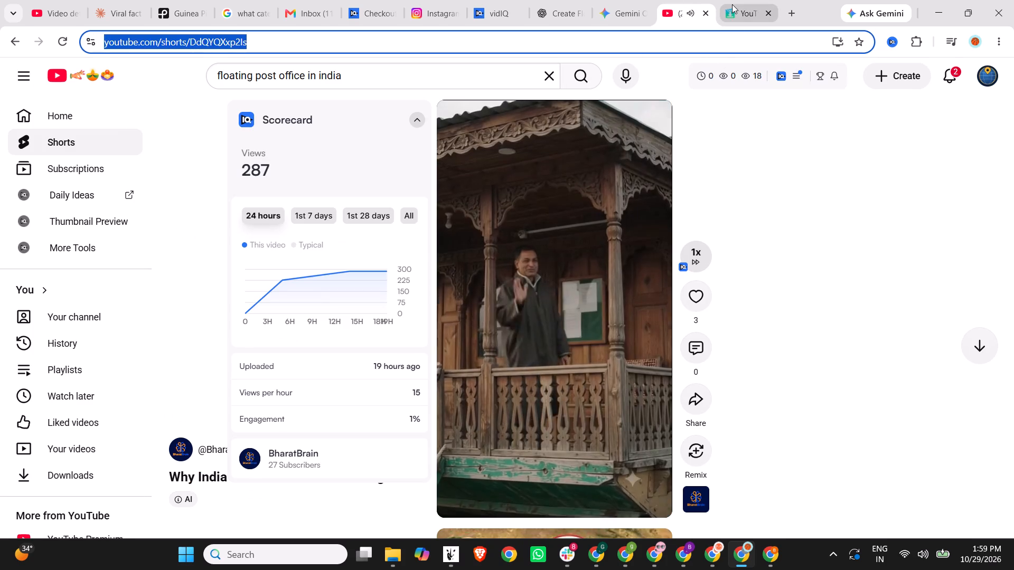
pyautogui.click(741, 0)
pyautogui.click(393, 342)
pyautogui.hotkey('ctrl', 'v')
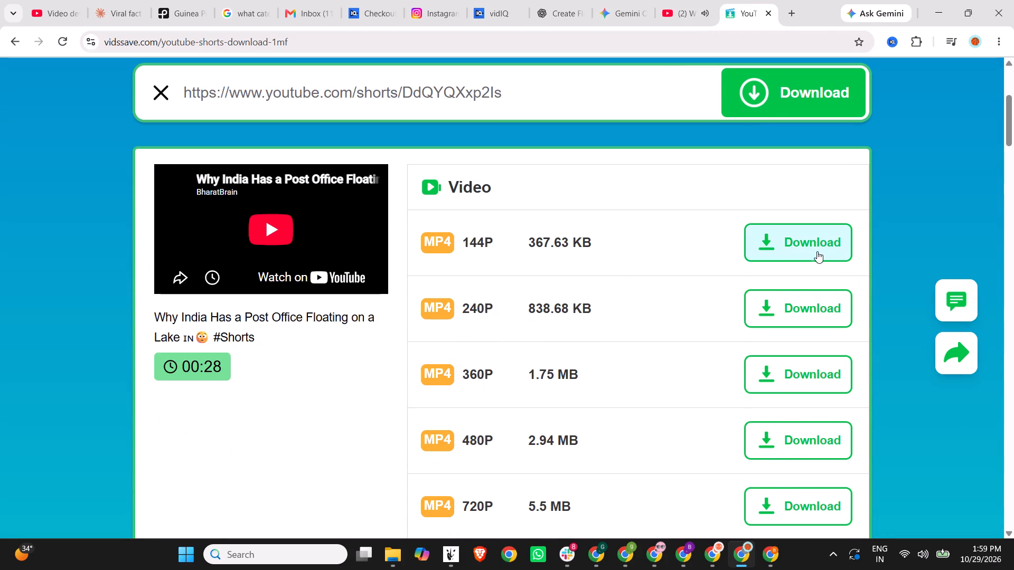
# Download the Short from VidsSave as a 720P MP4, checking the Short's footage while the file is prepared.
pyautogui.scroll(-2, 800, 437)
pyautogui.click(781, 372)
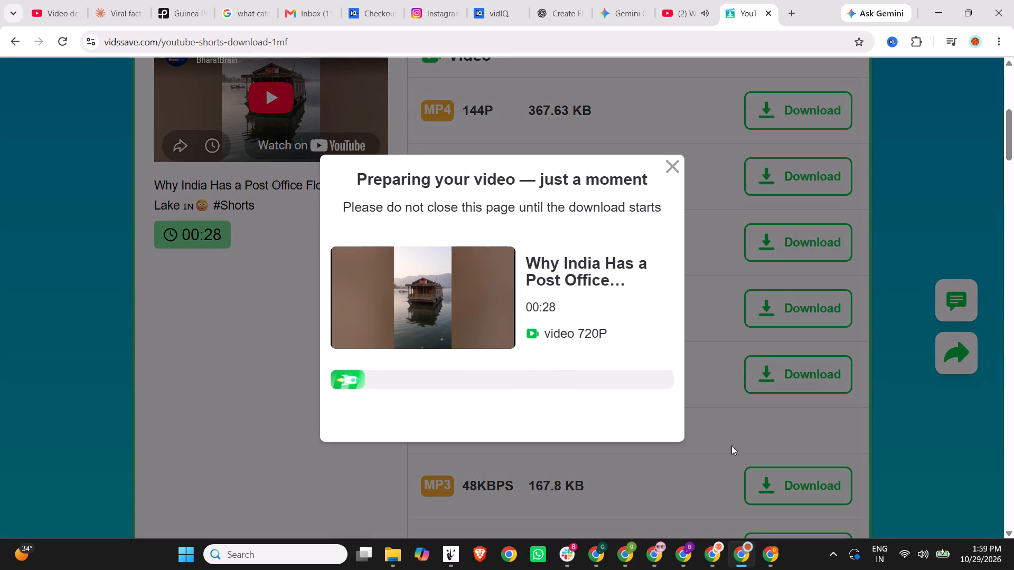
pyautogui.scroll(-4, 707, 441)
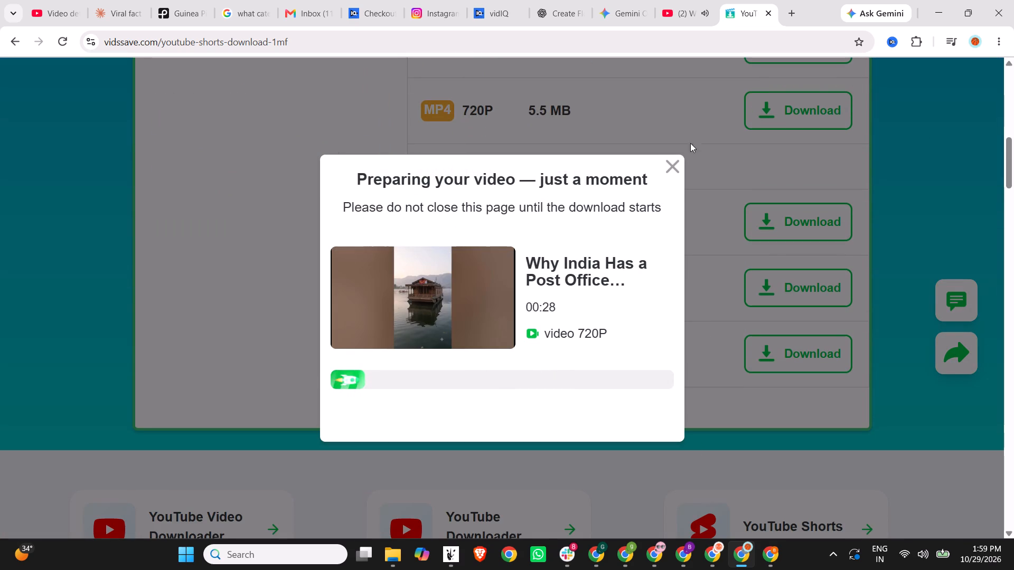
pyautogui.scroll(3, 674, 250)
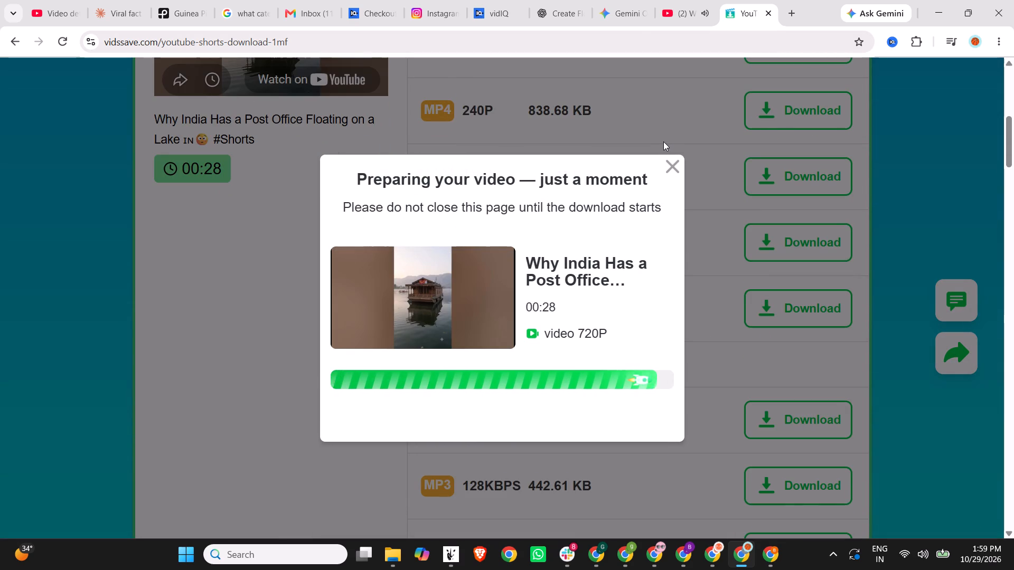
pyautogui.click(691, 0)
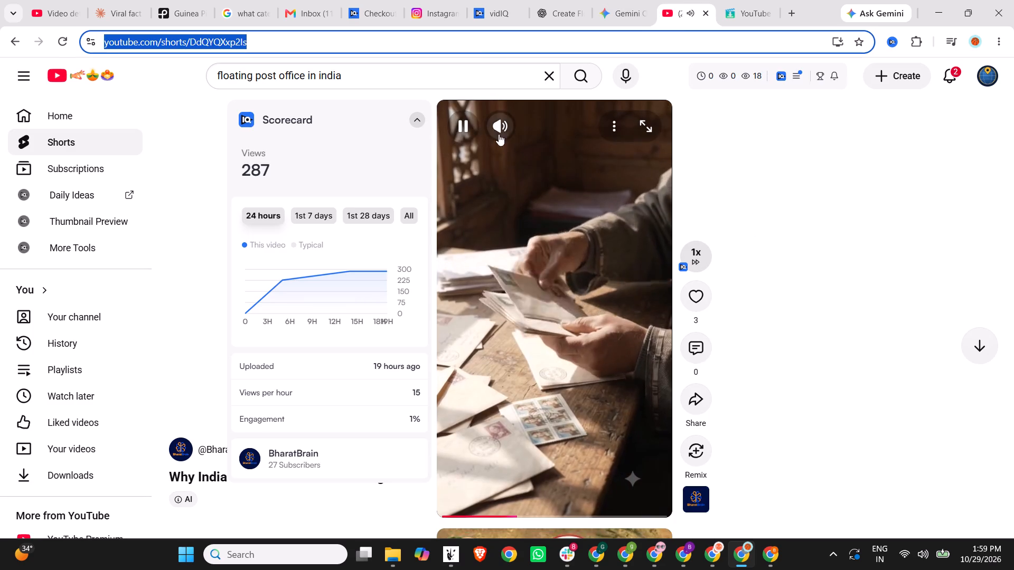
pyautogui.click(736, 144)
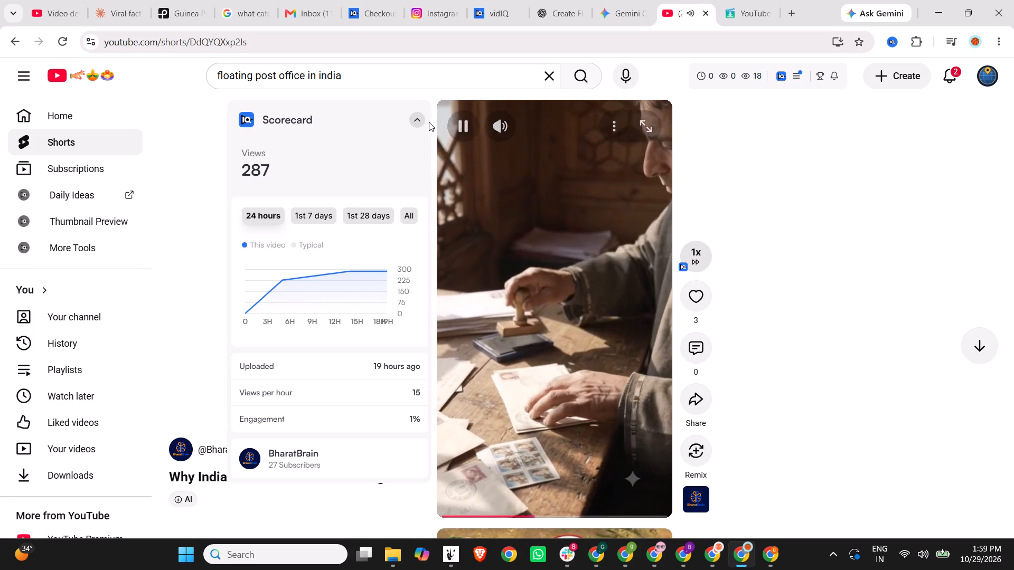
pyautogui.click(285, 514)
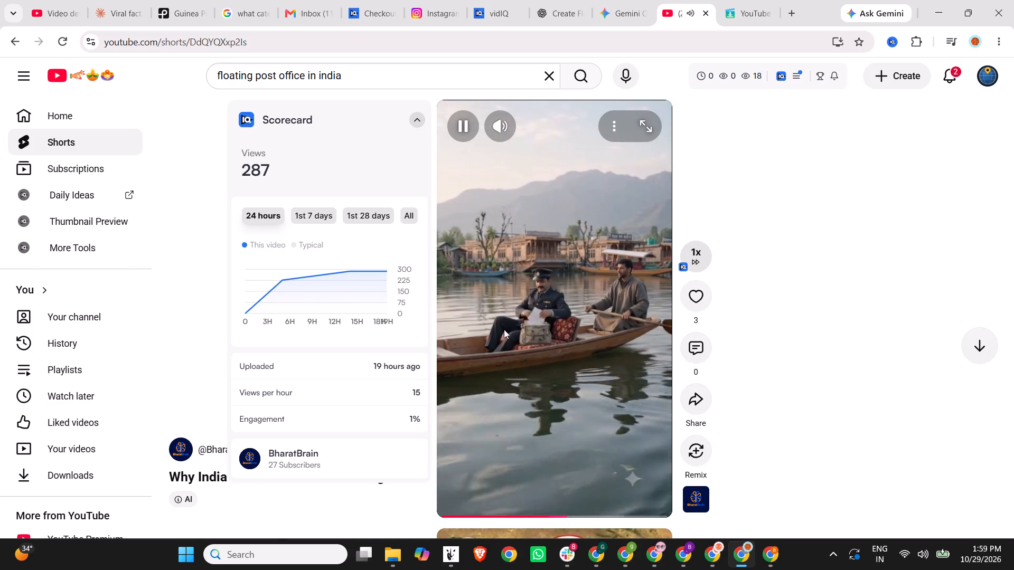
pyautogui.click(739, 0)
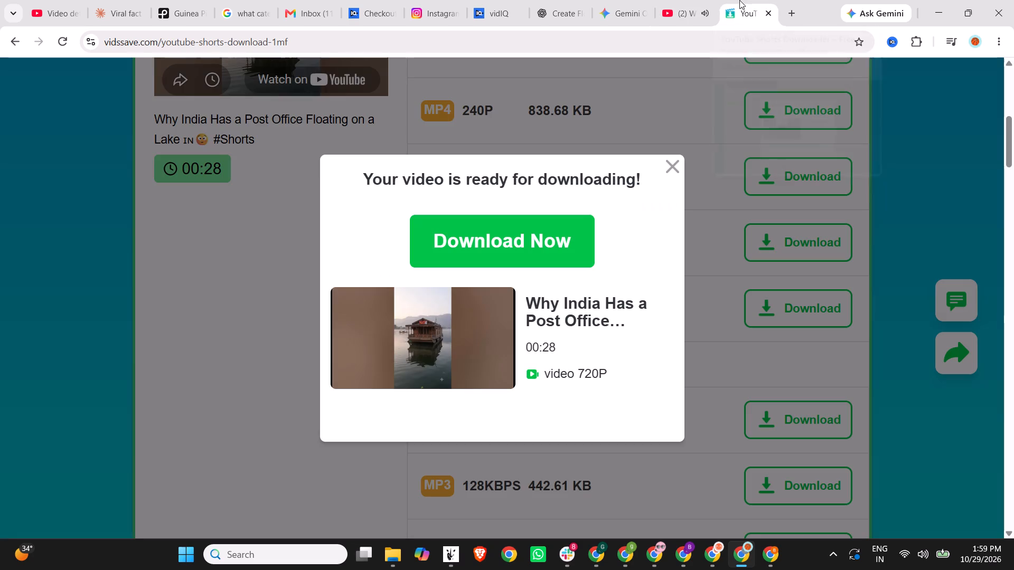
pyautogui.click(550, 240)
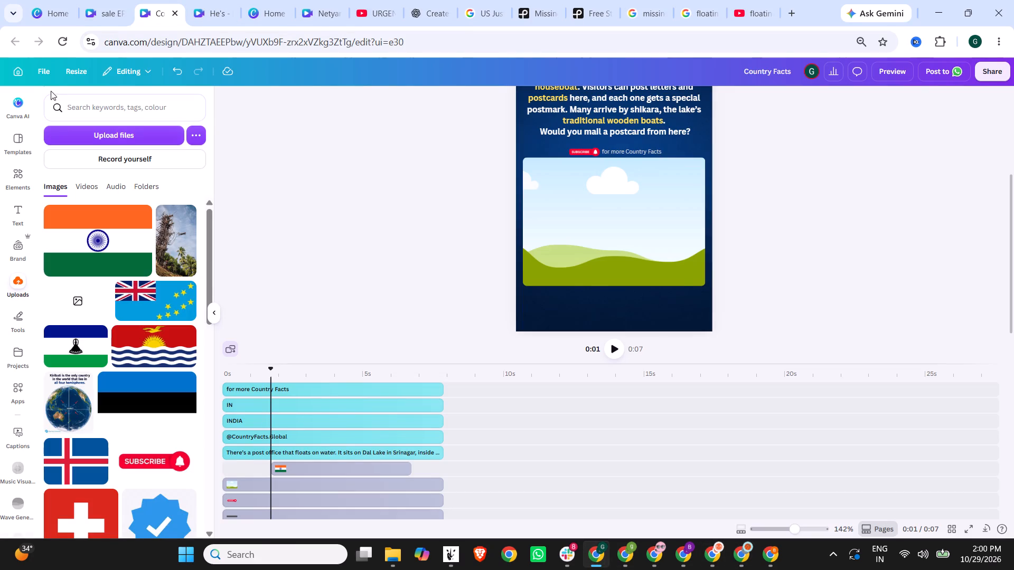
# Upload the downloaded floating post office video and place it in the empty landscape frame below the subscribe line.
pyautogui.click(102, 135)
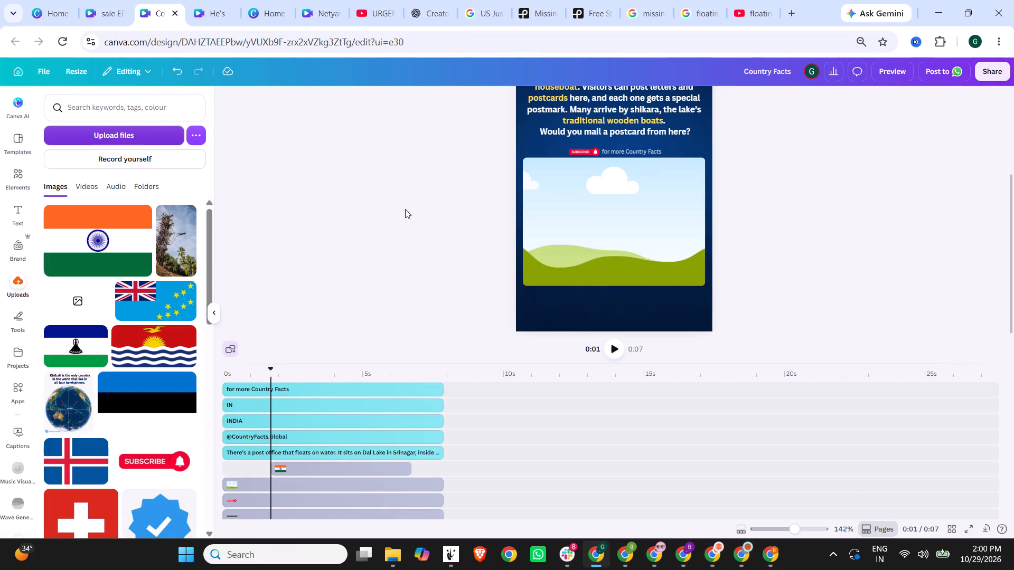
pyautogui.doubleClick(536, 327)
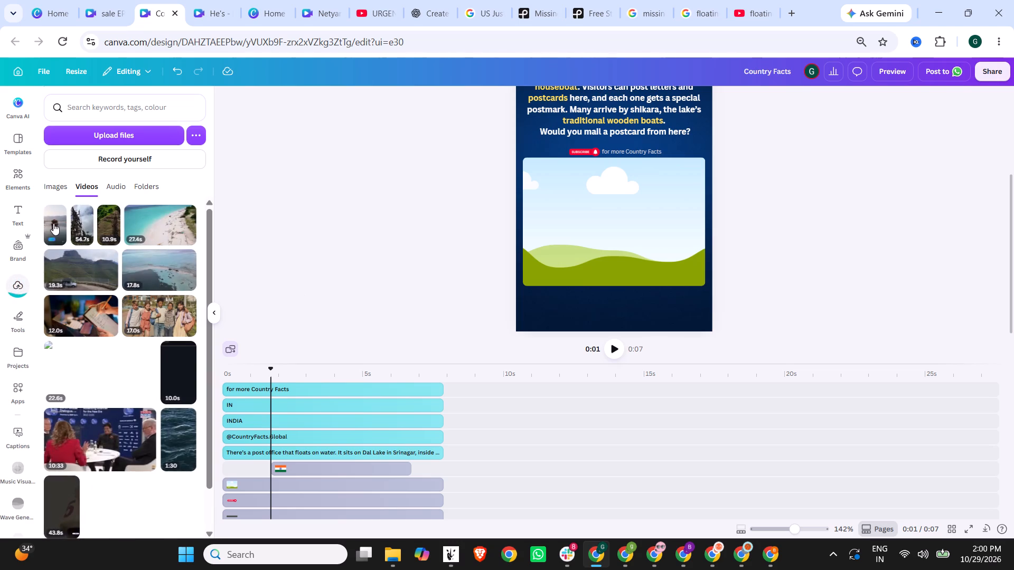
pyautogui.moveTo(53, 223); pyautogui.dragTo(566, 234)
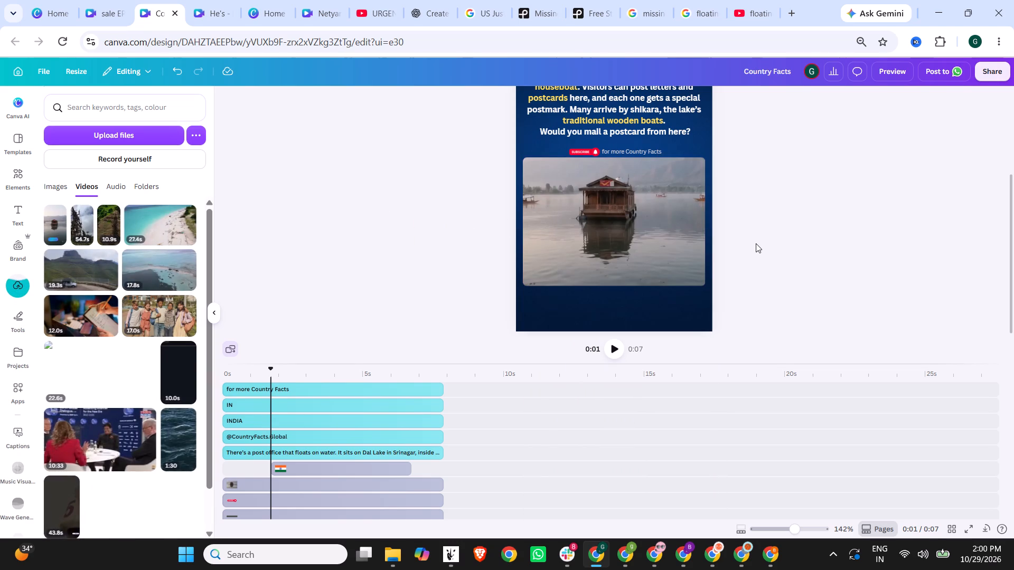
# Move the India flag's timeline clip so that it starts at 0s.
pyautogui.moveTo(298, 469); pyautogui.dragTo(298, 468)
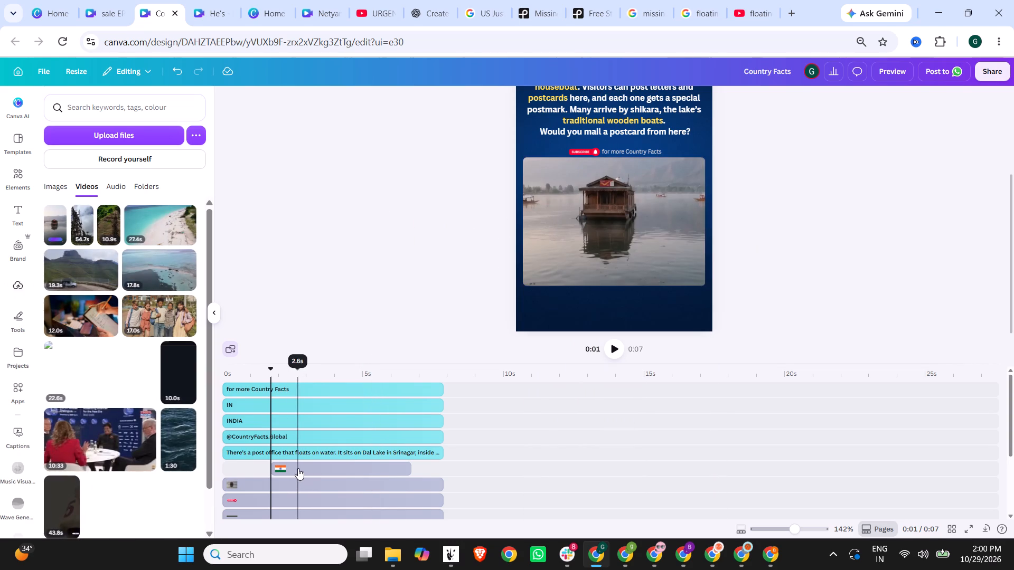
pyautogui.moveTo(298, 468); pyautogui.dragTo(253, 469)
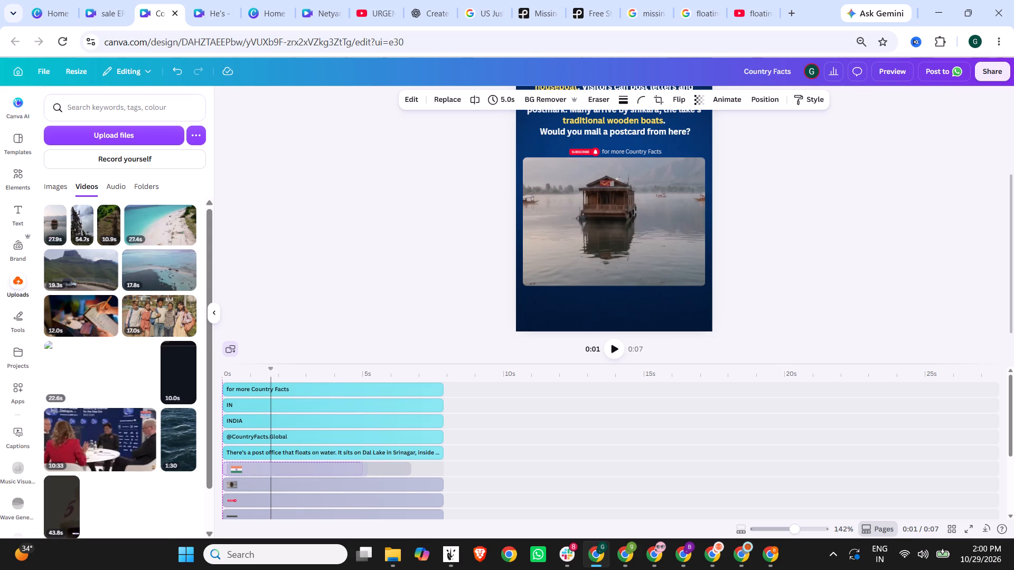
# In Canva's Country Facts design, extend the Indian flag's timeline duration to 7.8 s.
pyautogui.moveTo(360, 467); pyautogui.dragTo(438, 466)
# Preview the Country Facts design with the floating post office video in place, and close the preview.
pyautogui.scroll(-1, 323, 465)
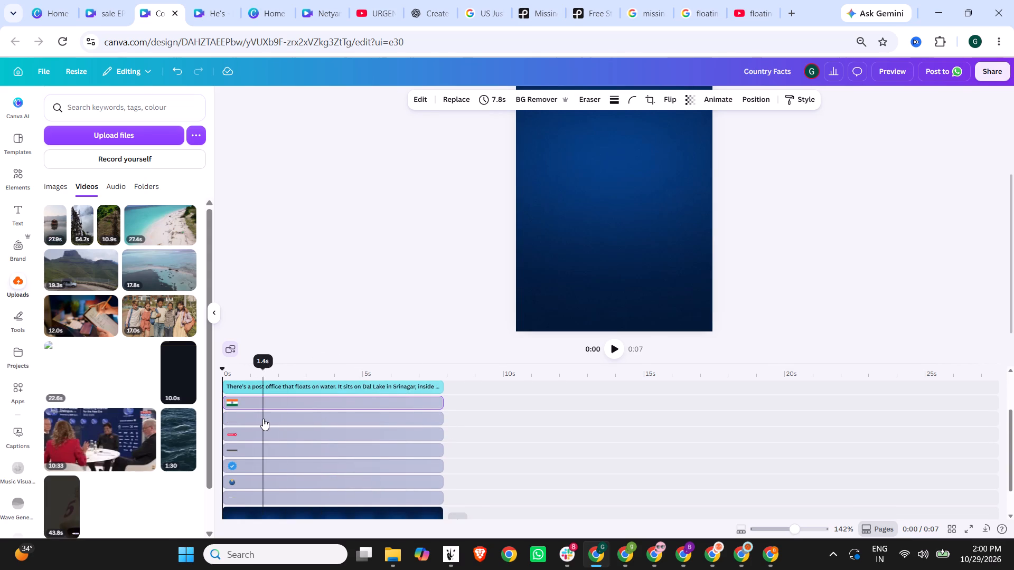
pyautogui.click(263, 419)
pyautogui.scroll(4, 731, 416)
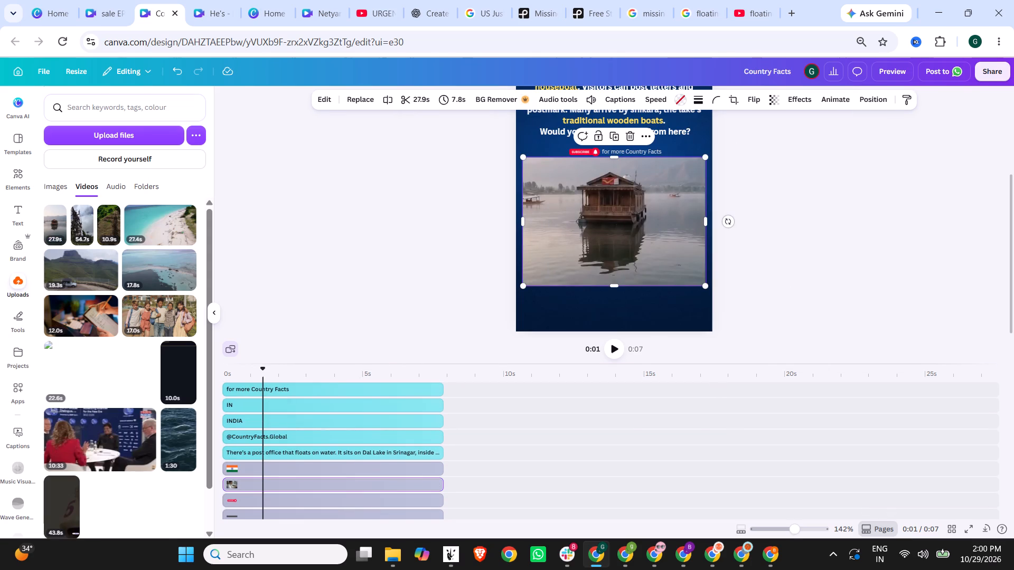
pyautogui.click(880, 70)
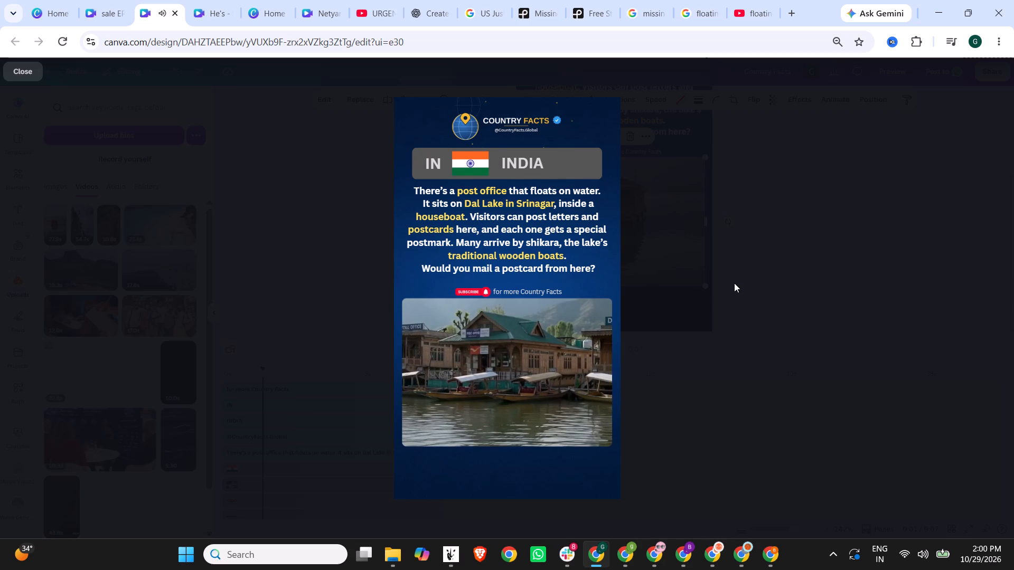
pyautogui.click(734, 283)
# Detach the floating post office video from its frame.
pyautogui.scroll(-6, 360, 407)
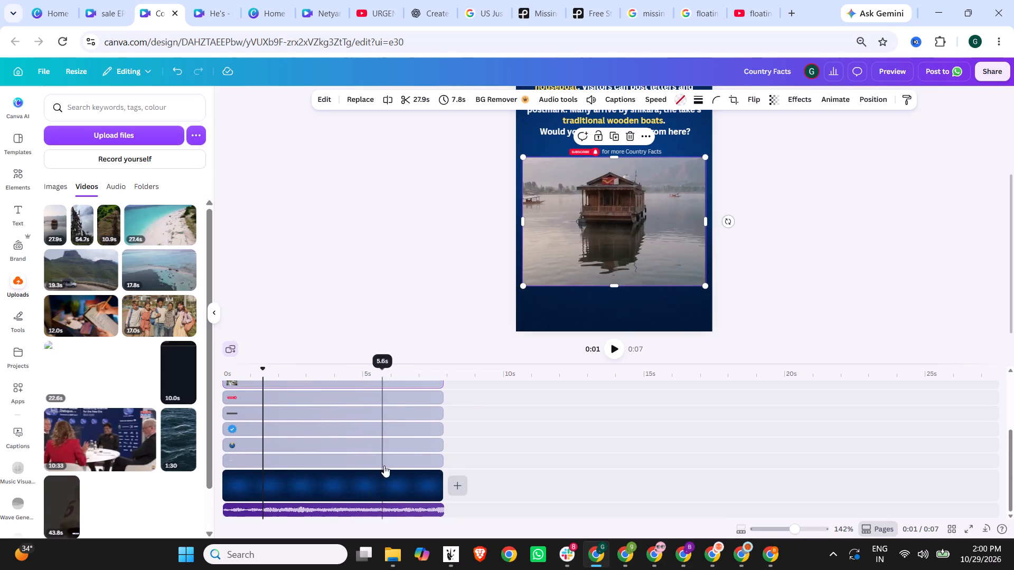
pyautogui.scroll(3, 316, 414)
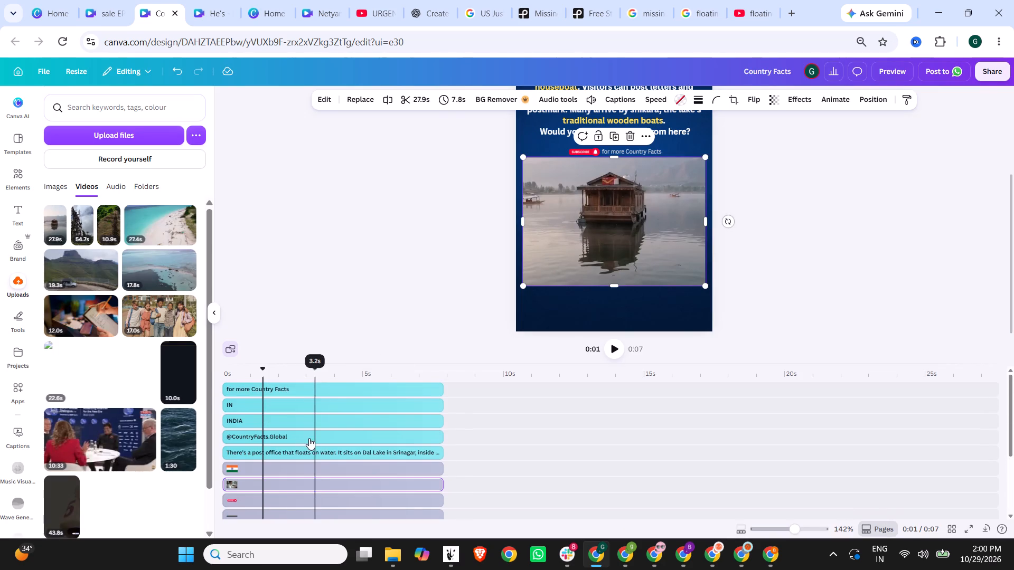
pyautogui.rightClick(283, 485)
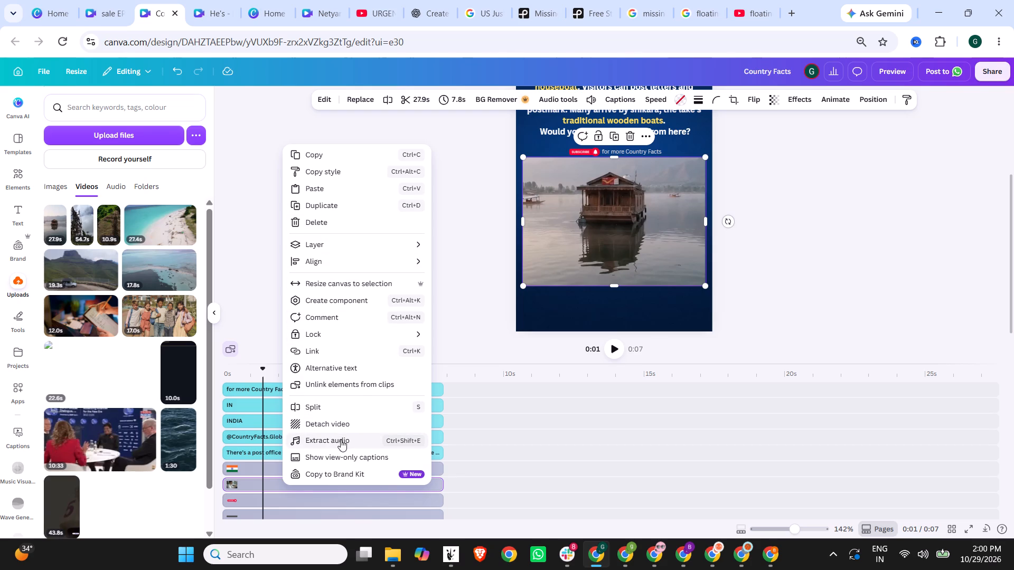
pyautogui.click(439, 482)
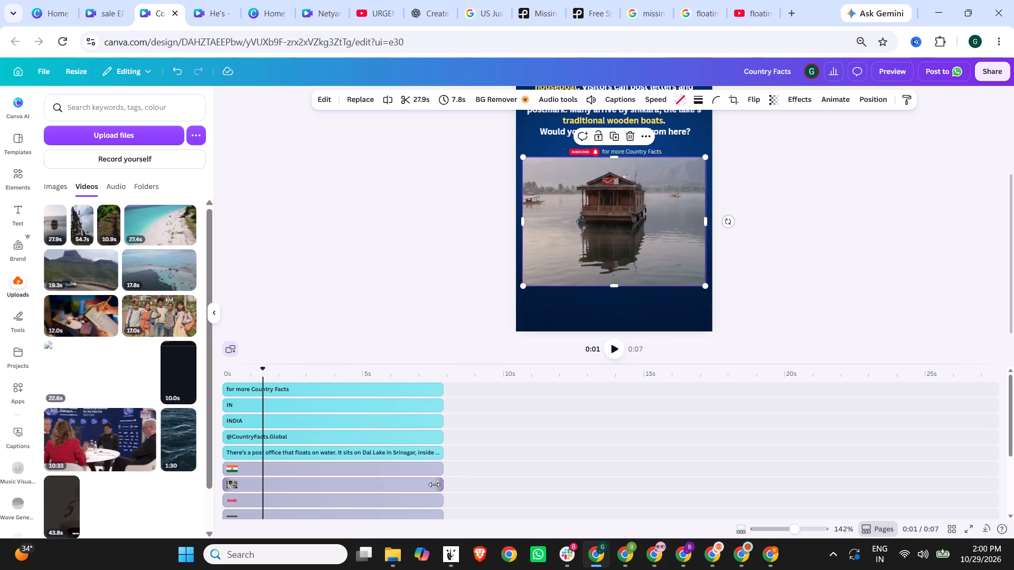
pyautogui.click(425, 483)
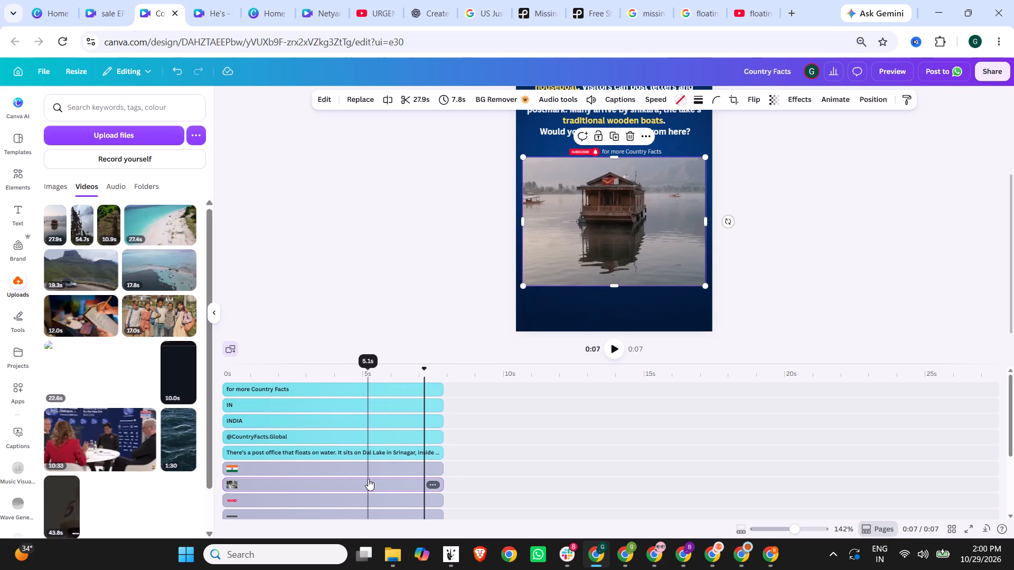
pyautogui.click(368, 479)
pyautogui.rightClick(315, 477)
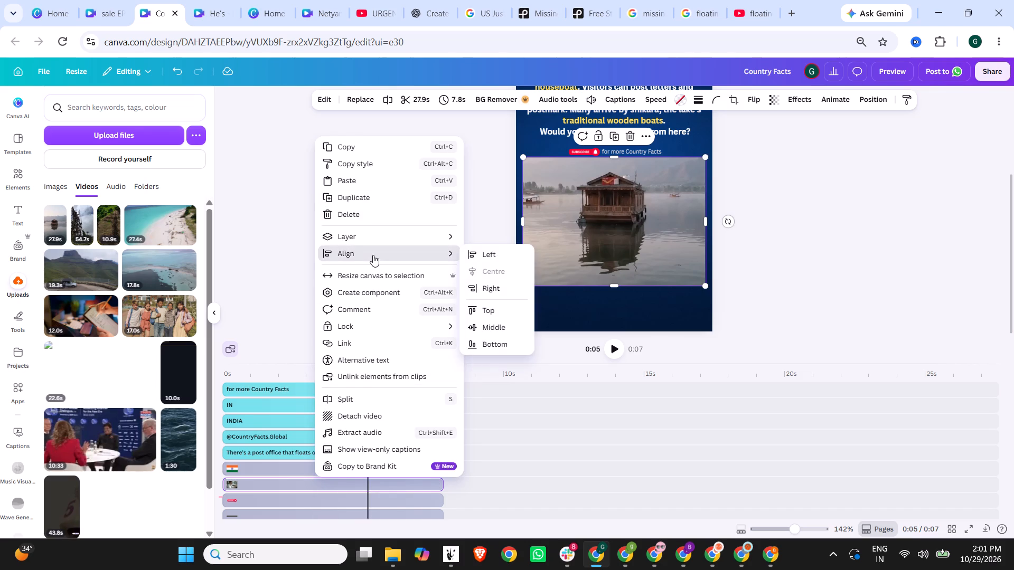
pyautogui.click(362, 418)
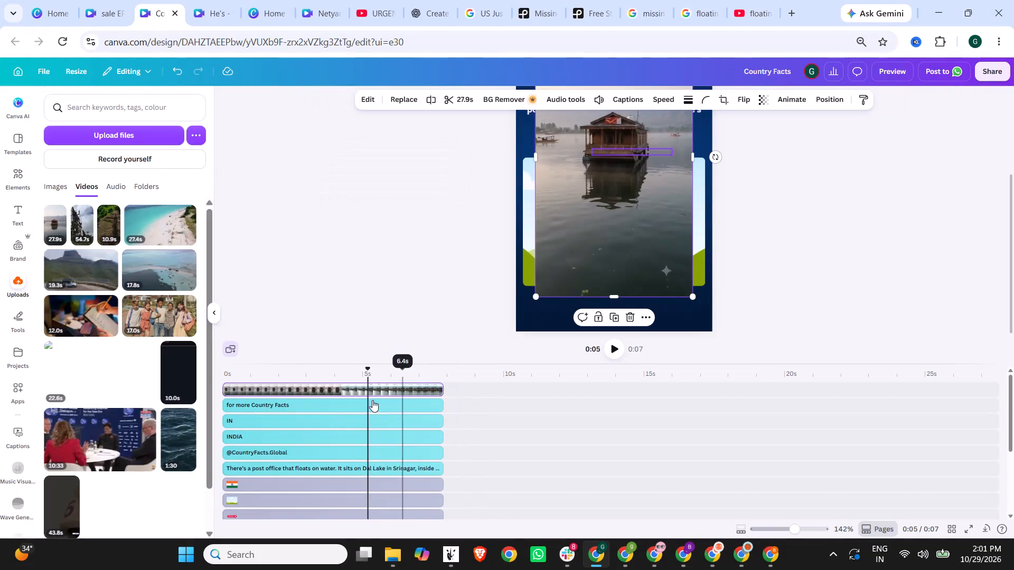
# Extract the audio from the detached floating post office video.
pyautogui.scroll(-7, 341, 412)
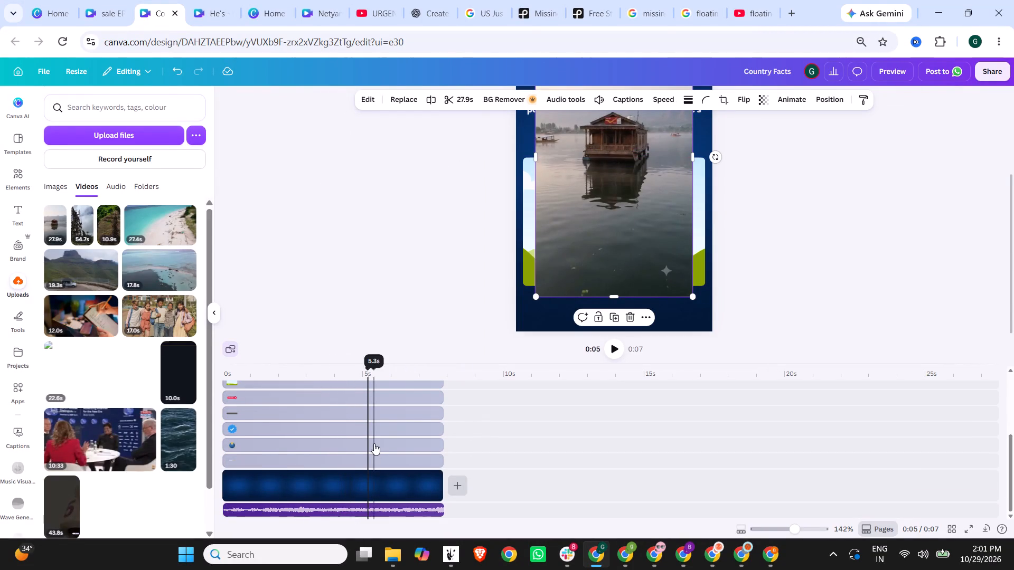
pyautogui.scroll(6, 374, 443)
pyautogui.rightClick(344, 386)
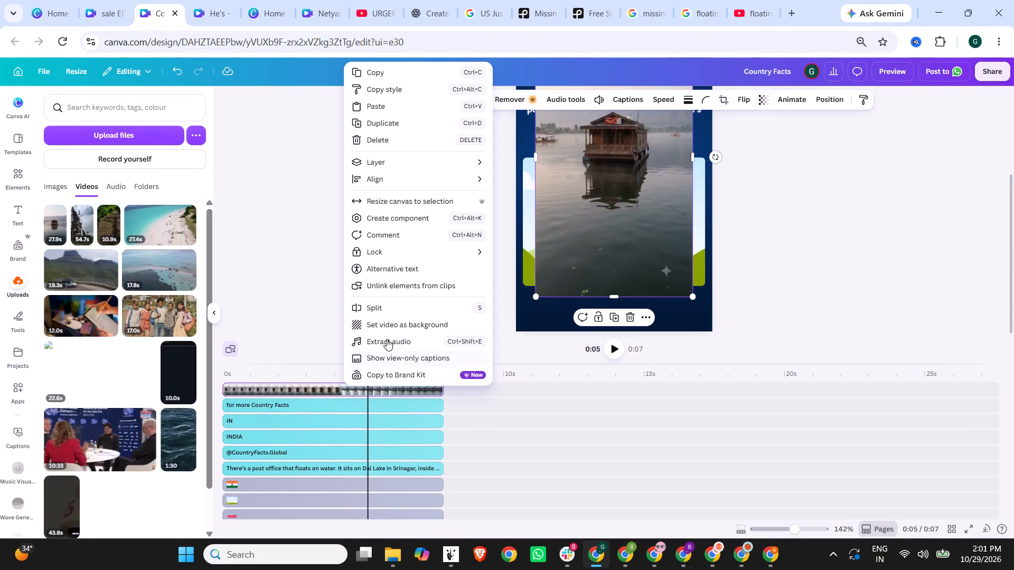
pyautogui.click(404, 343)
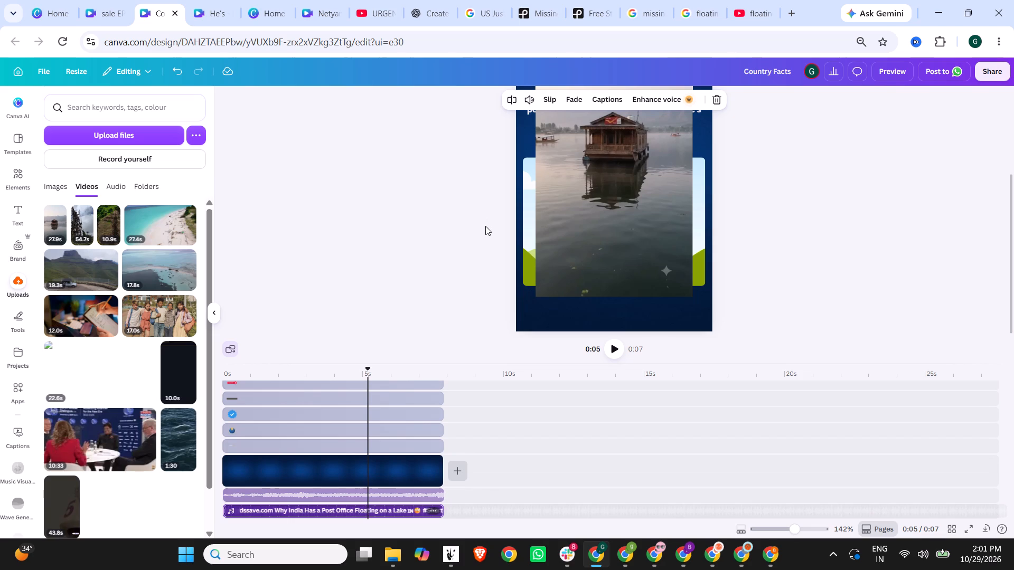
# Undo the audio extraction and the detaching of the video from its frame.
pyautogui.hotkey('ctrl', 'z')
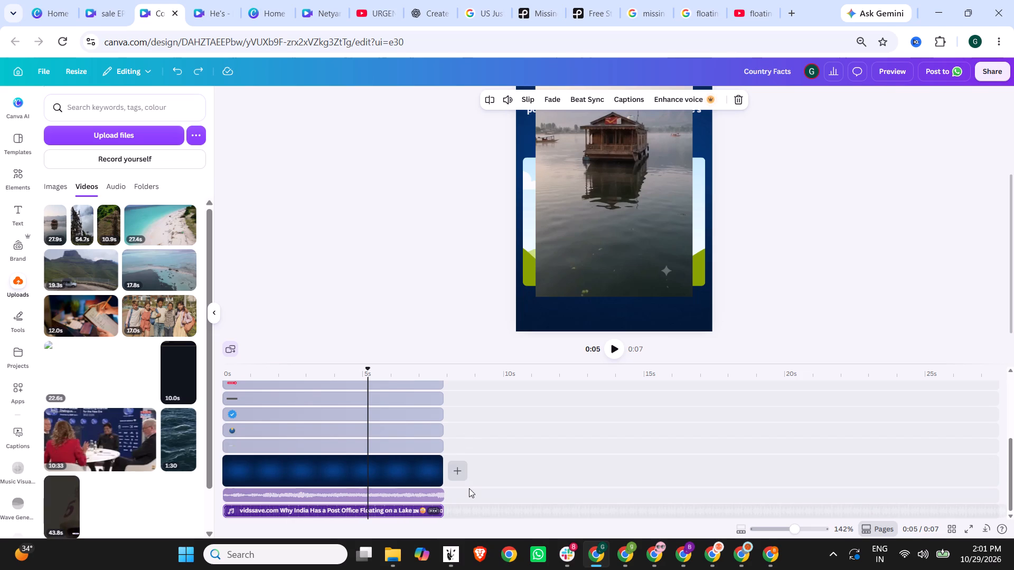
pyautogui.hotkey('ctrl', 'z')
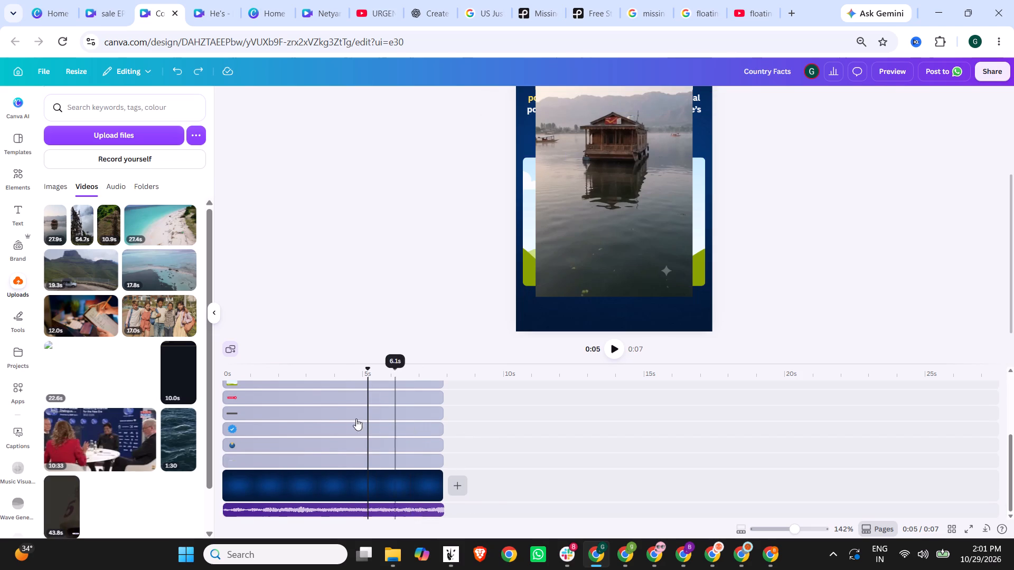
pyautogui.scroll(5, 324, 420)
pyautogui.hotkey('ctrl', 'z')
# Extract the audio from the framed floating post office video onto its own track.
pyautogui.scroll(-7, 388, 413)
pyautogui.click(278, 412)
pyautogui.scroll(2, 289, 413)
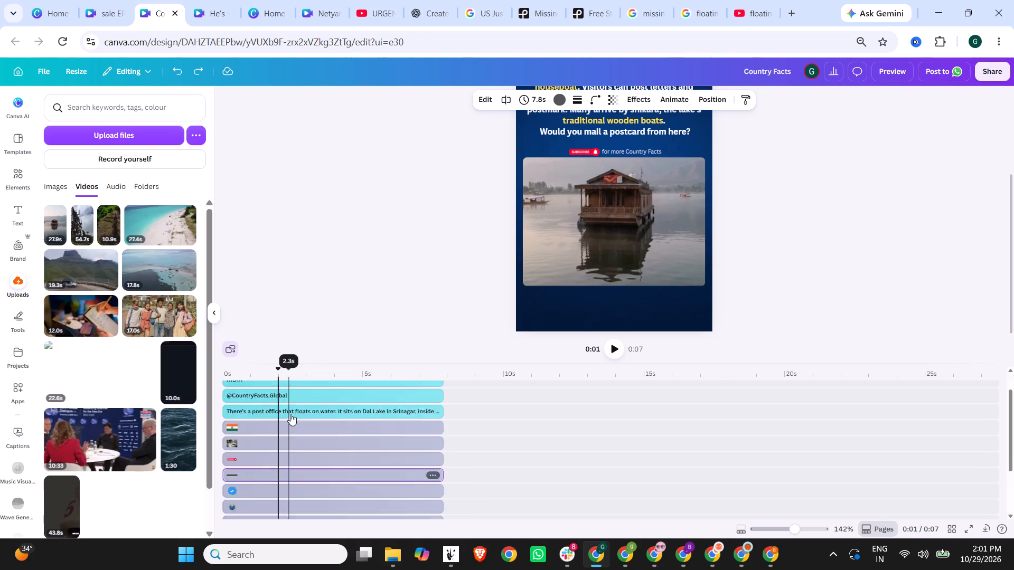
pyautogui.click(271, 479)
pyautogui.rightClick(296, 482)
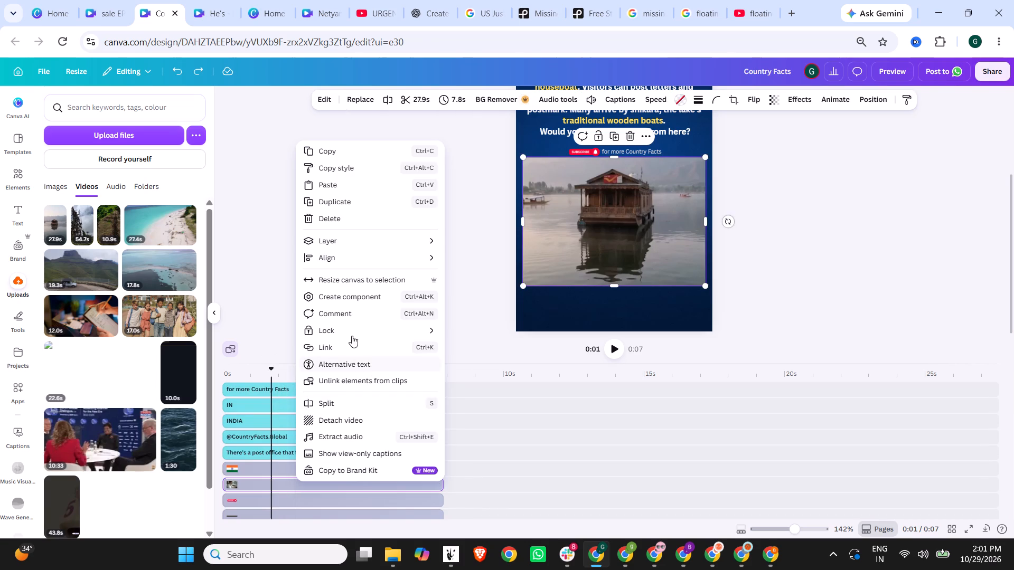
pyautogui.click(371, 433)
# Delete the audio track extracted from the floating post office video, keeping the background music track.
pyautogui.scroll(-6, 524, 432)
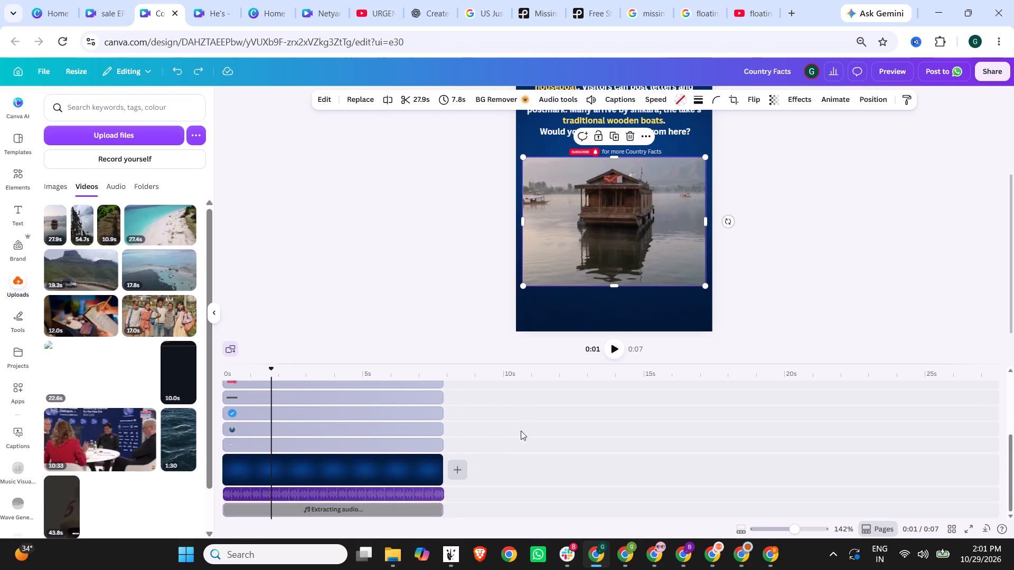
pyautogui.scroll(-5, 511, 433)
pyautogui.click(342, 508)
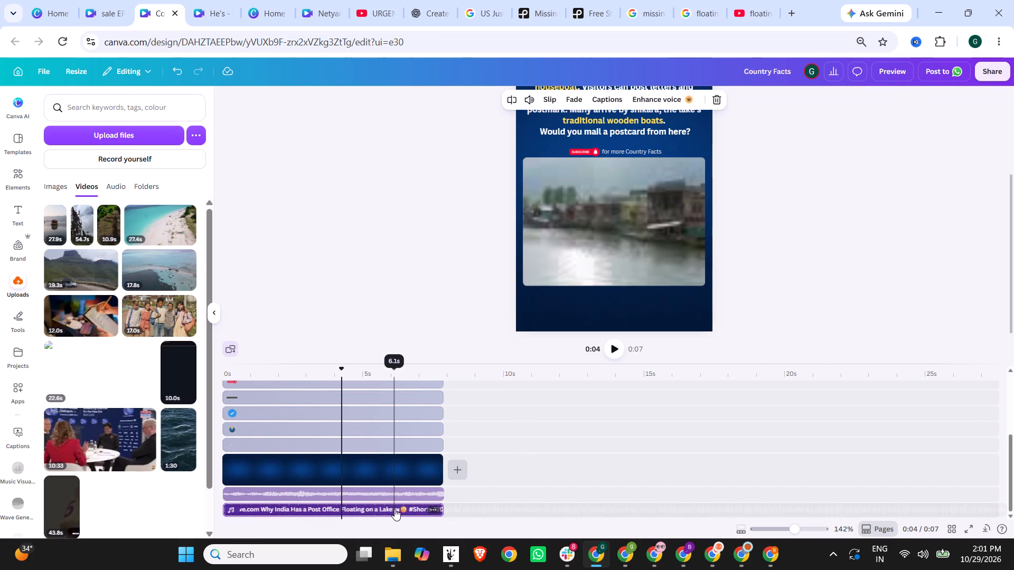
pyautogui.press('Delete')
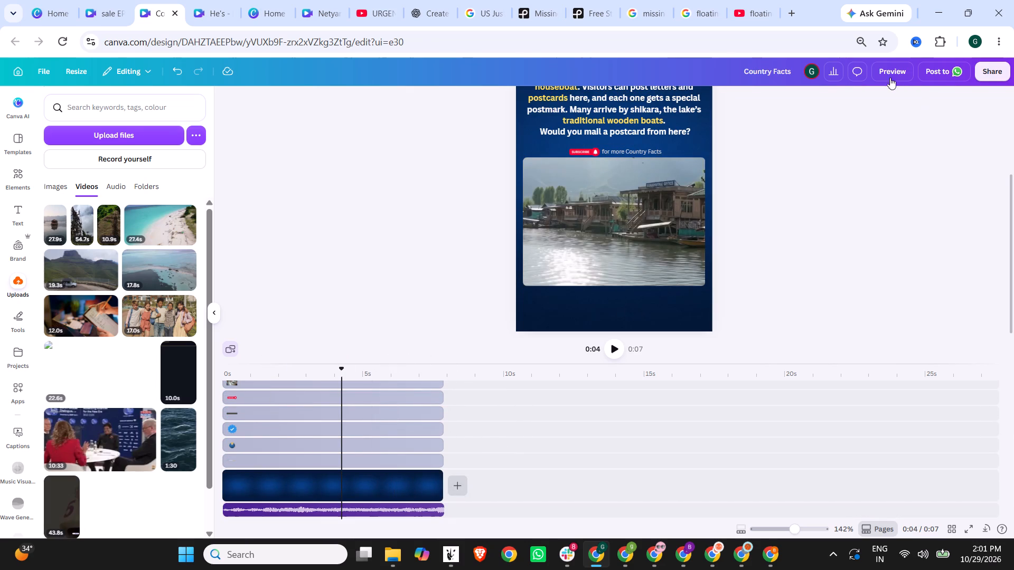
# Preview the finished India floating post office video.
pyautogui.click(890, 65)
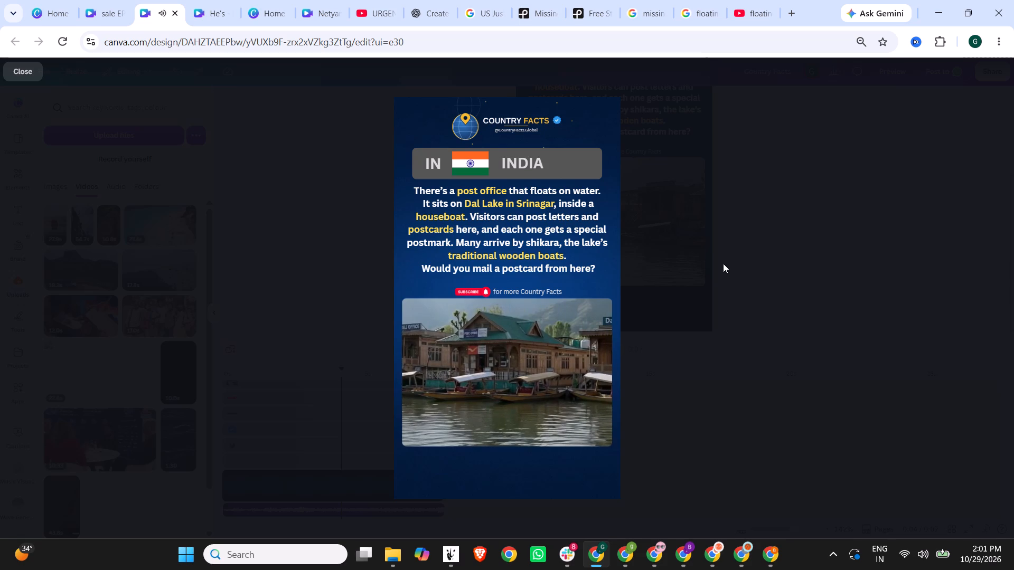
pyautogui.click(723, 264)
# Download the Country Facts design as an MP4 video at 1080p.
pyautogui.scroll(4, 544, 211)
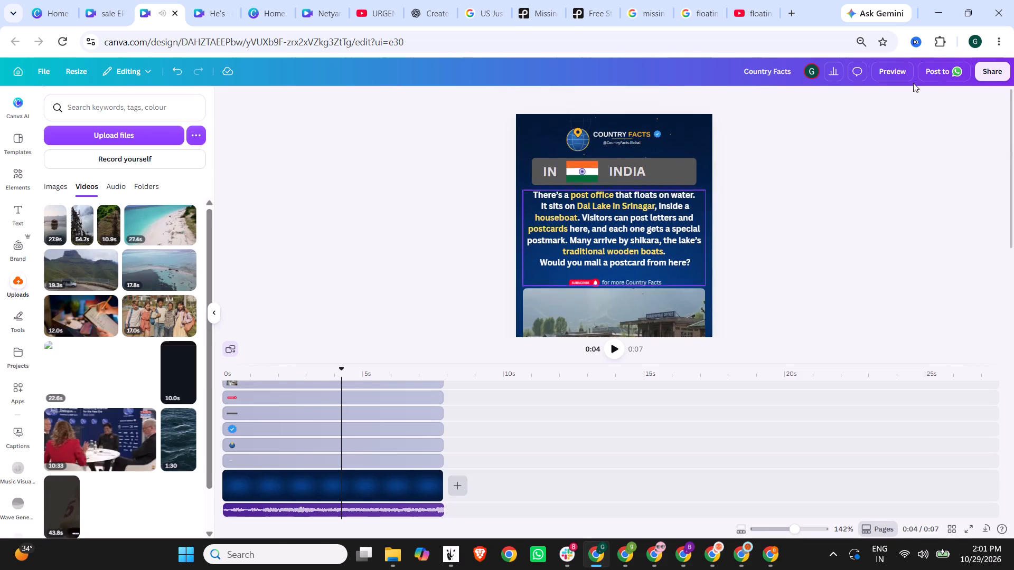
pyautogui.click(996, 69)
pyautogui.click(844, 297)
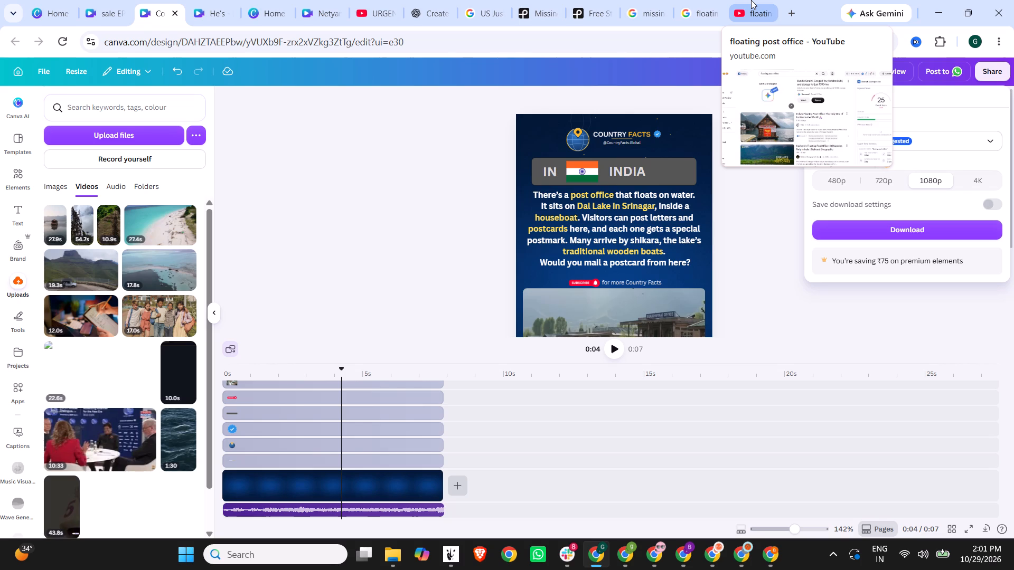
pyautogui.click(906, 236)
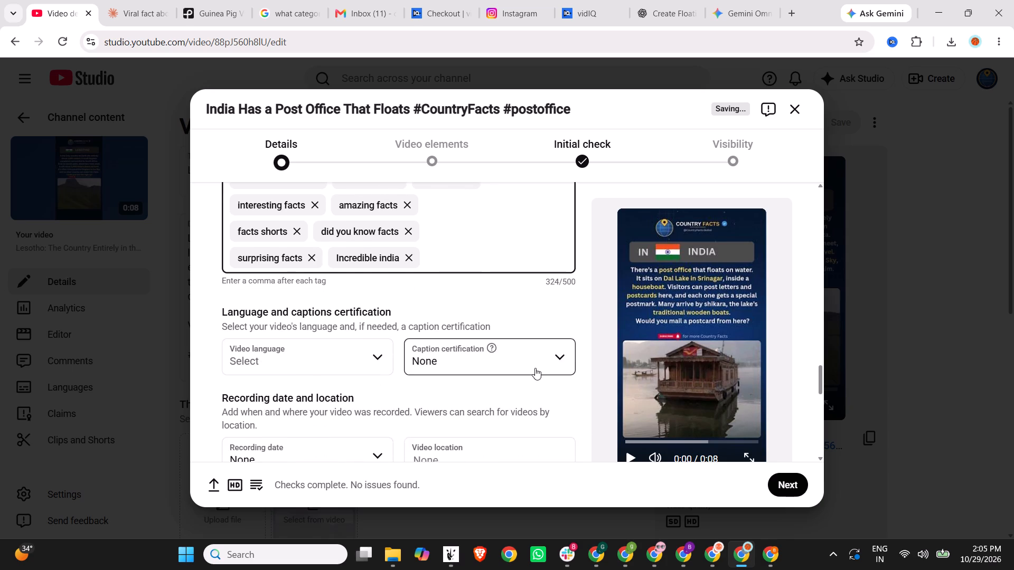
# Add the tag "curiosity" to the end of the video's tag list.
pyautogui.scroll(1, 521, 339)
pyautogui.write('curis')
pyautogui.press('BackSpace')
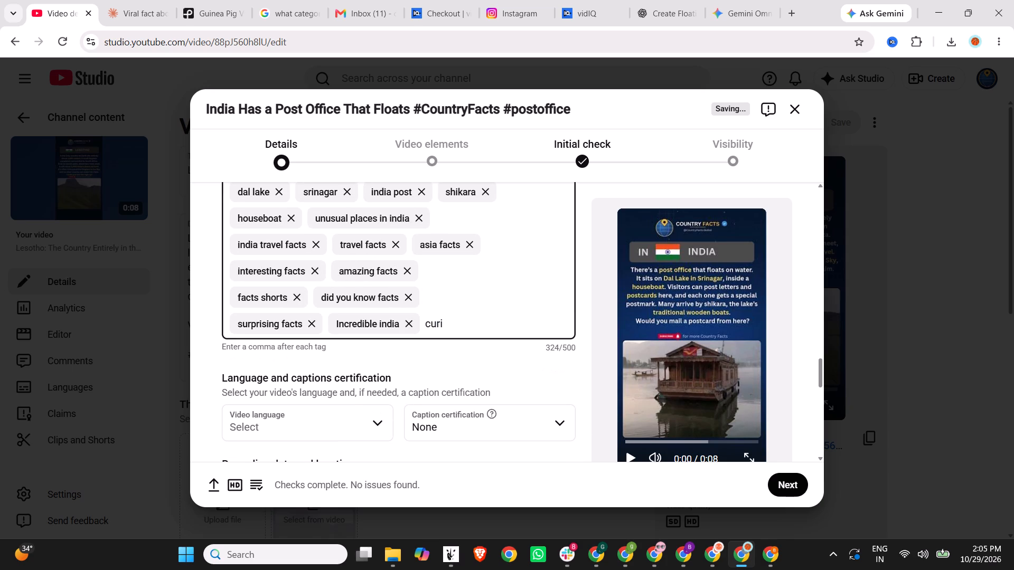
pyautogui.write('osity')
pyautogui.press('Return')
pyautogui.click(427, 341)
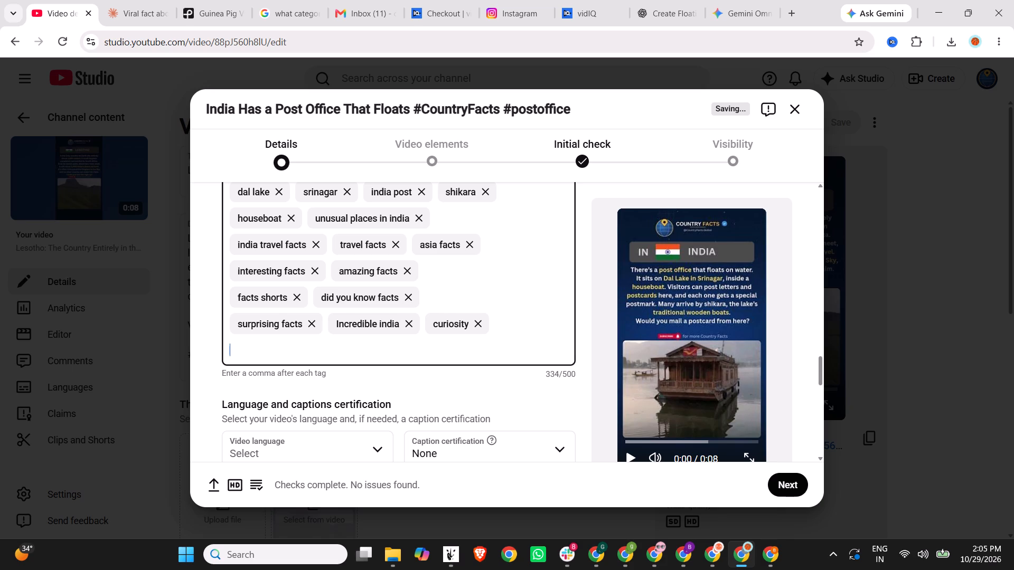
# Add the tag "trivia" to the end of the video's tag list.
pyautogui.write('inster')
pyautogui.press('BackSpace')
pyautogui.press('BackSpace')
pyautogui.press('BackSpace')
pyautogui.press('BackSpace')
pyautogui.press('BackSpace')
pyautogui.press('BackSpace')
pyautogui.write('trivia')
pyautogui.press('Return')
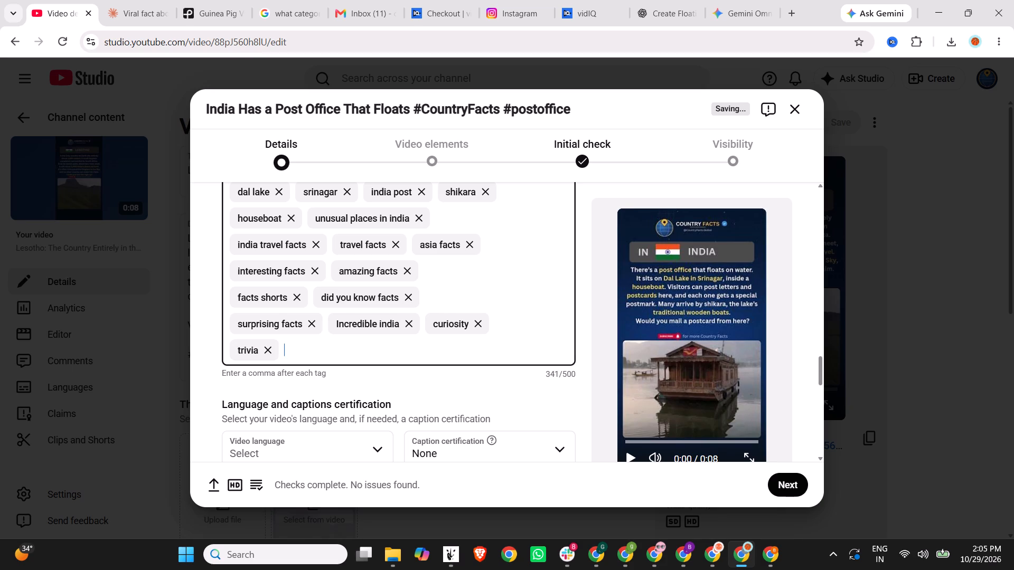
# Add the tag "bharat" to the end of the video's tag list.
pyautogui.write('sr')
pyautogui.press('BackSpace')
pyautogui.press('BackSpace')
pyautogui.write('tou')
pyautogui.press('BackSpace')
pyautogui.press('BackSpace')
pyautogui.press('BackSpace')
pyautogui.write('bharat')
pyautogui.press('Return')
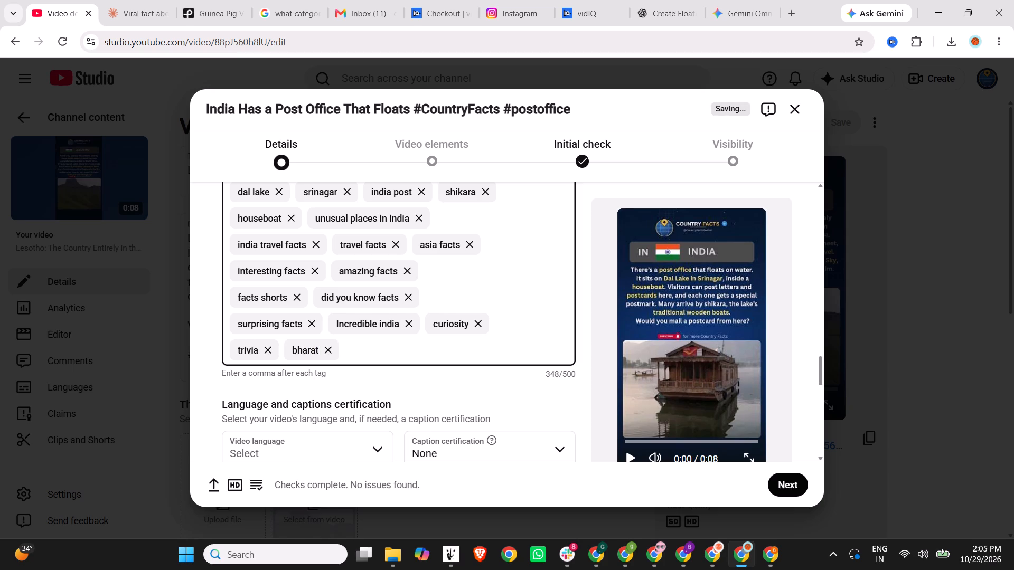
# Set Shorts remixing for the video to allow only audio remixing.
pyautogui.scroll(-4, 472, 361)
pyautogui.click(302, 409)
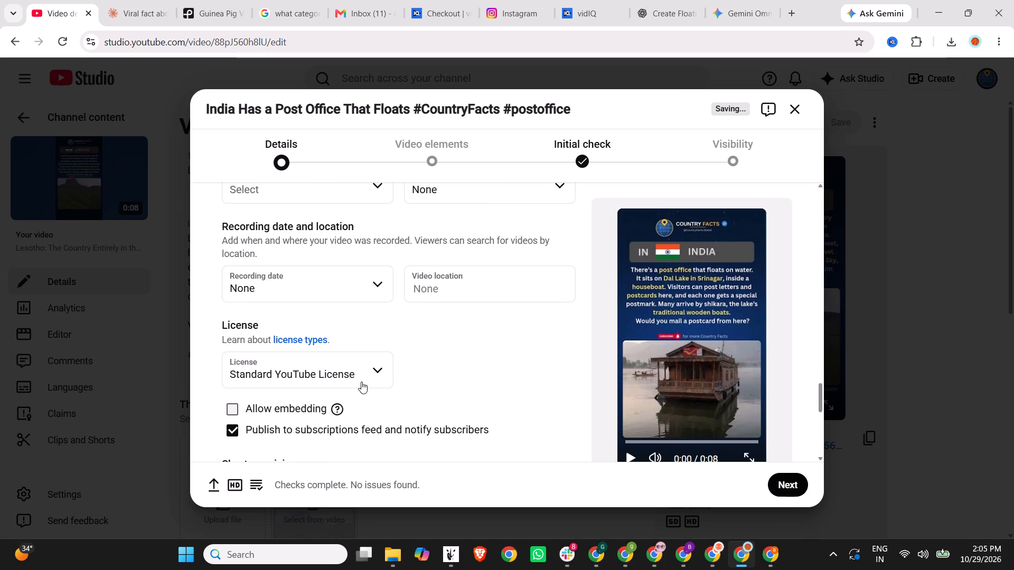
pyautogui.scroll(-3, 361, 382)
pyautogui.click(245, 205)
pyautogui.click(303, 327)
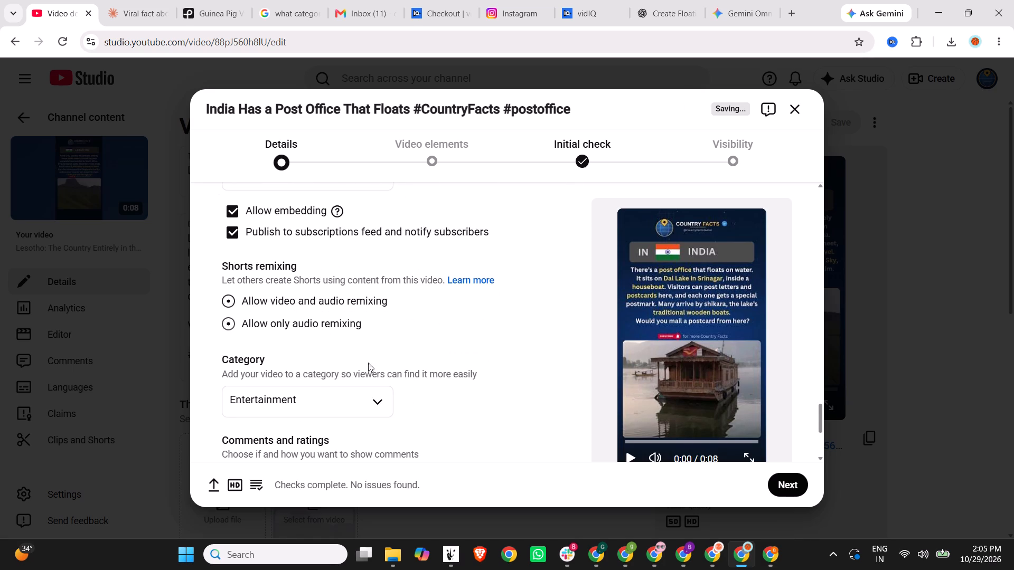
# Review the video's title, description, category, and comments and ratings settings before moving on.
pyautogui.scroll(-6, 381, 376)
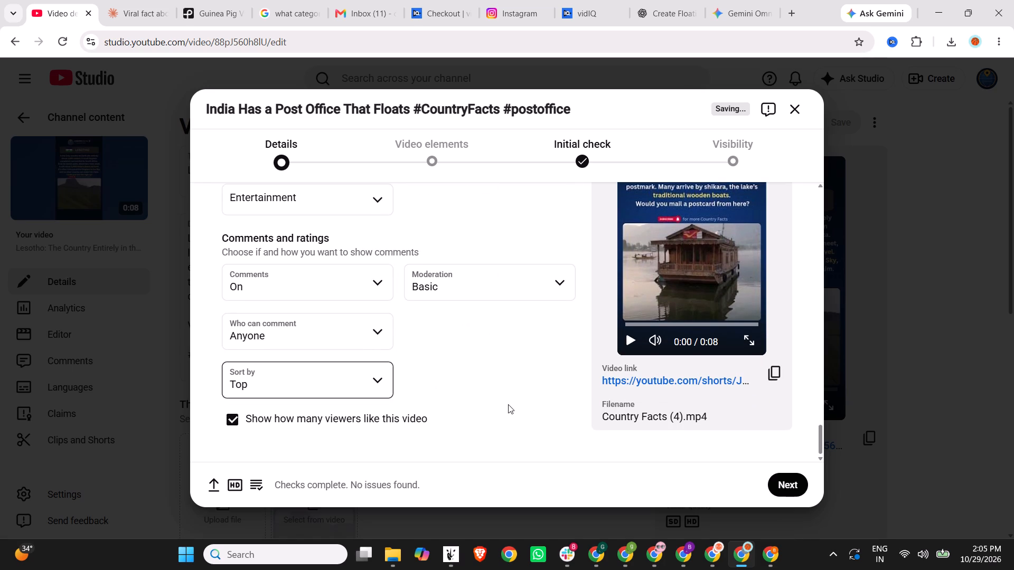
pyautogui.scroll(20, 510, 408)
pyautogui.scroll(20, 510, 408)
pyautogui.scroll(5, 510, 408)
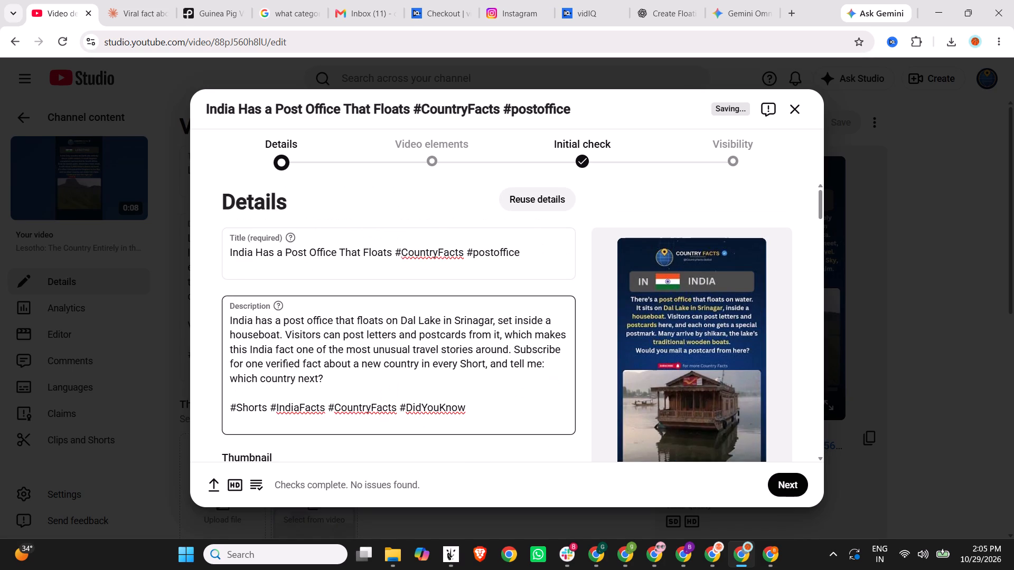
pyautogui.scroll(-17, 510, 396)
pyautogui.scroll(-19, 510, 396)
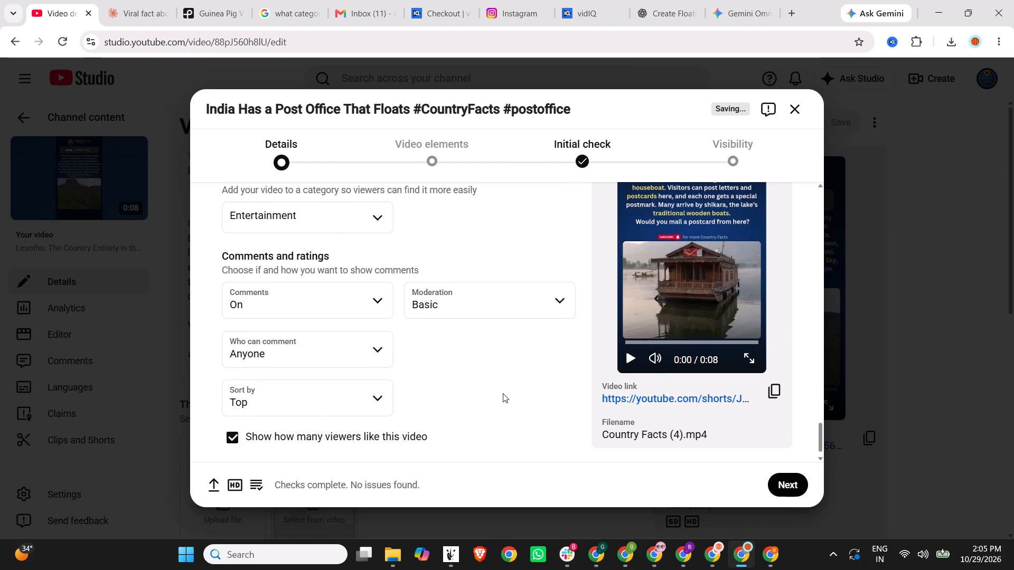
pyautogui.scroll(-5, 503, 393)
pyautogui.click(368, 419)
pyautogui.click(368, 419)
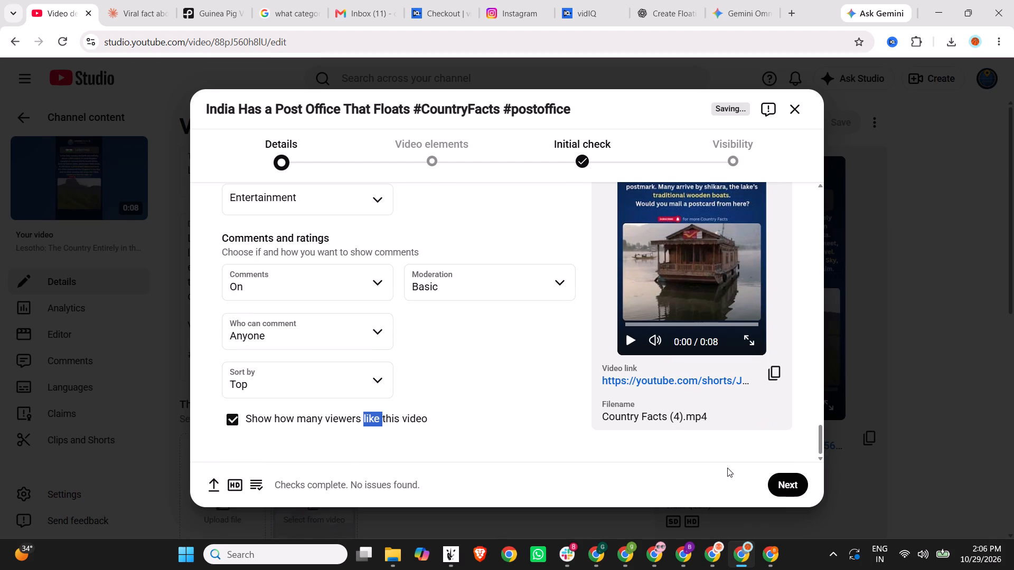
# Advance past Video elements without adding a related video, and past Initial check, to the Visibility stage.
pyautogui.click(779, 482)
pyautogui.scroll(6, 422, 376)
pyautogui.click(764, 281)
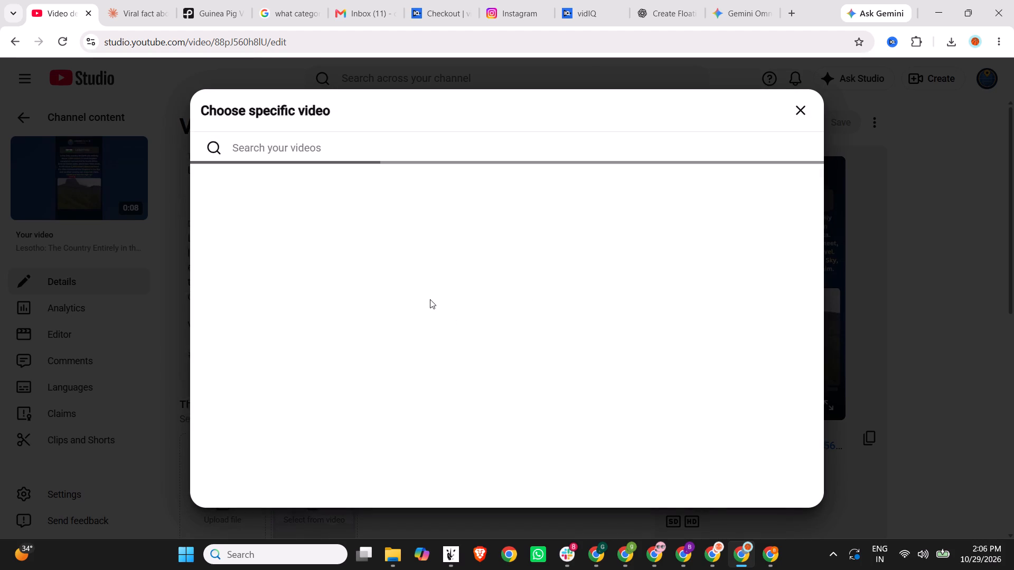
pyautogui.click(801, 102)
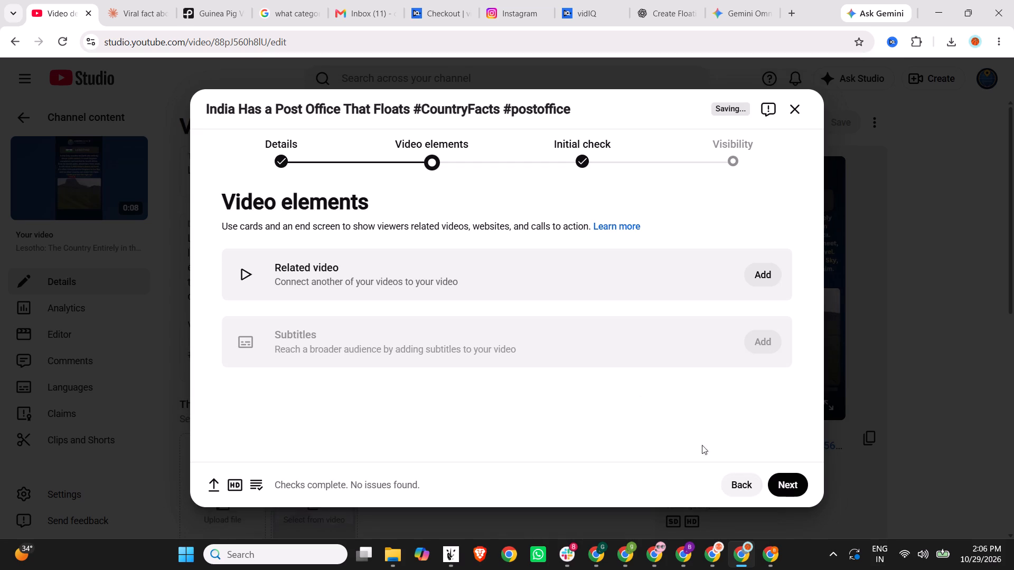
pyautogui.click(788, 486)
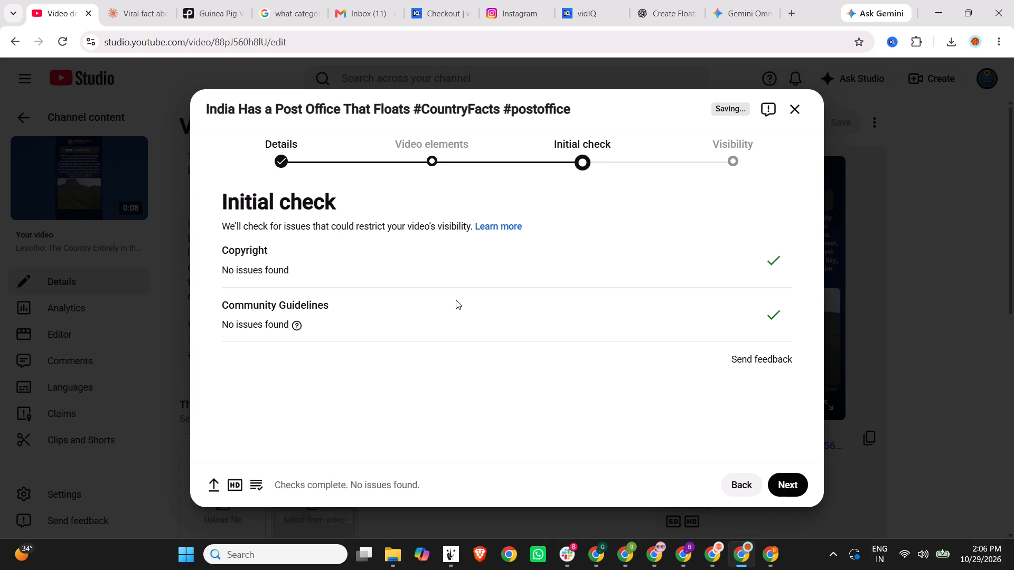
pyautogui.click(782, 488)
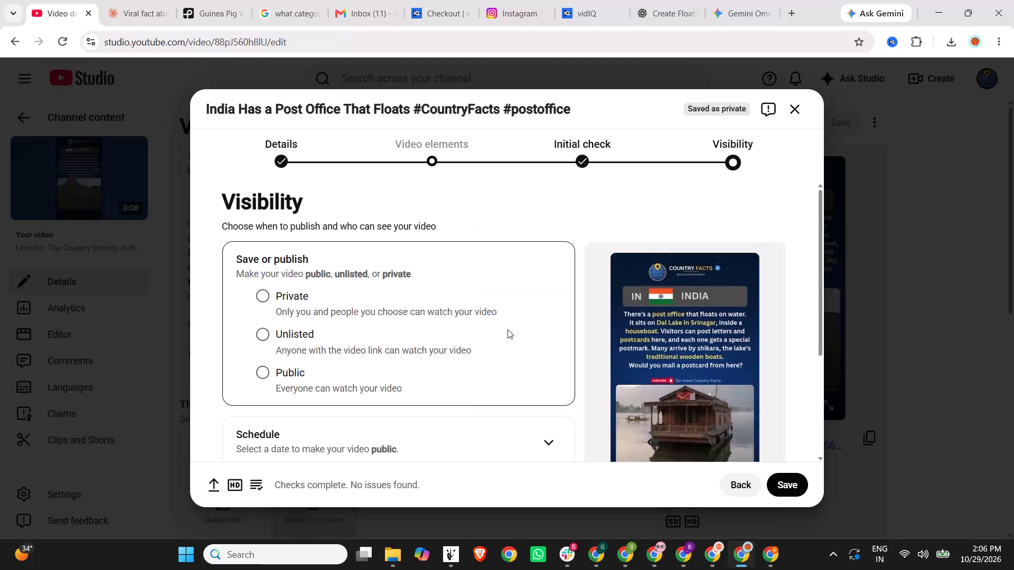
# Schedule the India video to become public on Oct 30, 2026 at 6:30 PM and dismiss the confirmation.
pyautogui.click(302, 440)
pyautogui.scroll(-3, 381, 282)
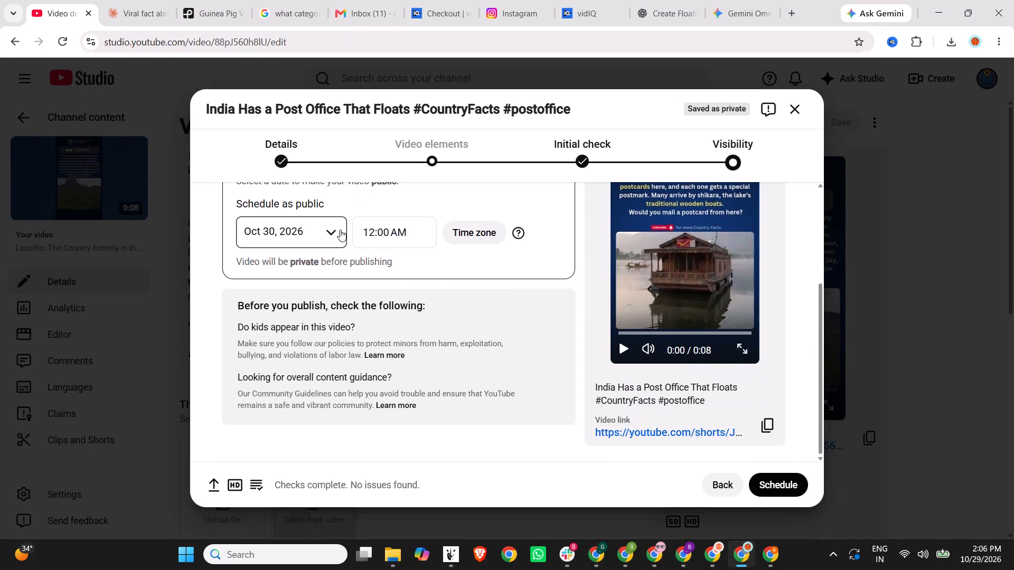
pyautogui.click(382, 231)
pyautogui.scroll(-4, 403, 373)
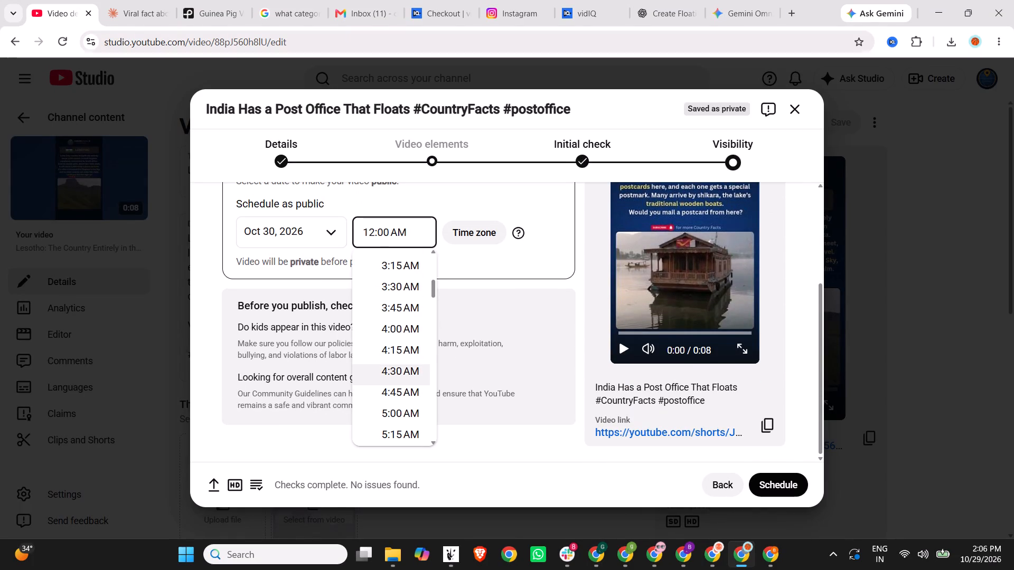
pyautogui.scroll(-17, 400, 375)
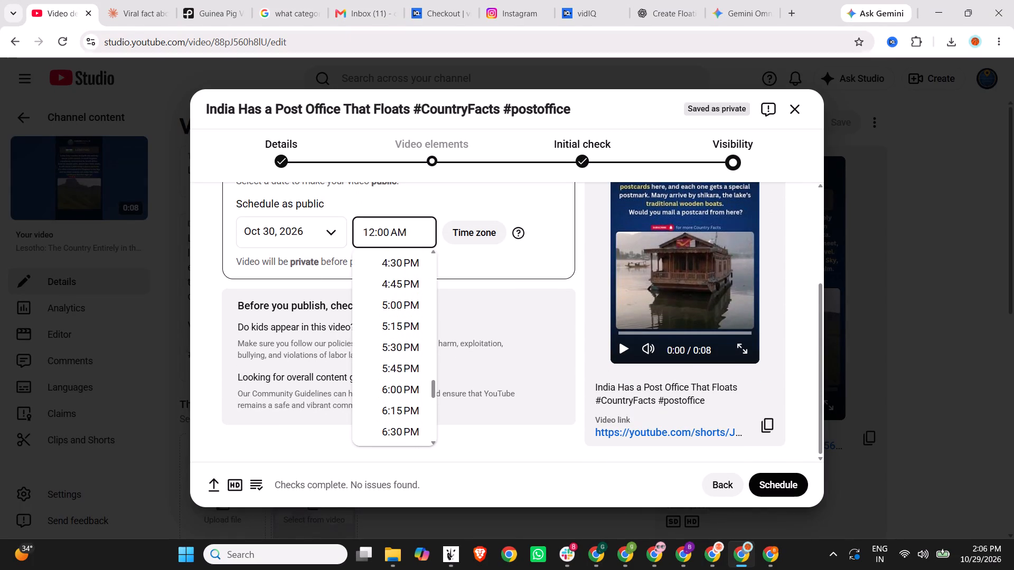
pyautogui.scroll(-9, 400, 375)
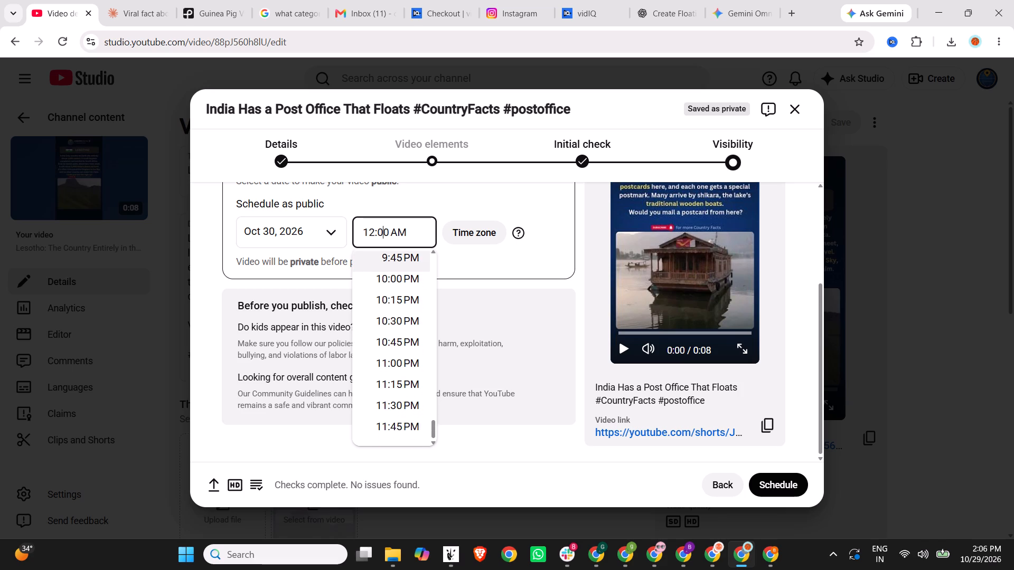
pyautogui.scroll(-5, 399, 367)
pyautogui.scroll(5, 399, 367)
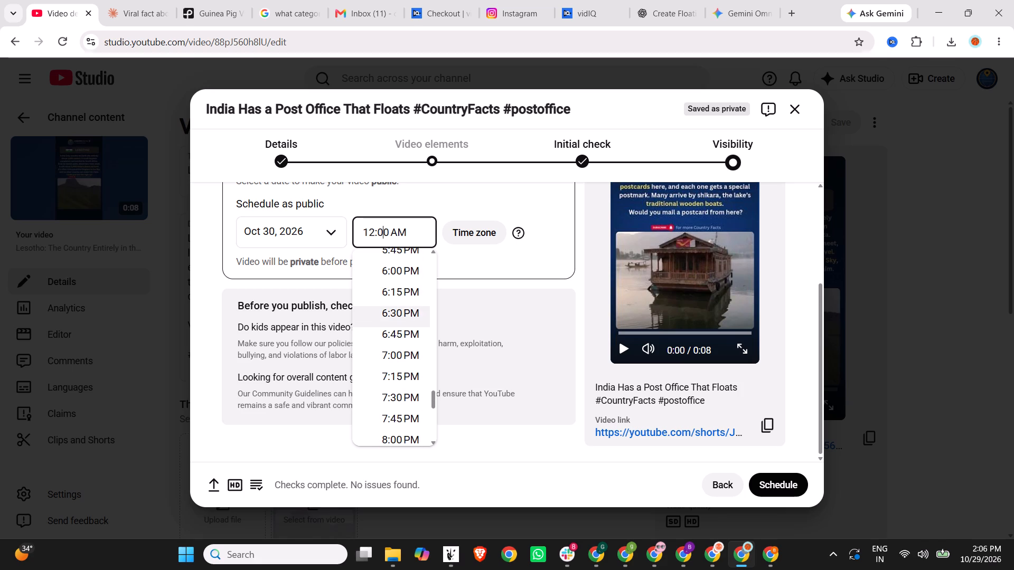
pyautogui.click(405, 315)
pyautogui.click(779, 486)
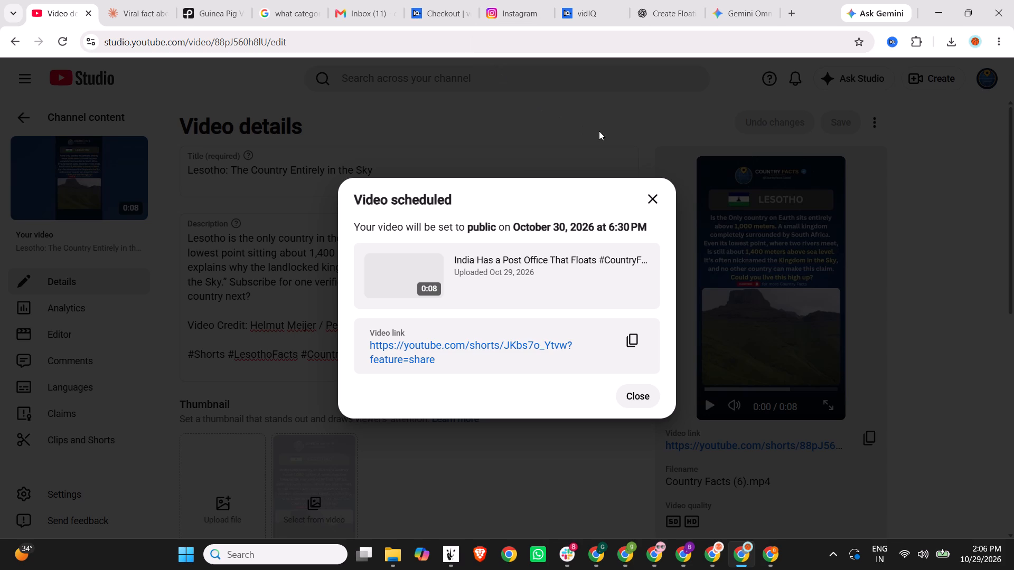
pyautogui.click(653, 197)
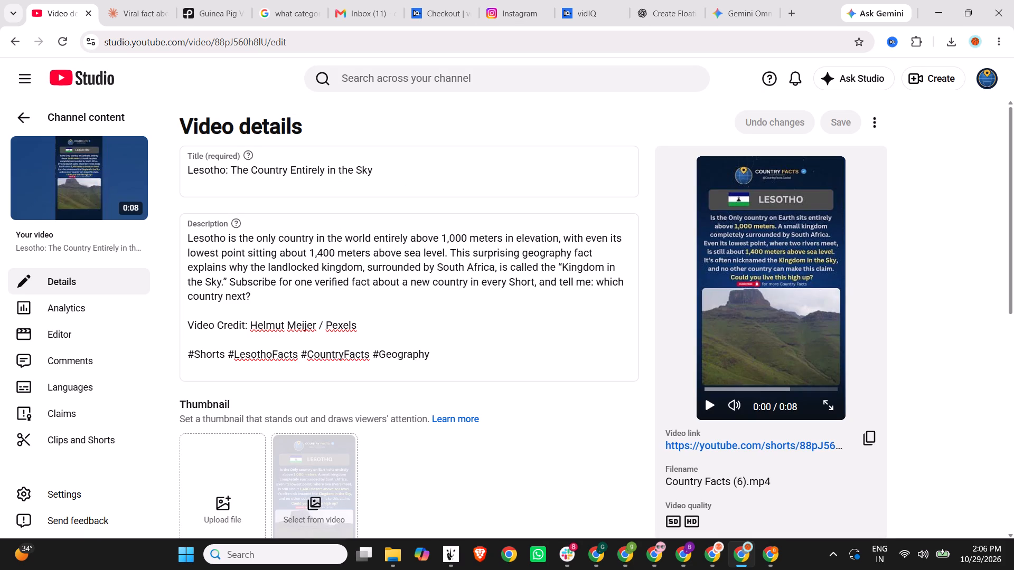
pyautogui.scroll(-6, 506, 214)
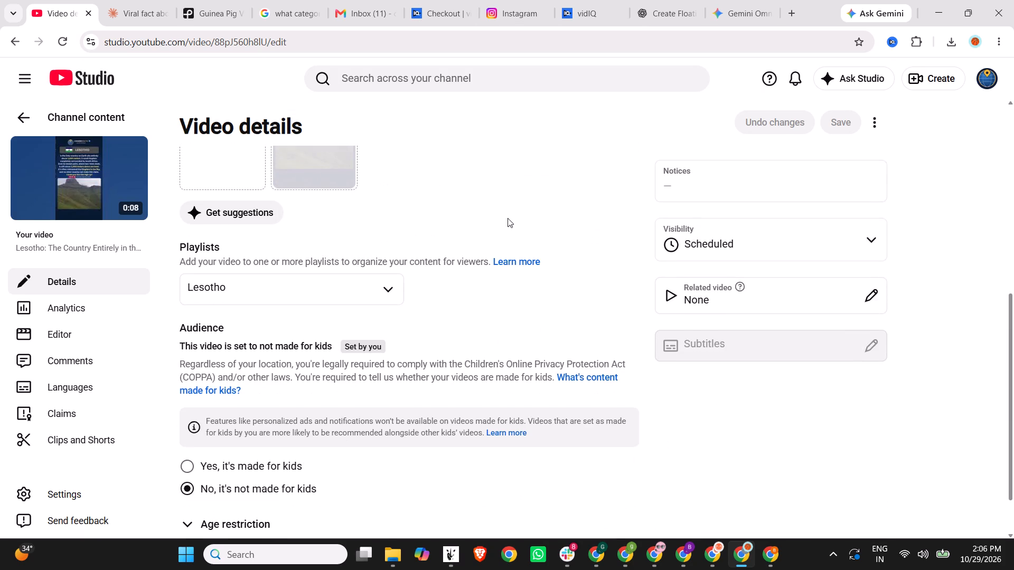
# Return from the Lesotho video's details to the channel's Shorts list and look through the scheduled Shorts and their dates.
pyautogui.scroll(6, 508, 218)
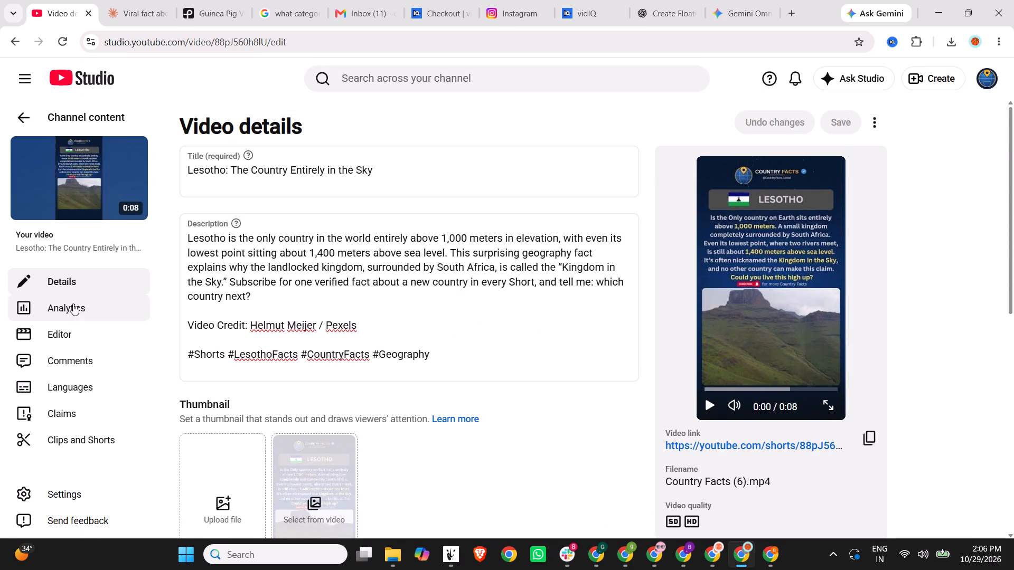
pyautogui.click(14, 113)
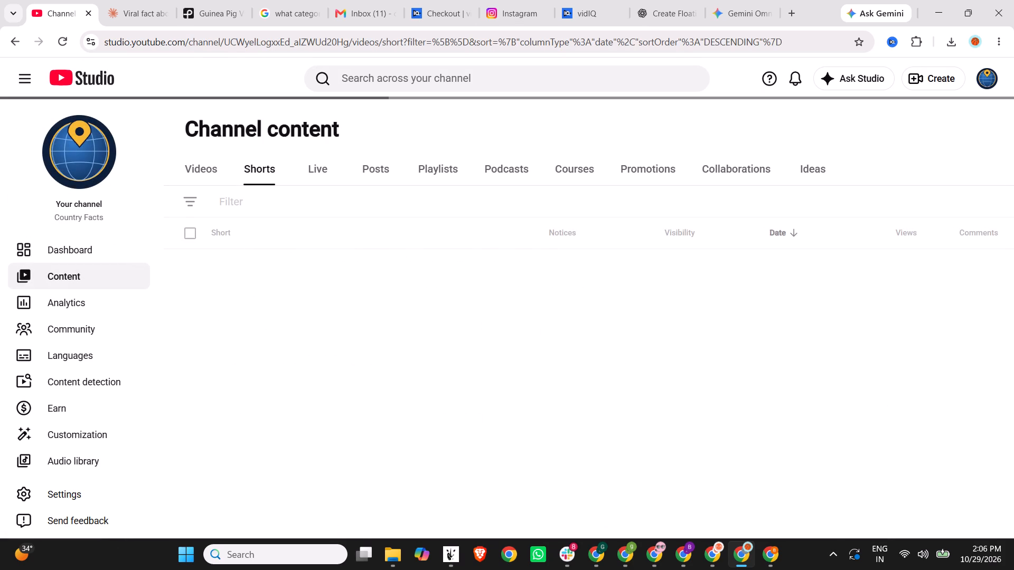
pyautogui.scroll(-15, 421, 371)
pyautogui.scroll(15, 420, 367)
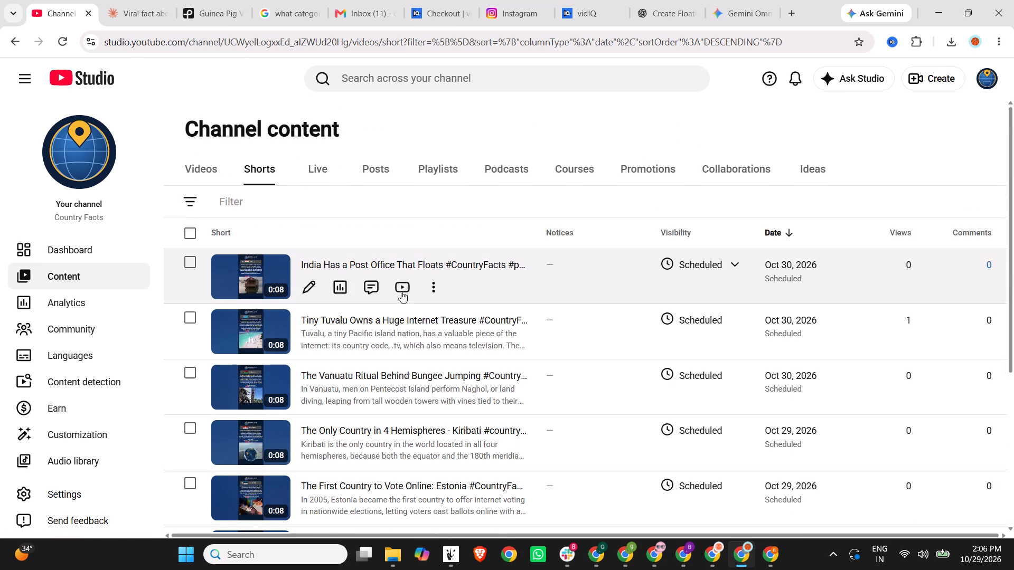
pyautogui.scroll(-7, 332, 329)
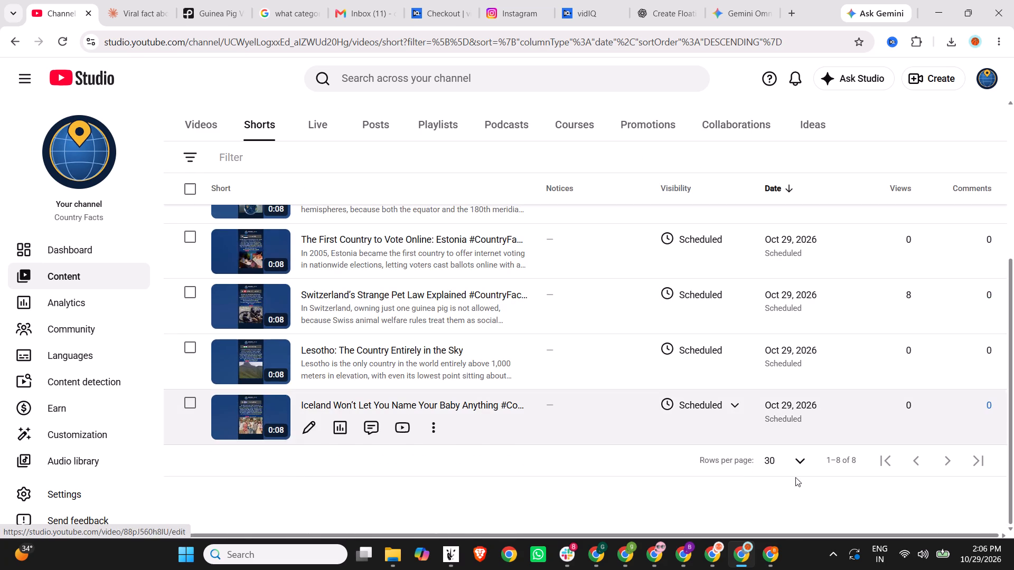
pyautogui.click(947, 461)
pyautogui.scroll(8, 556, 310)
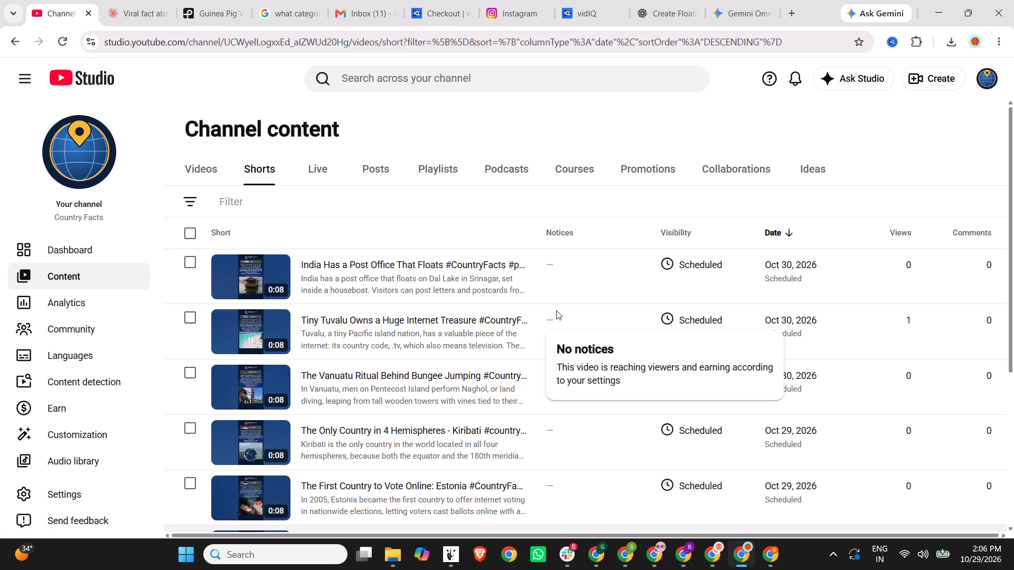
pyautogui.scroll(5, 556, 310)
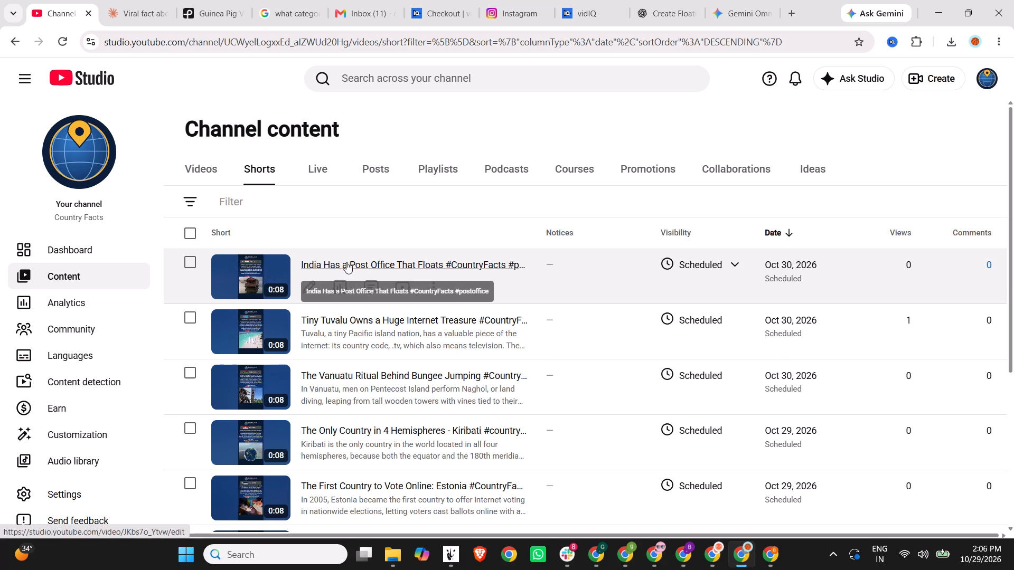
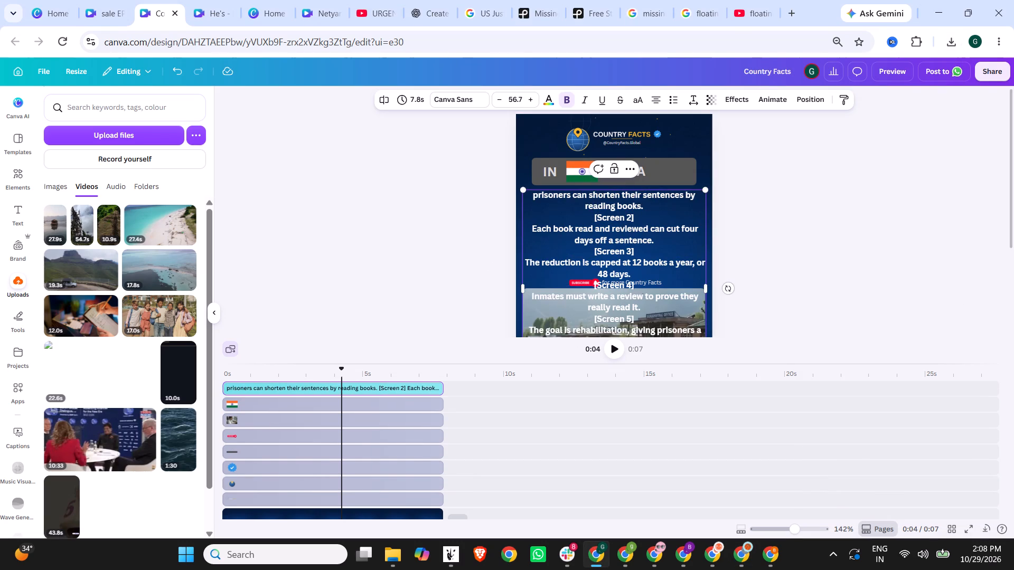
pyautogui.click(534, 196)
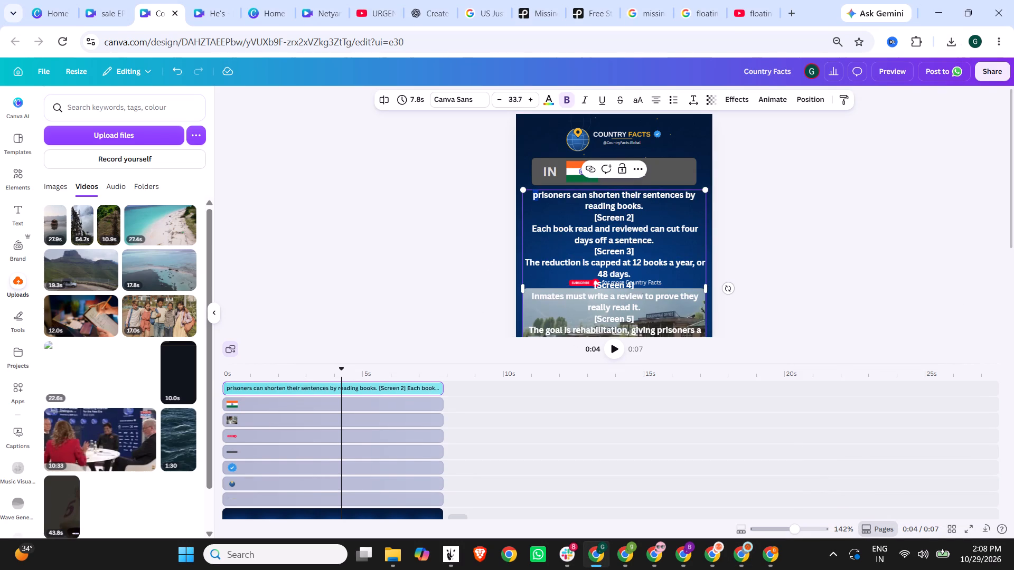
pyautogui.click(539, 195)
pyautogui.hotkey('shift', 'p')
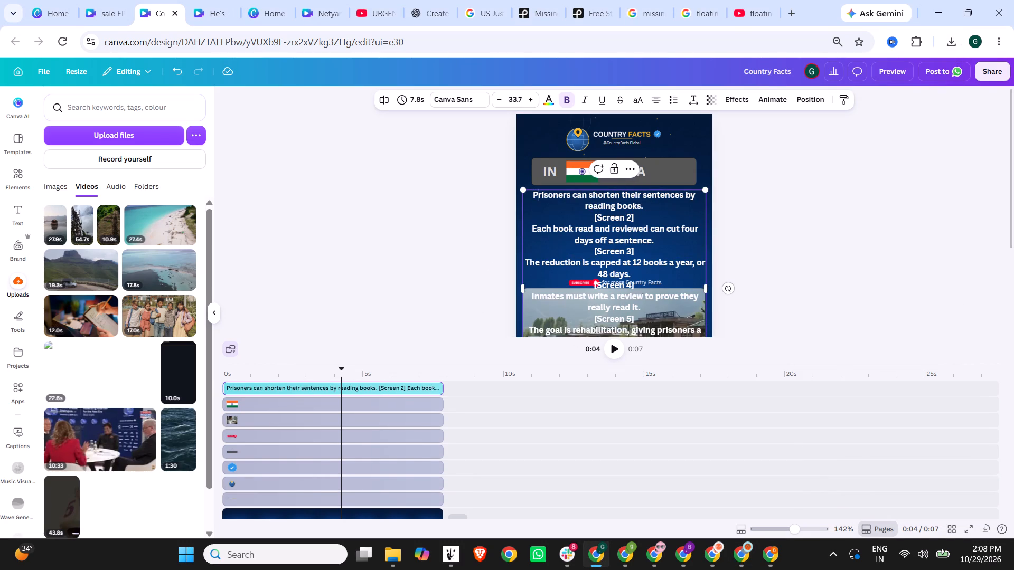
# Remove the "[Screen 2]" and "[Screen 3]" labels from the fact text and join their sentences into one running paragraph.
pyautogui.moveTo(659, 218); pyautogui.dragTo(585, 218)
pyautogui.press('BackSpace')
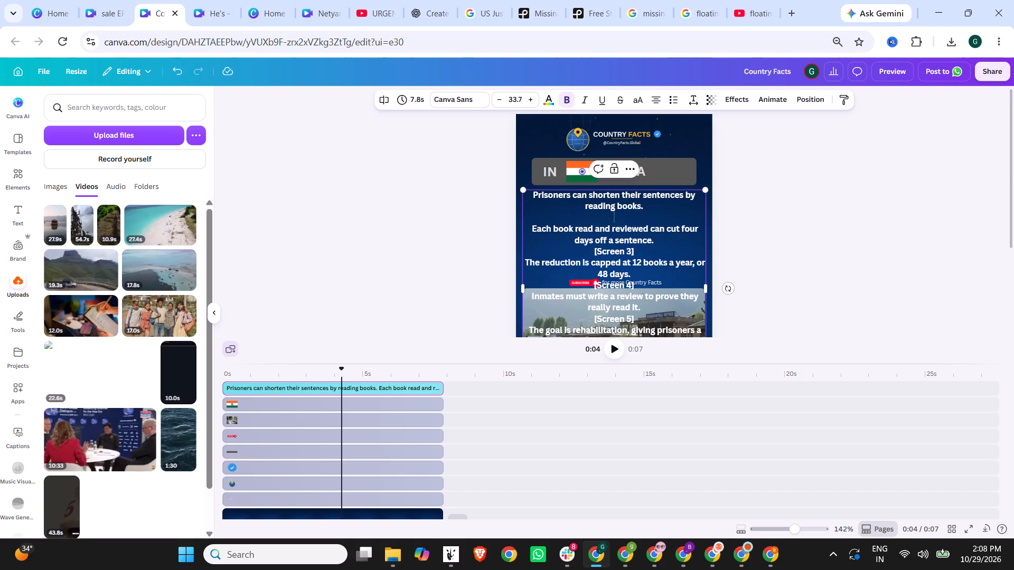
pyautogui.press('BackSpace')
pyautogui.press('Delete')
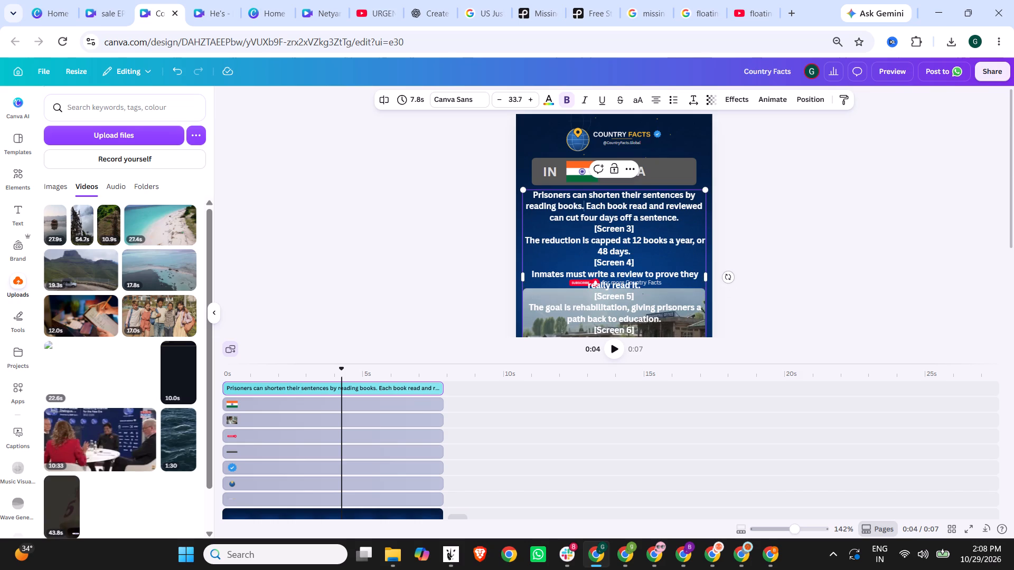
pyautogui.moveTo(659, 234); pyautogui.dragTo(598, 234)
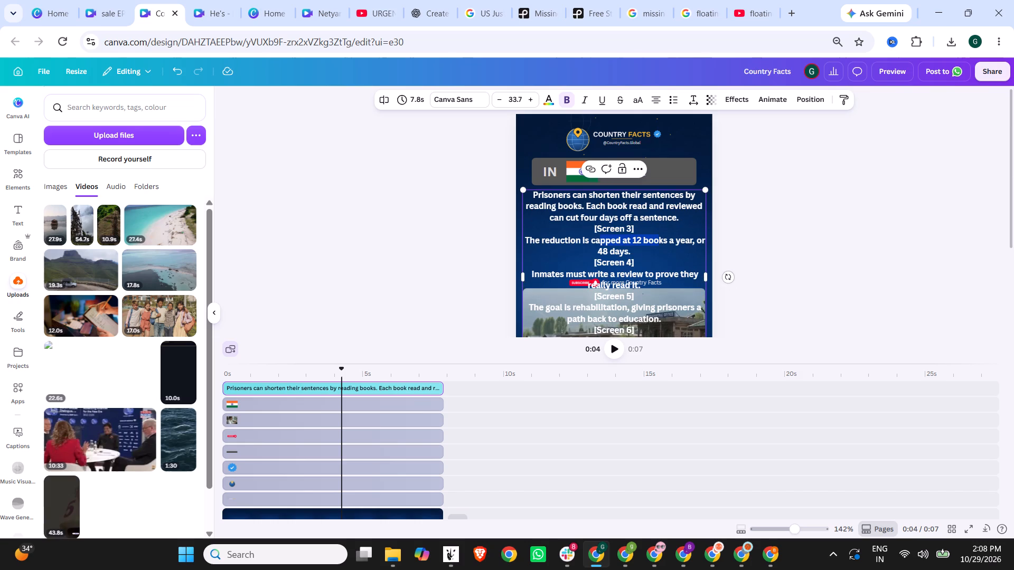
pyautogui.moveTo(644, 227); pyautogui.dragTo(588, 228)
pyautogui.press('BackSpace')
pyautogui.press('BackSpace')
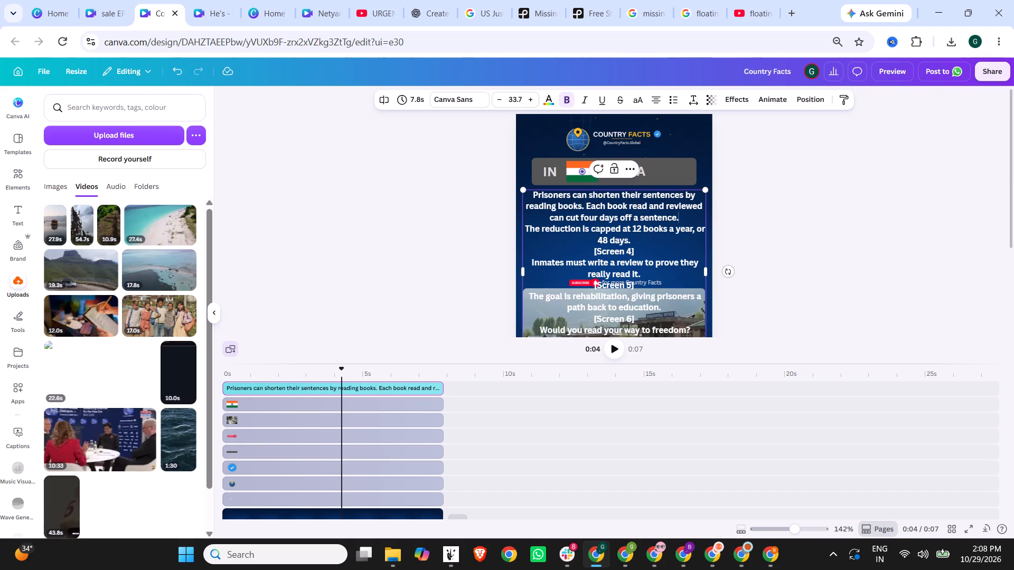
pyautogui.press('Delete')
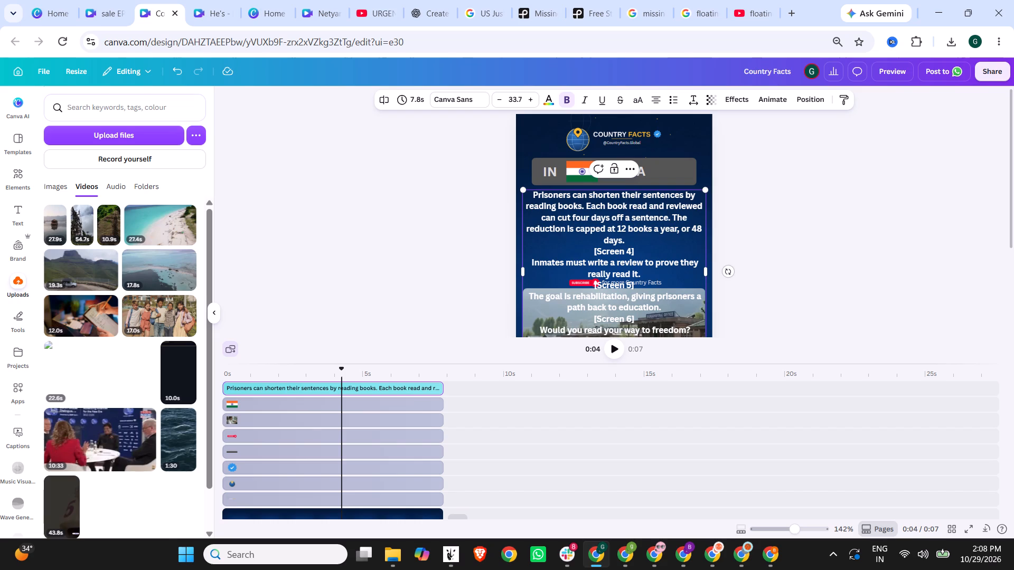
# Delete the "[Screen 4]" label so "Inmates must write a review" continues directly after "48 days.".
pyautogui.click(661, 237)
pyautogui.press('Delete')
pyautogui.press('Delete')
pyautogui.press('Delete')
pyautogui.press('Delete')
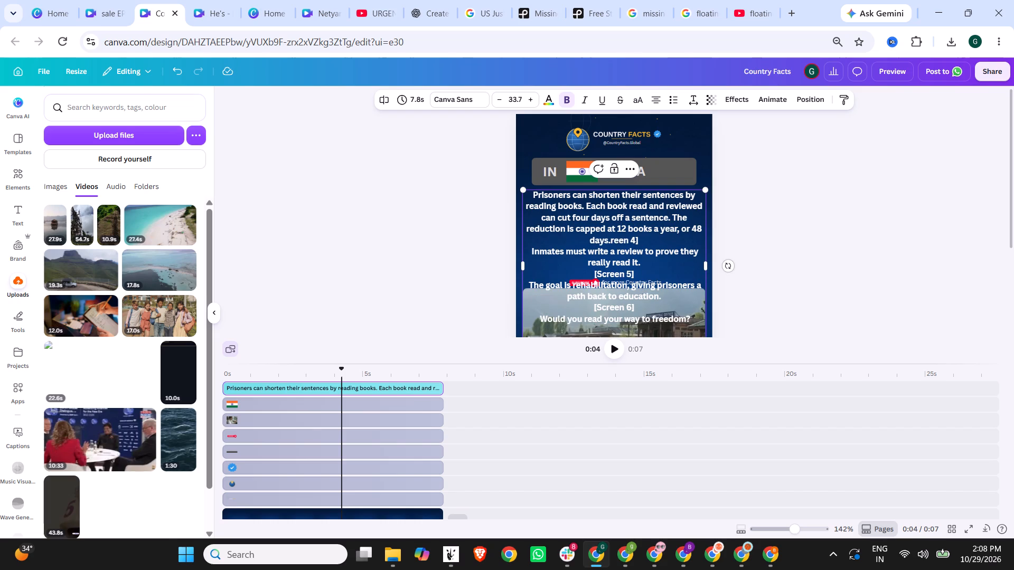
pyautogui.press('Delete')
pyautogui.press('Delete')
pyautogui.press('Delete')
pyautogui.press('Delete')
pyautogui.press('Delete')
pyautogui.press('Delete')
pyautogui.press('Delete')
pyautogui.press('Delete')
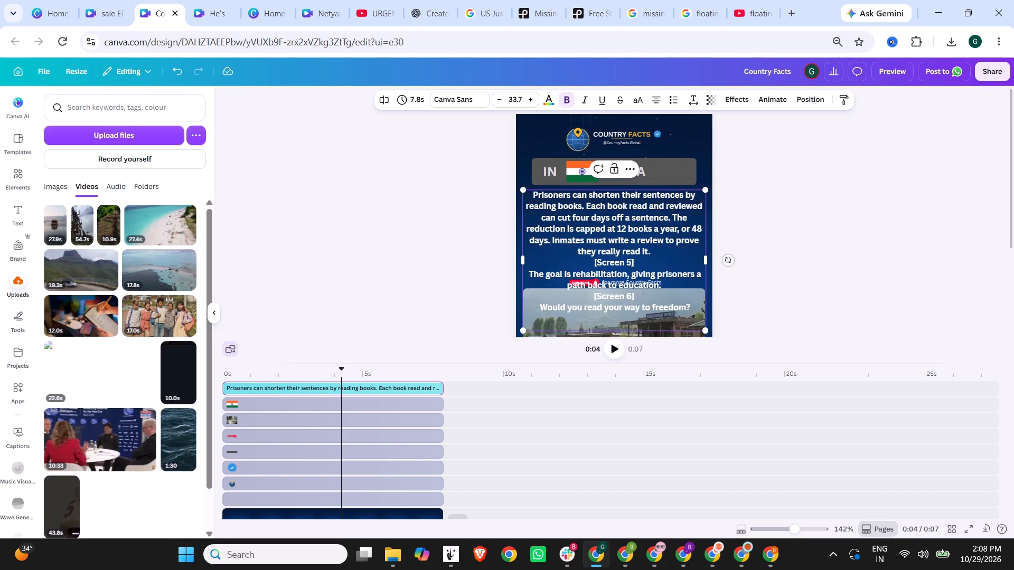
# Delete the "[Screen 5]" label so "The goal is rehabilitation" continues directly after "they really read it.".
pyautogui.click(656, 250)
pyautogui.press('Delete')
pyautogui.press('Delete')
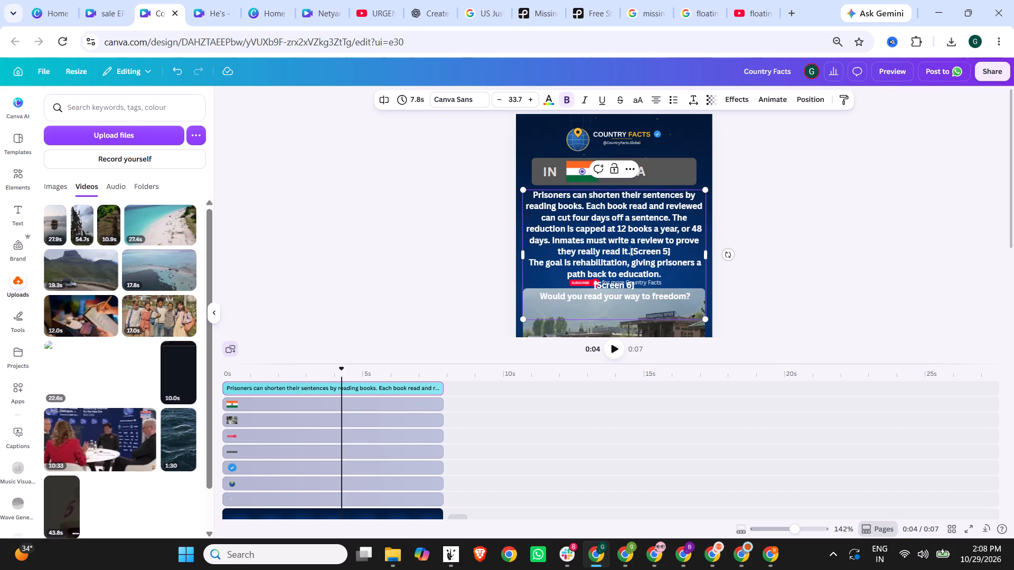
pyautogui.press('Delete')
pyautogui.press('Delete')
pyautogui.press('Delete')
pyautogui.press('Delete')
pyautogui.press('Delete')
pyautogui.press('Delete')
pyautogui.press('Delete')
pyautogui.press('Delete')
pyautogui.press('Delete')
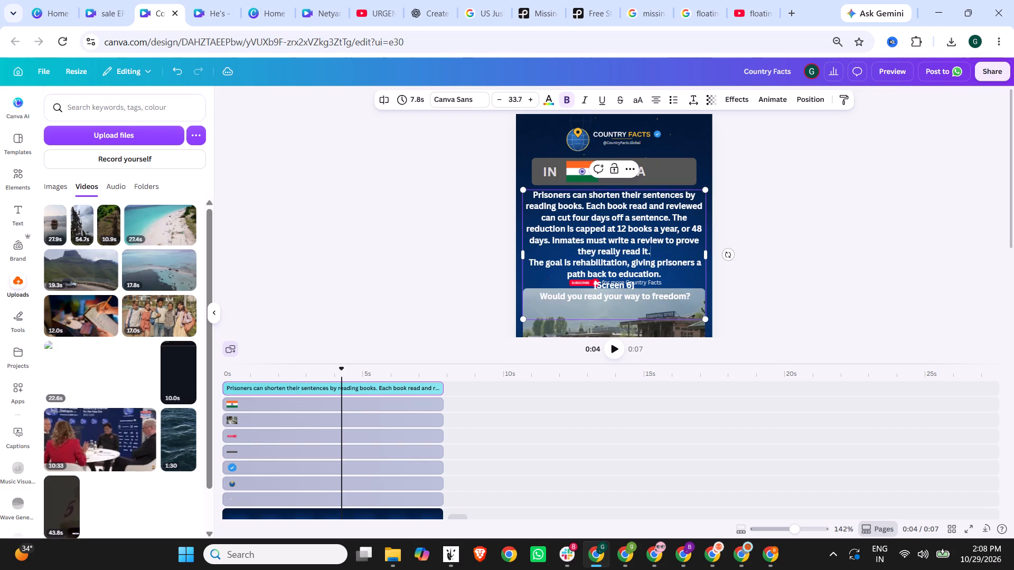
pyautogui.press('Delete')
# Remove the "[Screen 6]" label and its empty line, keeping "Would you read your way to freedom?" on its own line.
pyautogui.moveTo(647, 271); pyautogui.dragTo(602, 271)
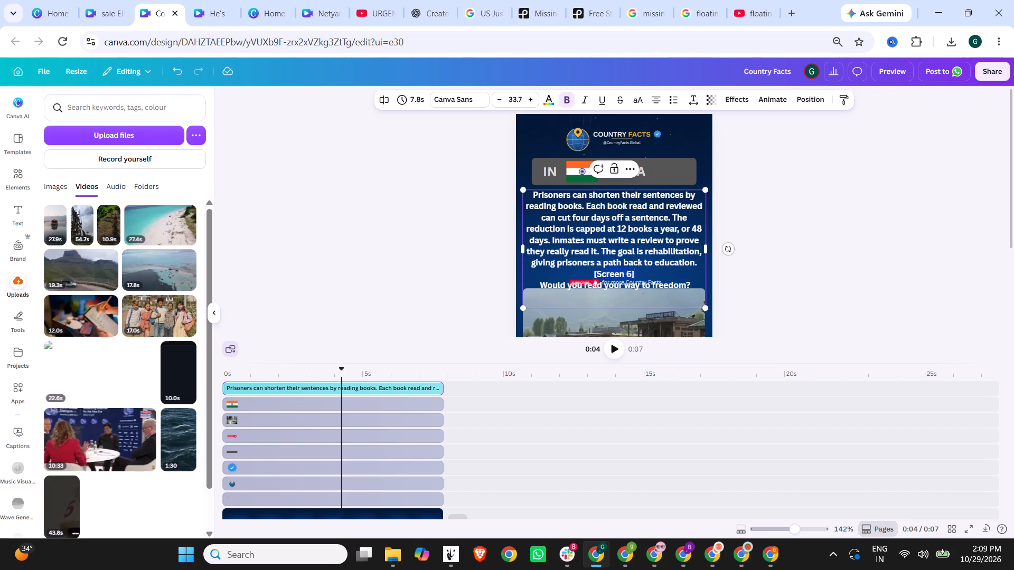
pyautogui.moveTo(602, 271); pyautogui.dragTo(582, 271)
pyautogui.press('Delete')
pyautogui.press('BackSpace')
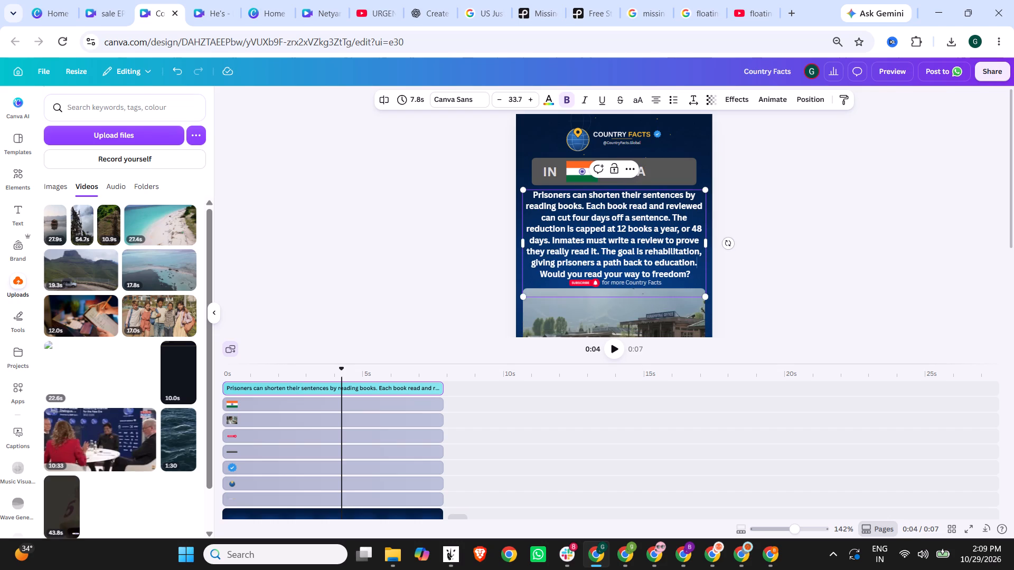
# Colour the closing question "Would you read your way to freedom?" yellow.
pyautogui.moveTo(697, 276); pyautogui.dragTo(539, 275)
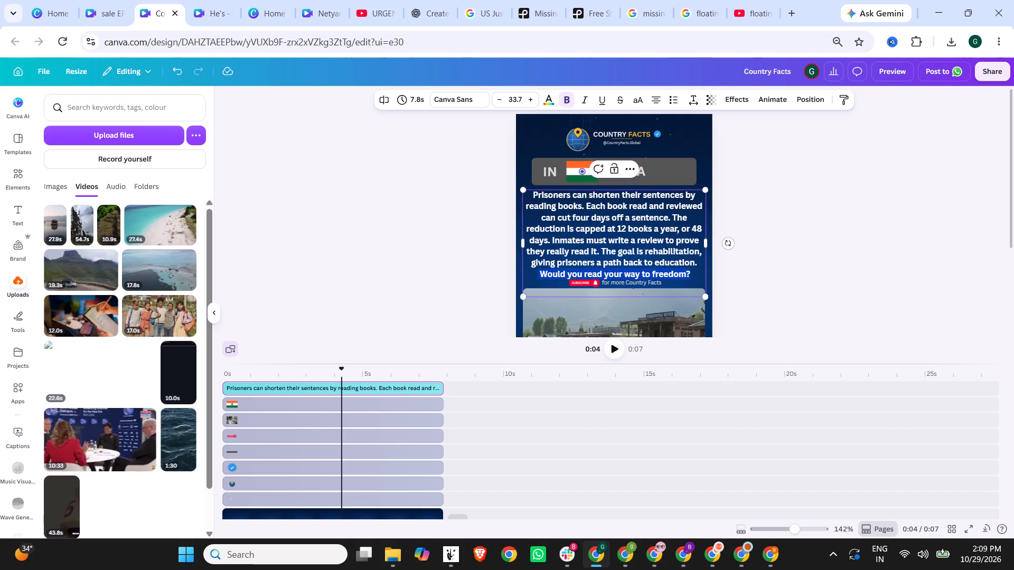
pyautogui.moveTo(539, 275); pyautogui.dragTo(539, 274)
pyautogui.click(550, 103)
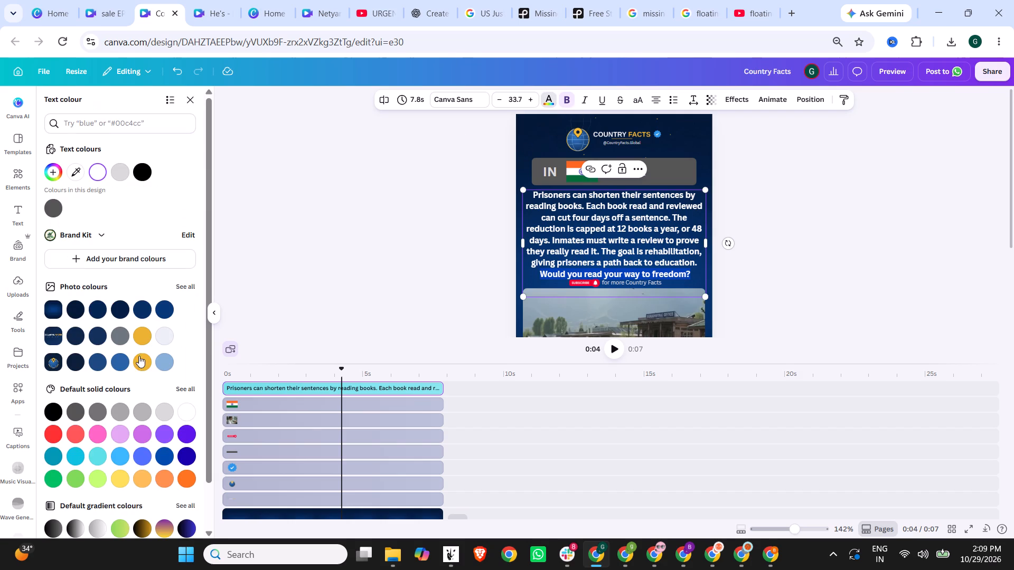
pyautogui.click(122, 477)
pyautogui.click(642, 218)
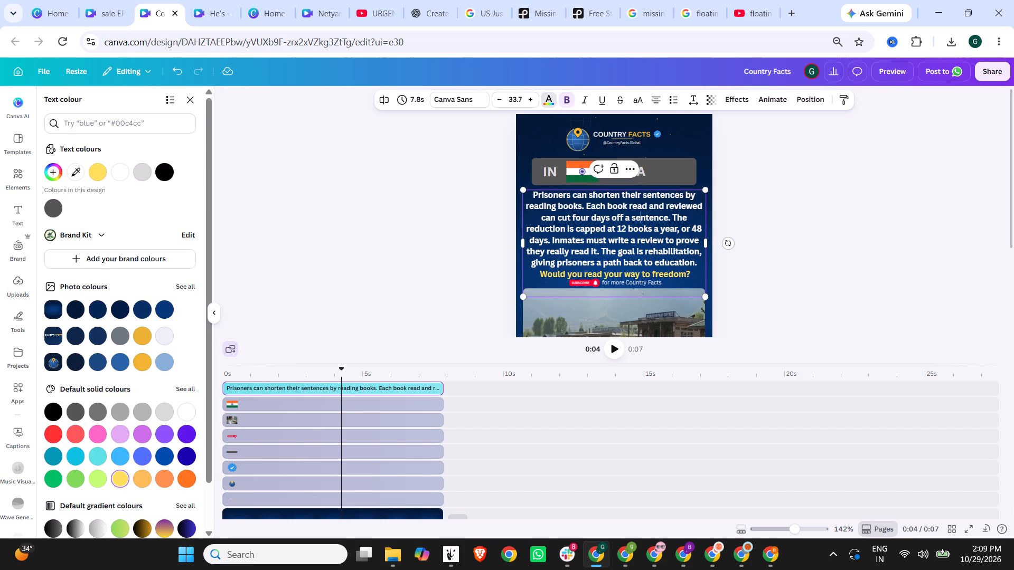
# Colour the word "Prisoners" and the phrase "four days off a sentence" yellow in the fact text.
pyautogui.moveTo(533, 192); pyautogui.dragTo(570, 192)
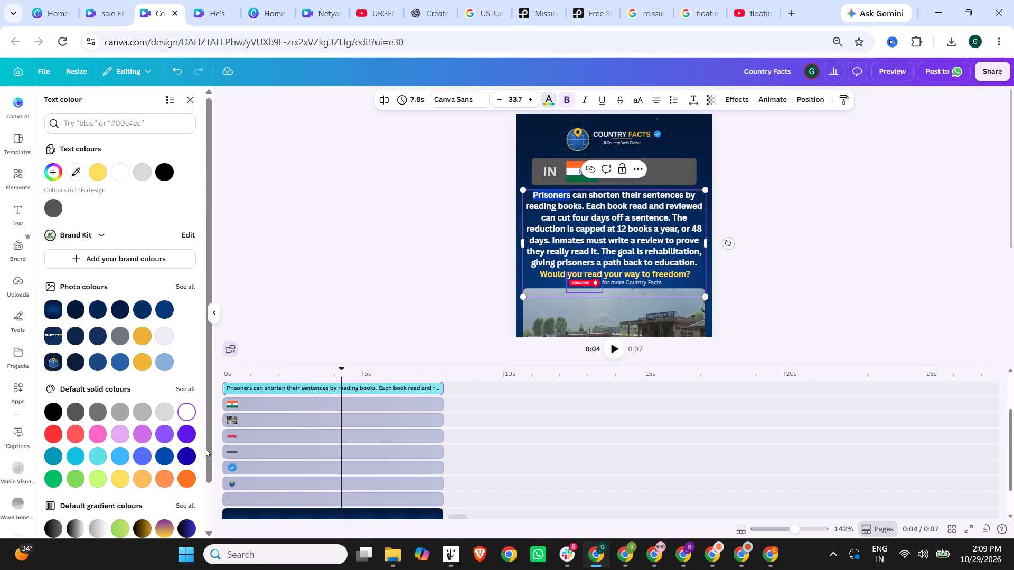
pyautogui.click(117, 475)
pyautogui.click(588, 225)
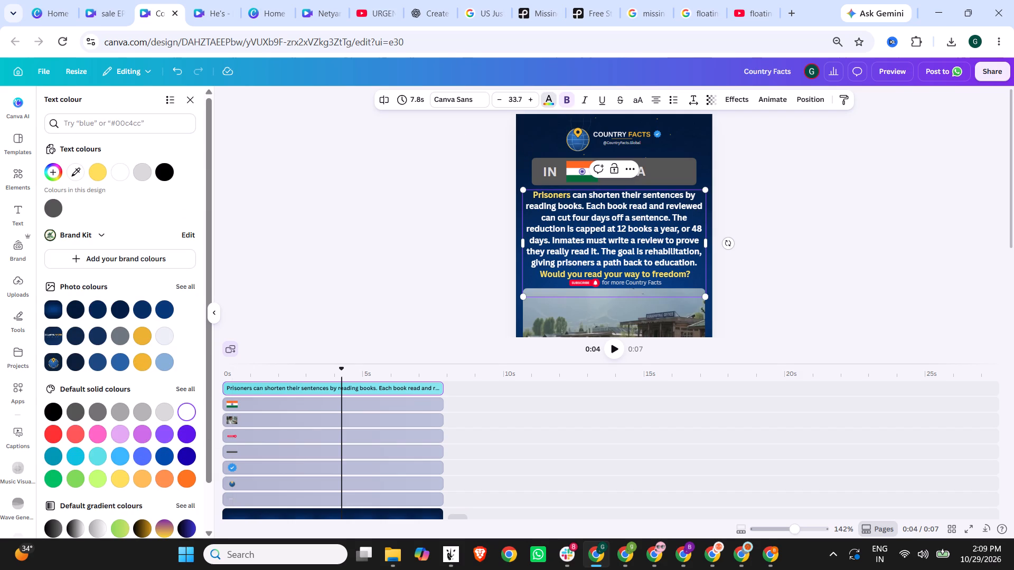
pyautogui.moveTo(571, 216); pyautogui.dragTo(666, 216)
pyautogui.click(119, 474)
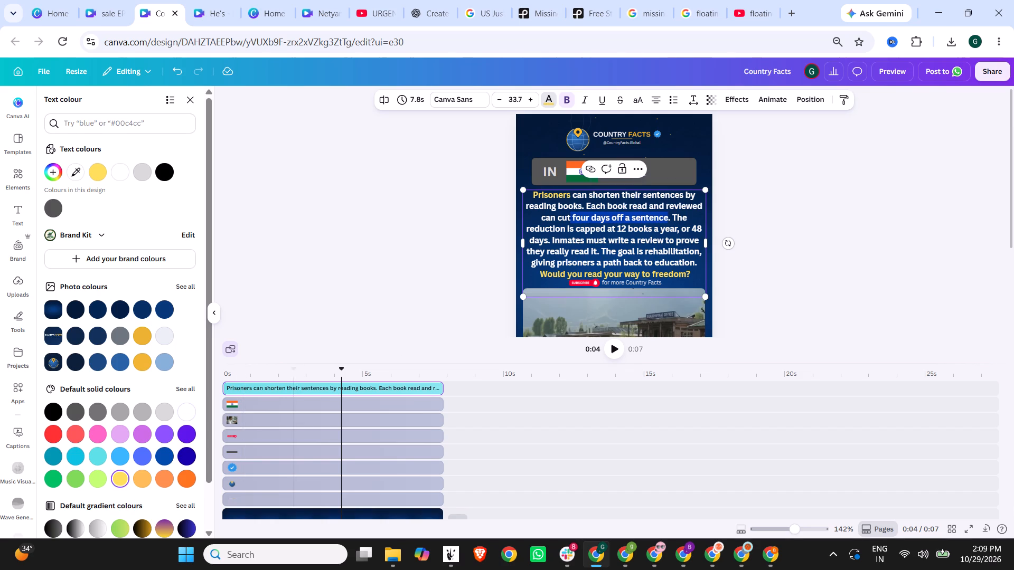
pyautogui.click(633, 244)
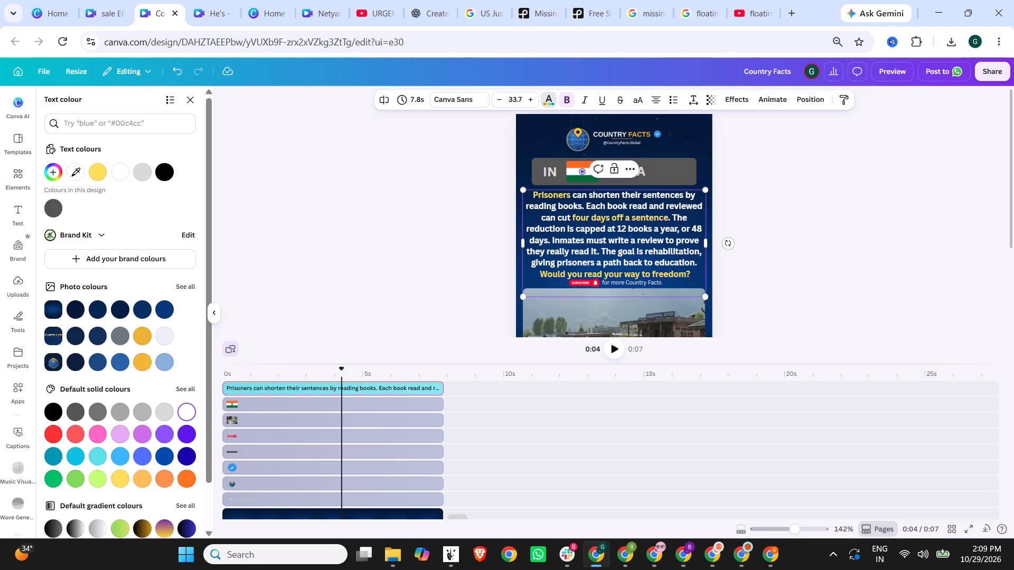
# Colour the phrases "12 books a year" and "goal is rehabilitation" yellow in the fact text.
pyautogui.moveTo(618, 228); pyautogui.dragTo(676, 228)
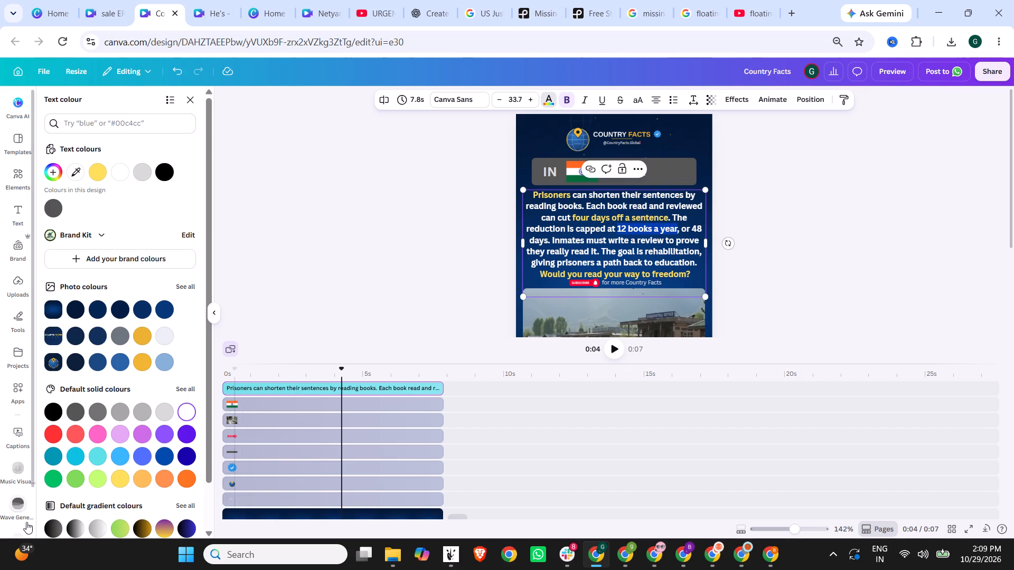
pyautogui.click(118, 476)
pyautogui.click(593, 263)
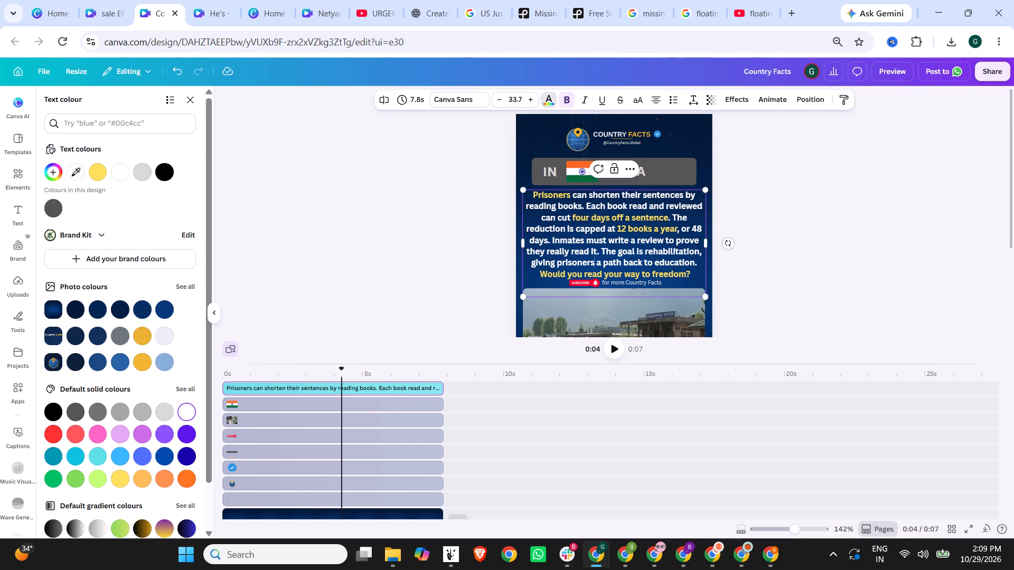
pyautogui.moveTo(617, 251); pyautogui.dragTo(700, 255)
pyautogui.click(117, 478)
pyautogui.click(463, 264)
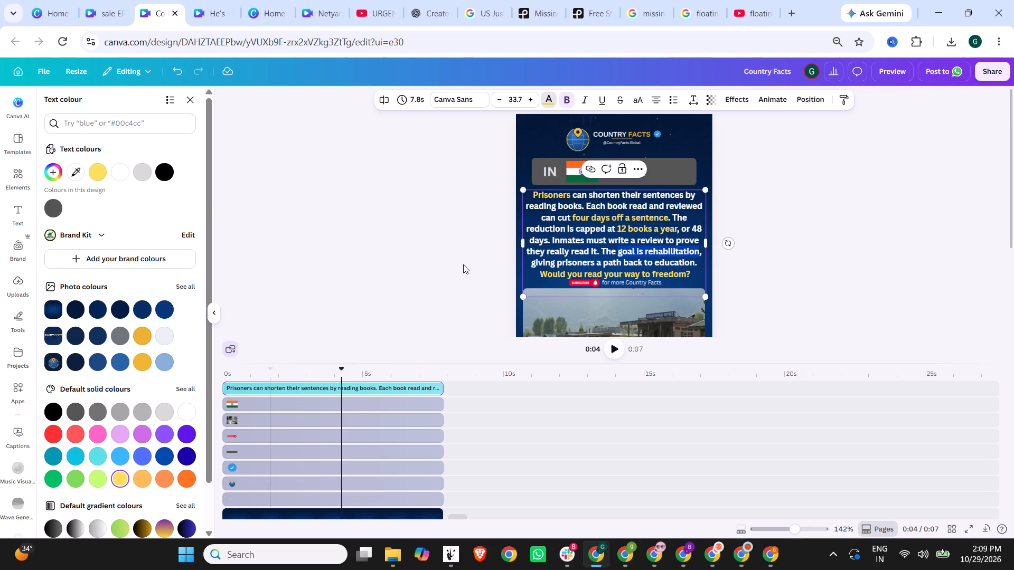
pyautogui.click(523, 243)
pyautogui.click(600, 249)
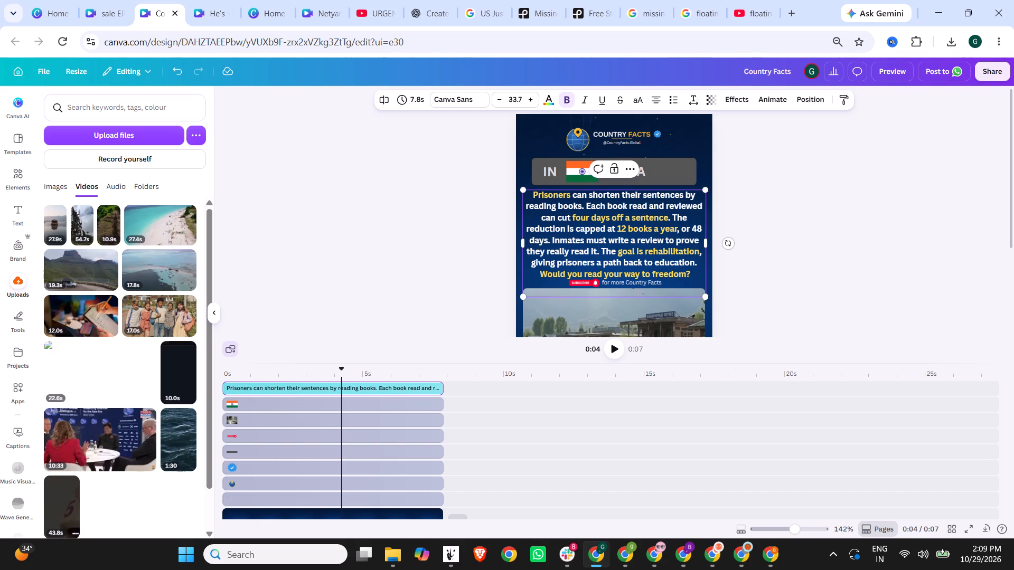
# Colour the phrase "reading books" yellow in the fact text.
pyautogui.moveTo(582, 205); pyautogui.dragTo(525, 210)
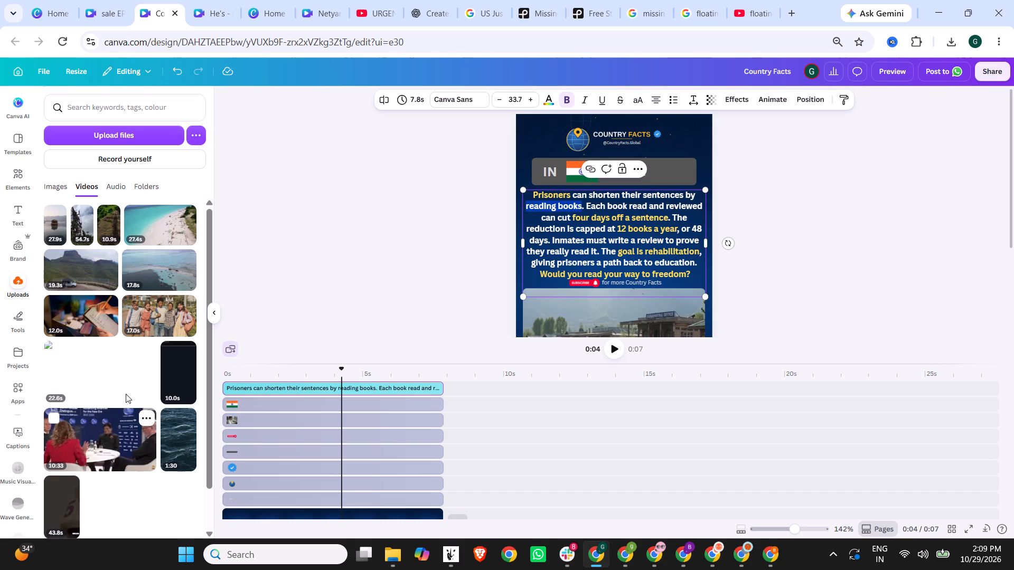
pyautogui.click(546, 100)
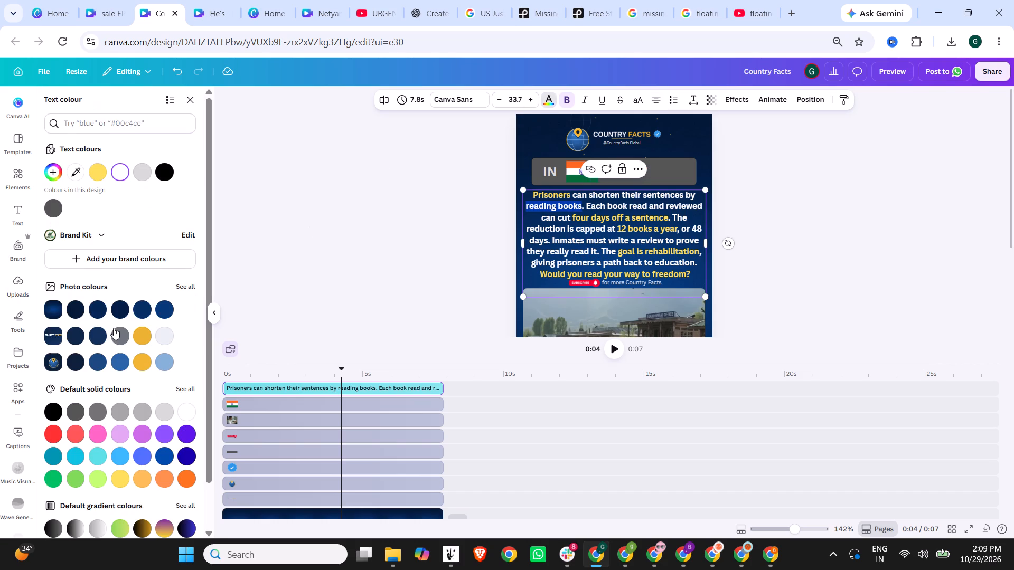
pyautogui.click(117, 481)
pyautogui.click(586, 233)
pyautogui.click(785, 264)
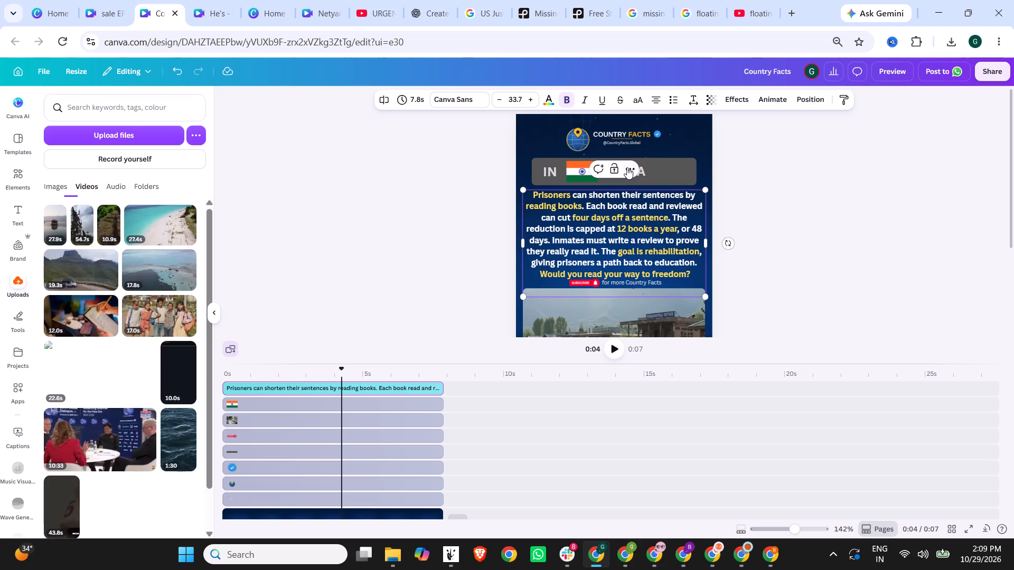
# Replace the country name in the header bar with "BRAZIL".
pyautogui.click(654, 166)
pyautogui.doubleClick(644, 169)
pyautogui.write('BRAZIL')
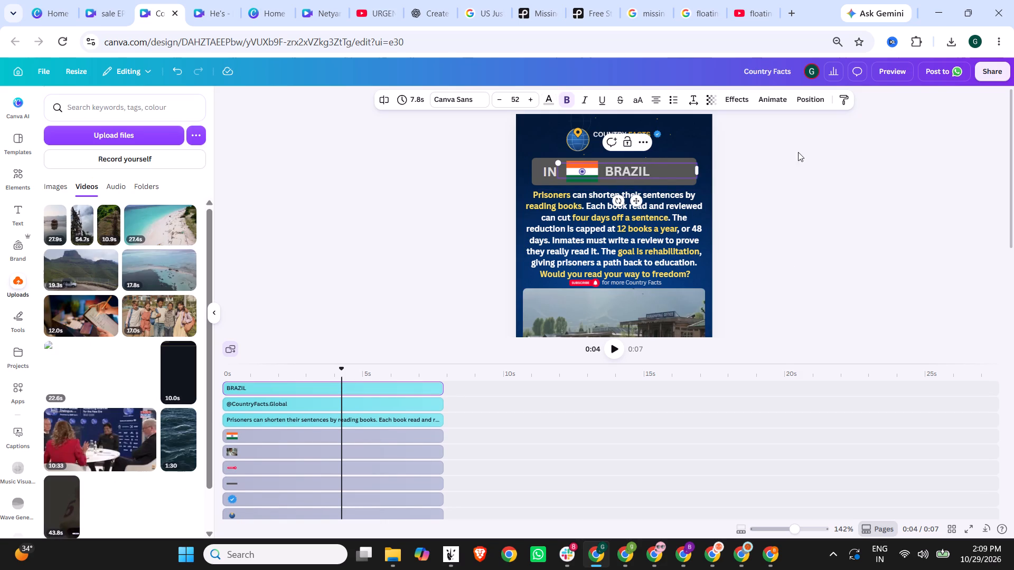
pyautogui.click(805, 152)
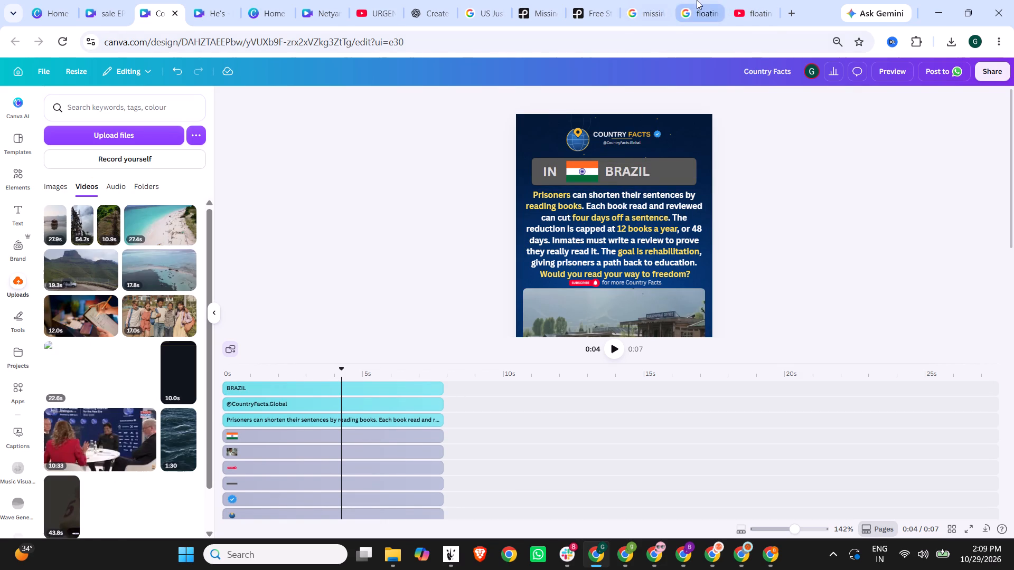
# Search Google Images for "Brazil flag" and copy the Wikipedia flag image.
pyautogui.click(657, 0)
pyautogui.moveTo(292, 89); pyautogui.dragTo(20, 84)
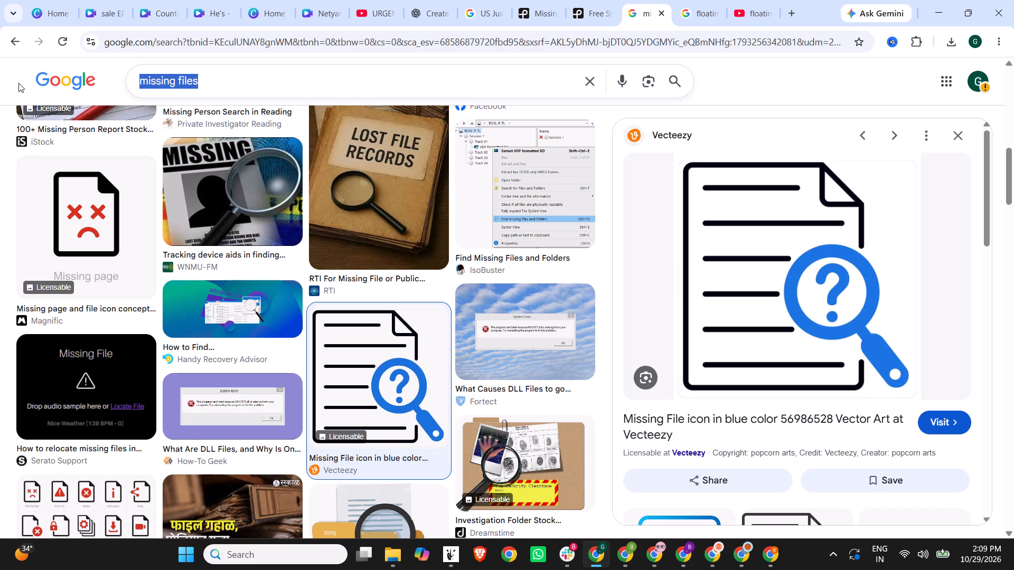
pyautogui.write('Brazil')
pyautogui.press('space')
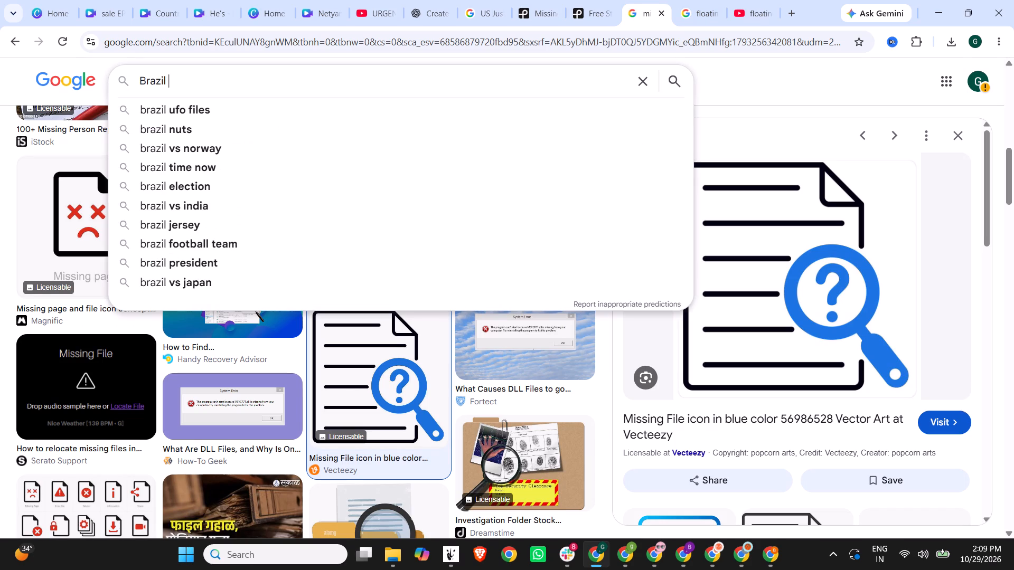
pyautogui.write('flag')
pyautogui.press('Return')
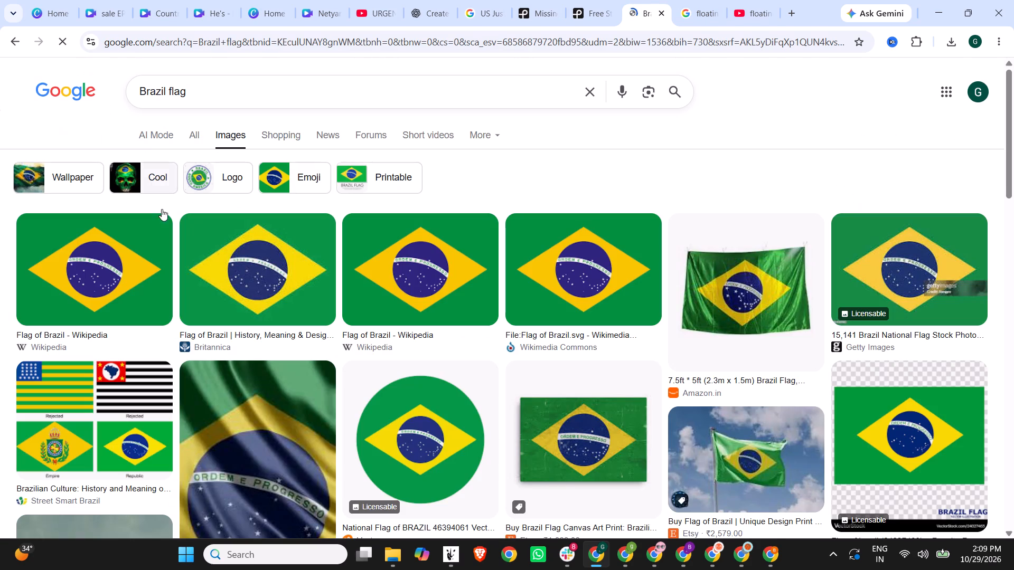
pyautogui.click(133, 261)
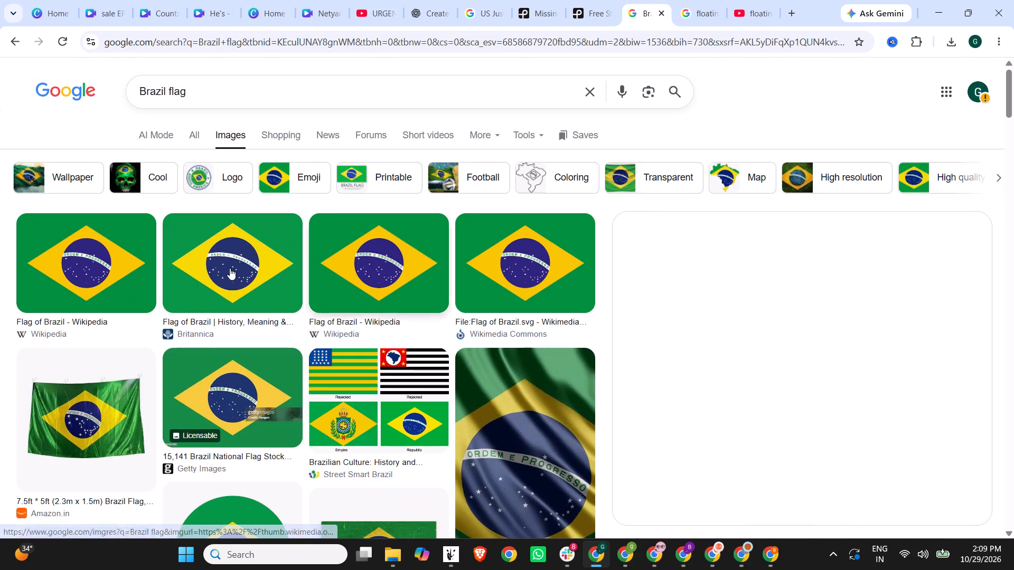
pyautogui.rightClick(773, 347)
pyautogui.click(806, 262)
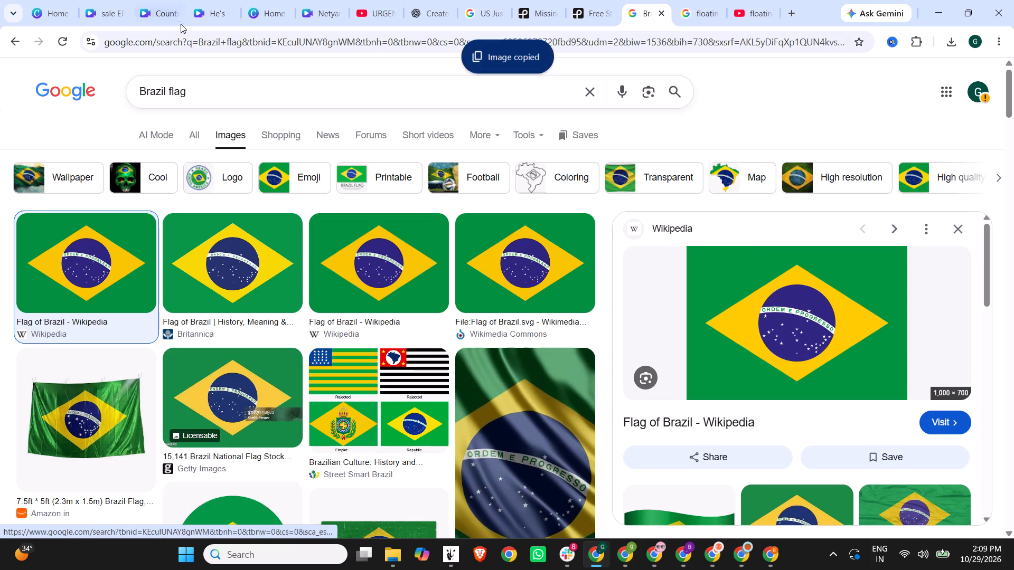
# Paste the Brazilian flag into the Country Facts design and shrink it to fit over the Indian flag between "IN" and "BRAZIL".
pyautogui.click(80, 0)
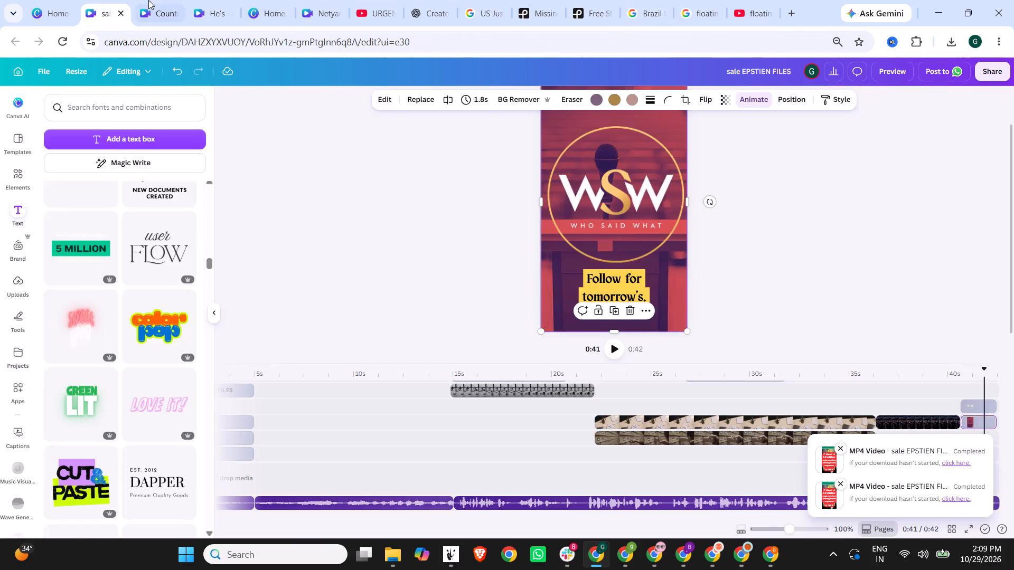
pyautogui.click(150, 0)
pyautogui.click(575, 168)
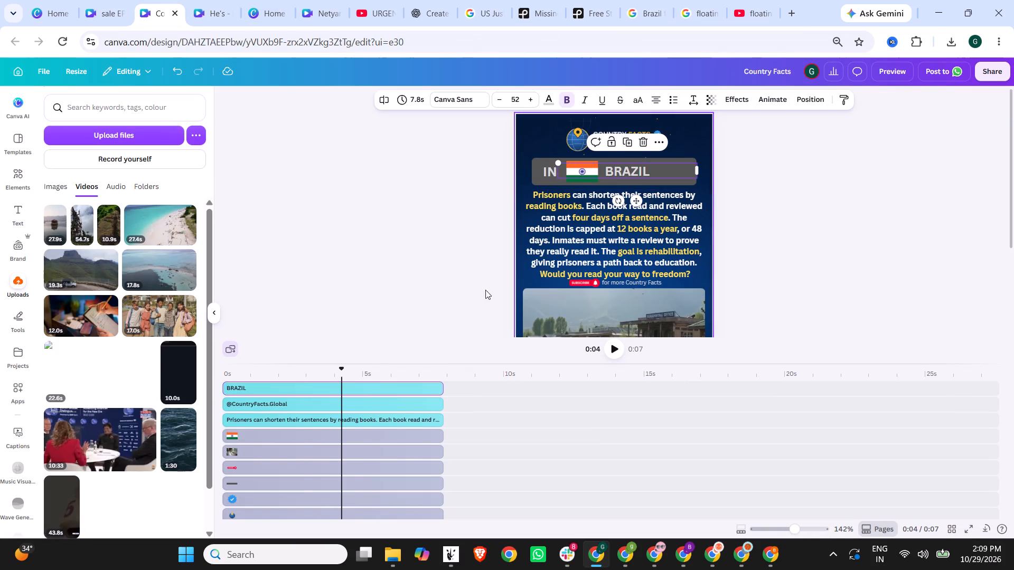
pyautogui.click(299, 430)
pyautogui.hotkey('ctrl', 'v')
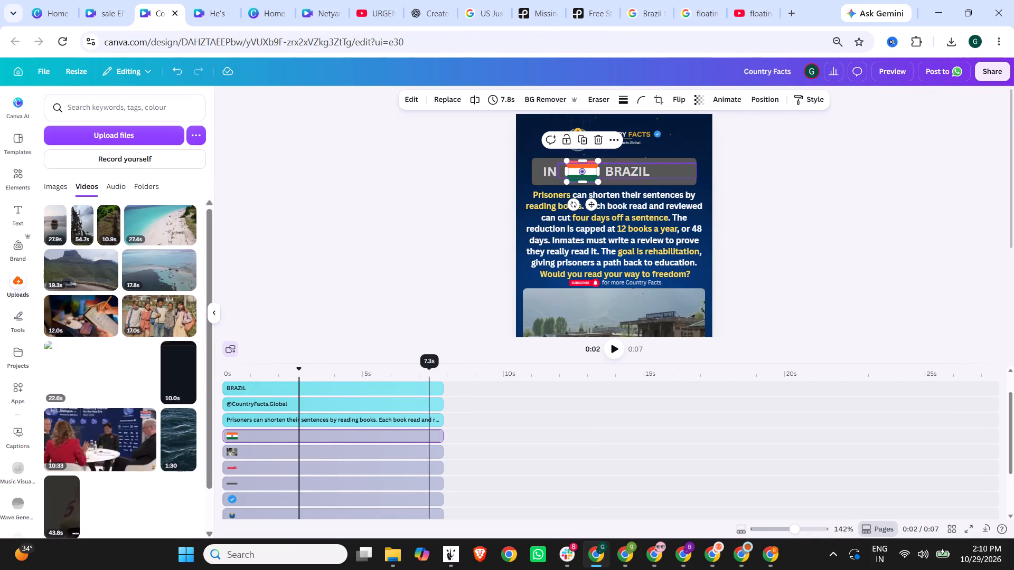
pyautogui.moveTo(644, 317); pyautogui.dragTo(656, 230)
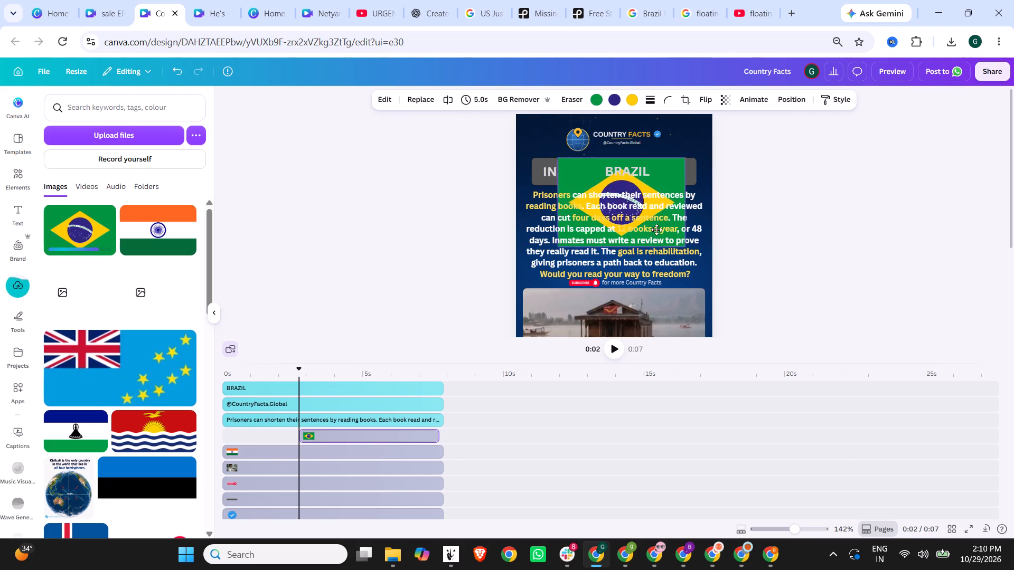
pyautogui.moveTo(656, 230); pyautogui.dragTo(659, 236)
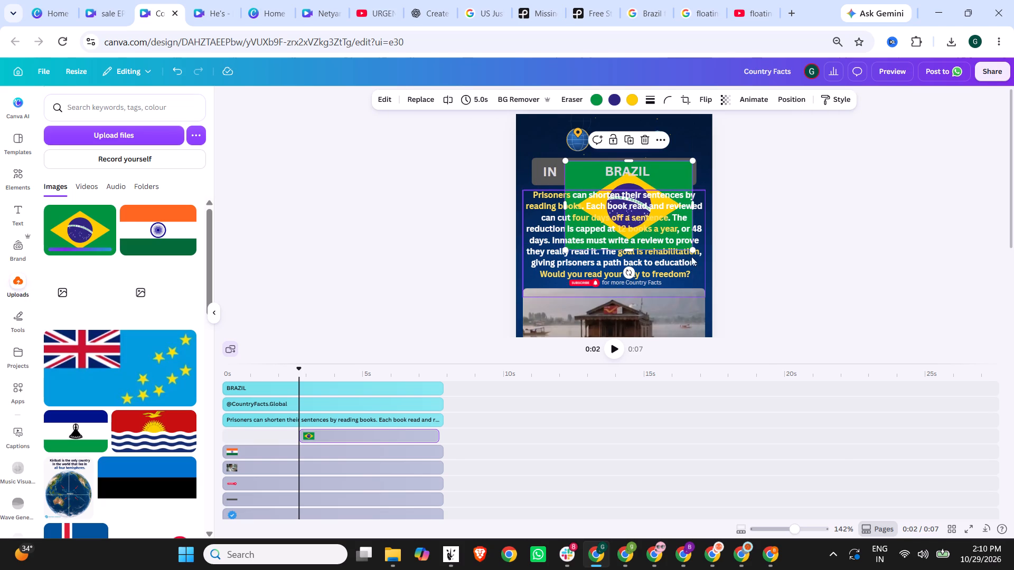
pyautogui.moveTo(690, 250); pyautogui.dragTo(595, 188)
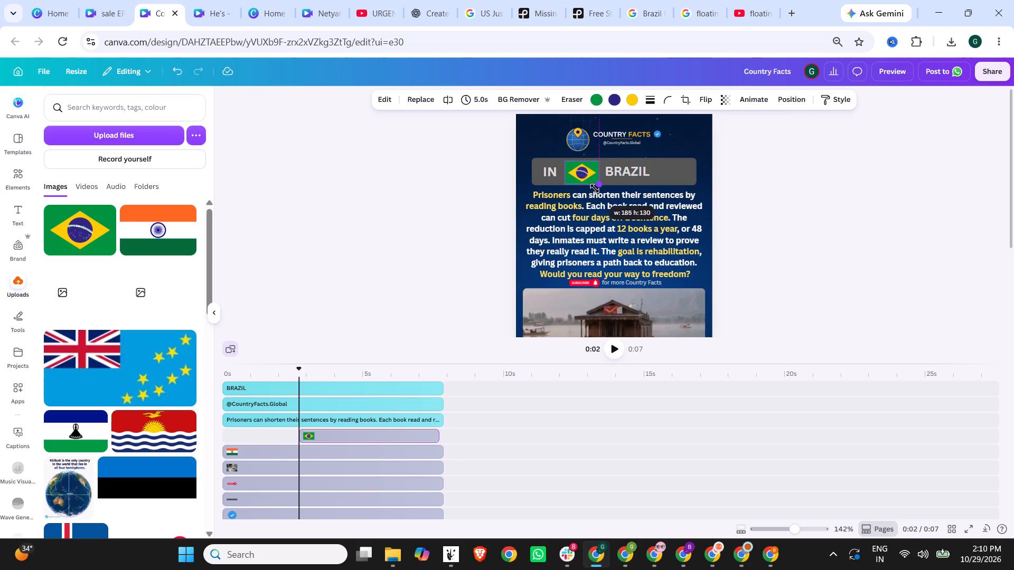
pyautogui.moveTo(595, 188); pyautogui.dragTo(590, 184)
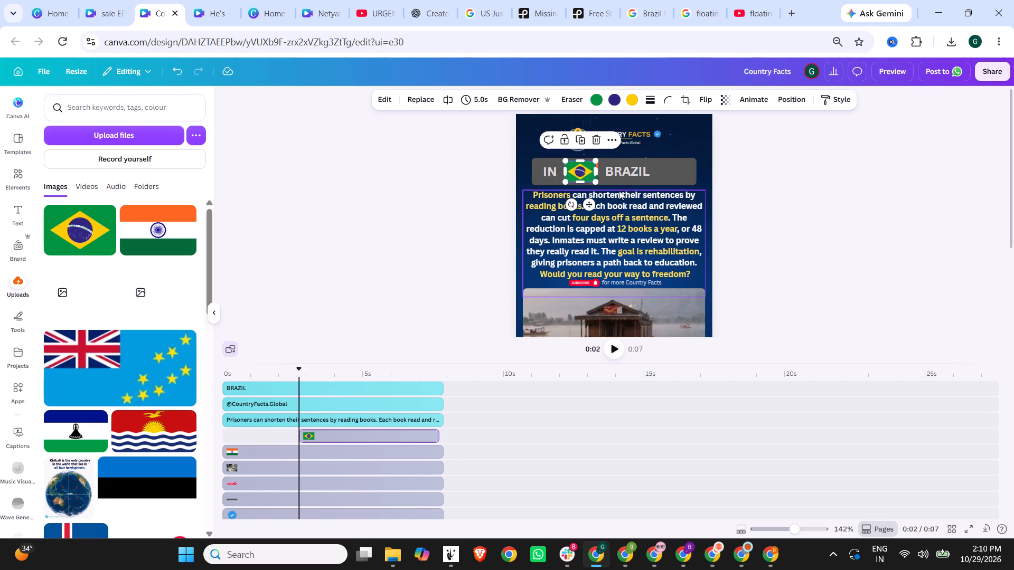
# Delete the Indian flag from behind the Brazilian flag in the header.
pyautogui.click(330, 452)
pyautogui.press('Delete')
pyautogui.press('BackSpace')
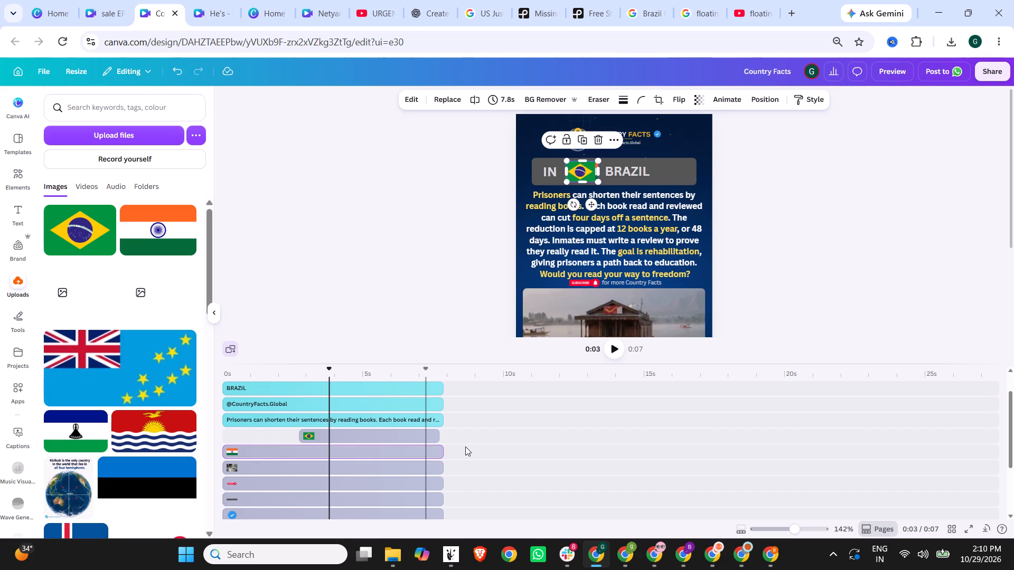
# Extend the Brazilian flag's timeline clip to start at 0 s and last 7.8 s, matching the other layers.
pyautogui.click(383, 436)
pyautogui.moveTo(299, 432); pyautogui.dragTo(227, 433)
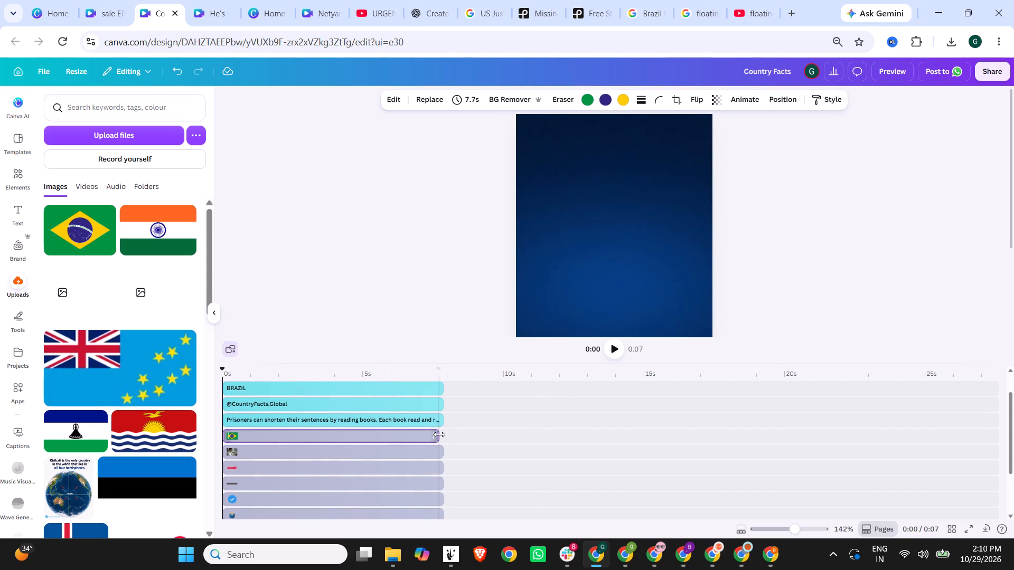
pyautogui.click(439, 434)
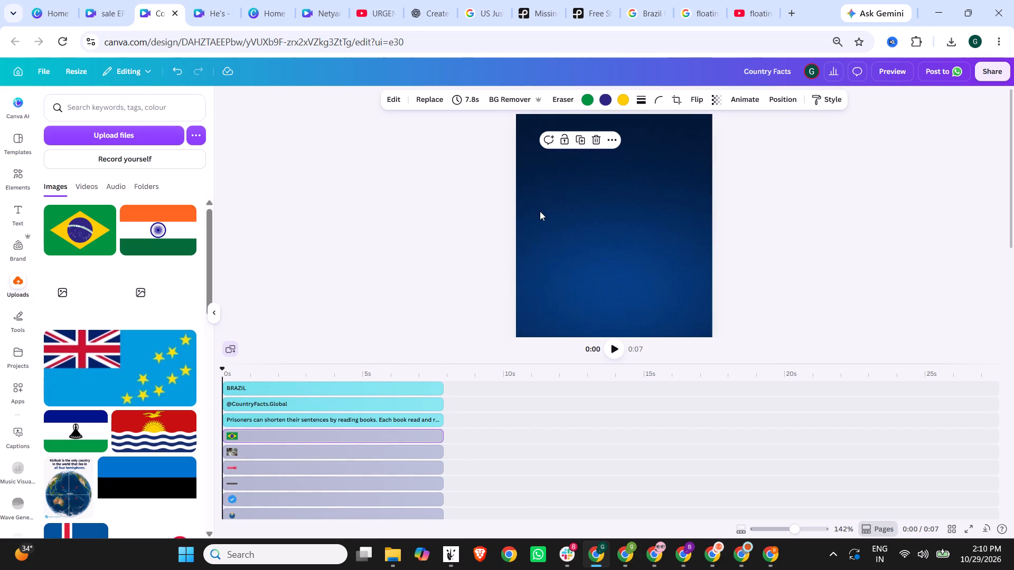
pyautogui.scroll(4, 463, 289)
pyautogui.scroll(7, 708, 265)
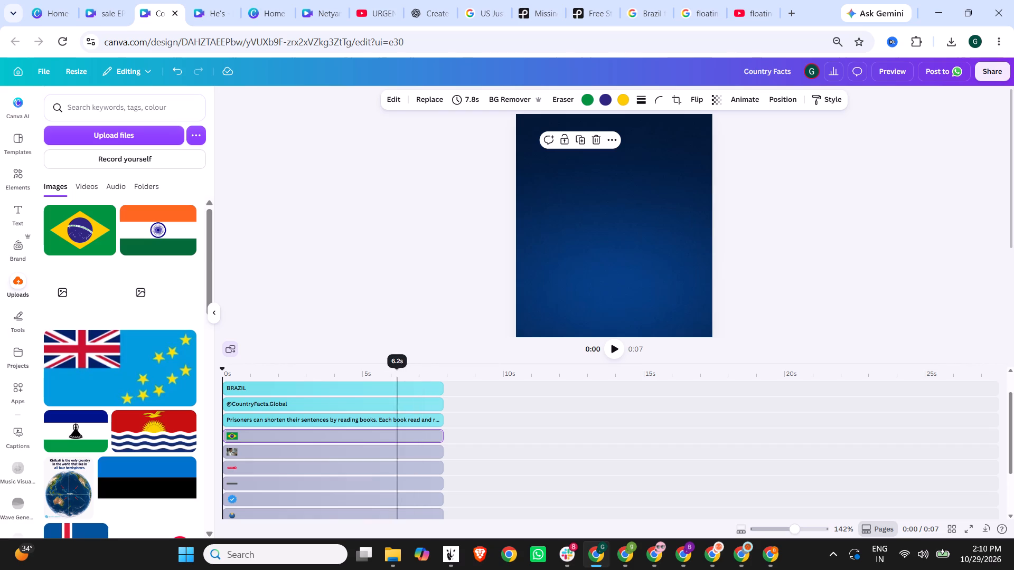
pyautogui.click(344, 376)
pyautogui.click(765, 198)
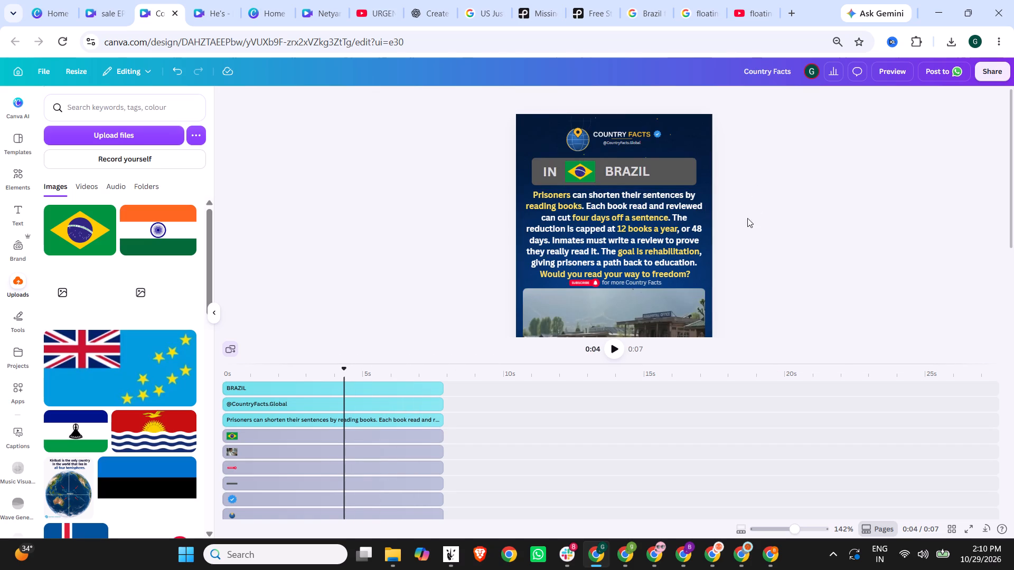
# Switch to Pexels and search its videos for "reading in jail".
pyautogui.scroll(-2, 731, 255)
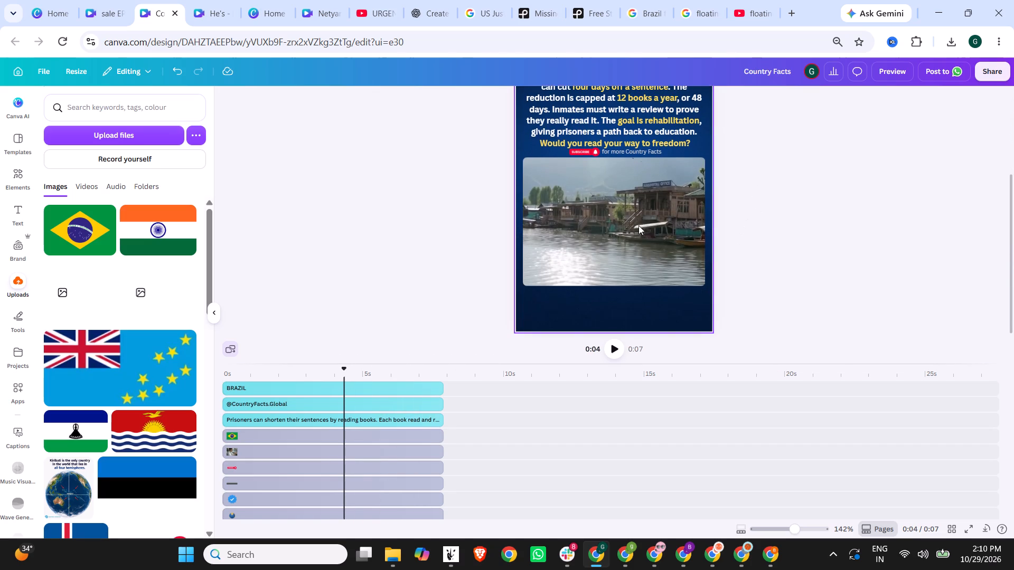
pyautogui.click(562, 0)
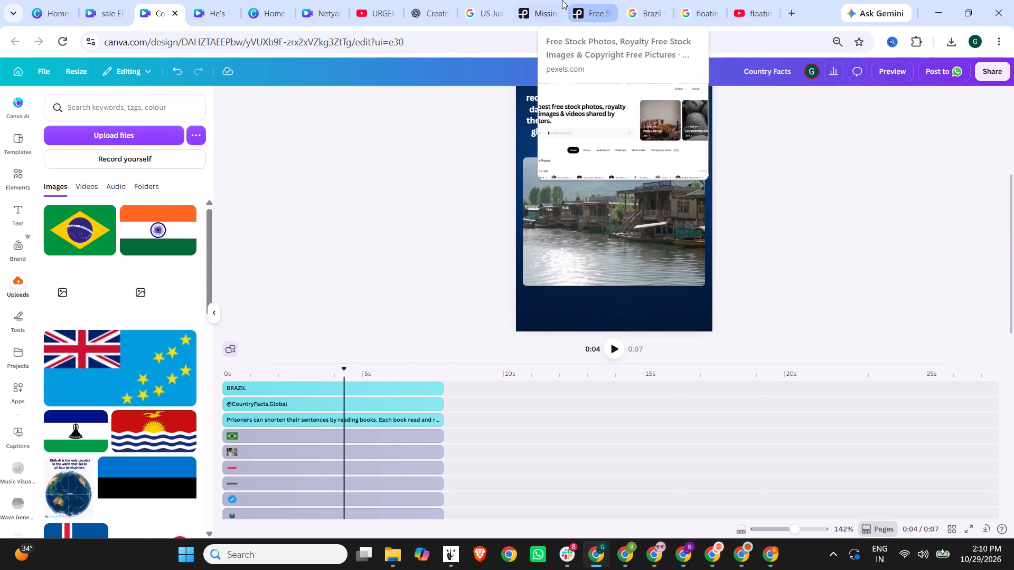
pyautogui.moveTo(288, 87); pyautogui.dragTo(108, 86)
pyautogui.write('reading in jail')
pyautogui.press('Return')
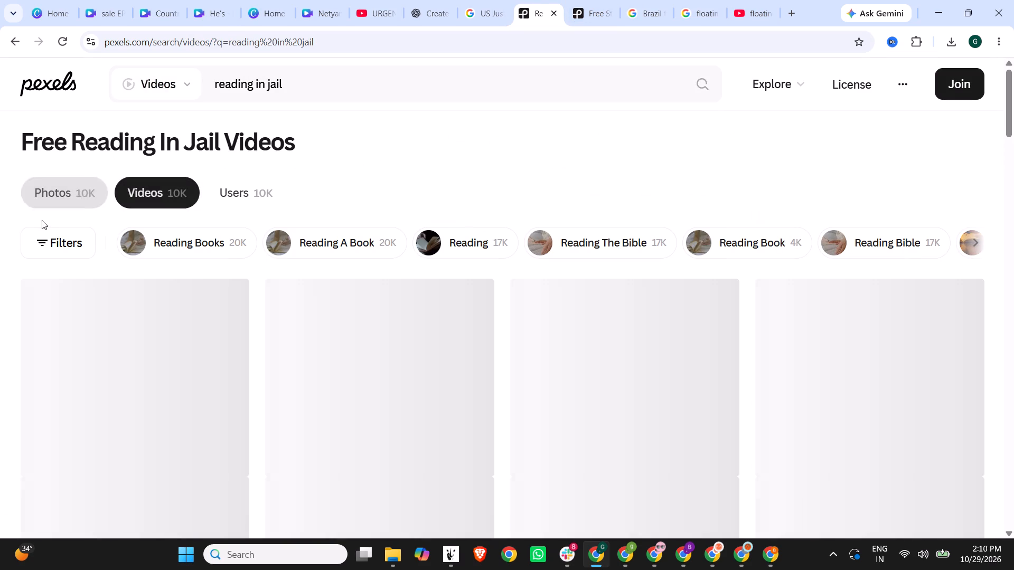
# Look through the "reading in jail" video results for landscape footage of an inmate reading a book.
pyautogui.scroll(-1, 369, 183)
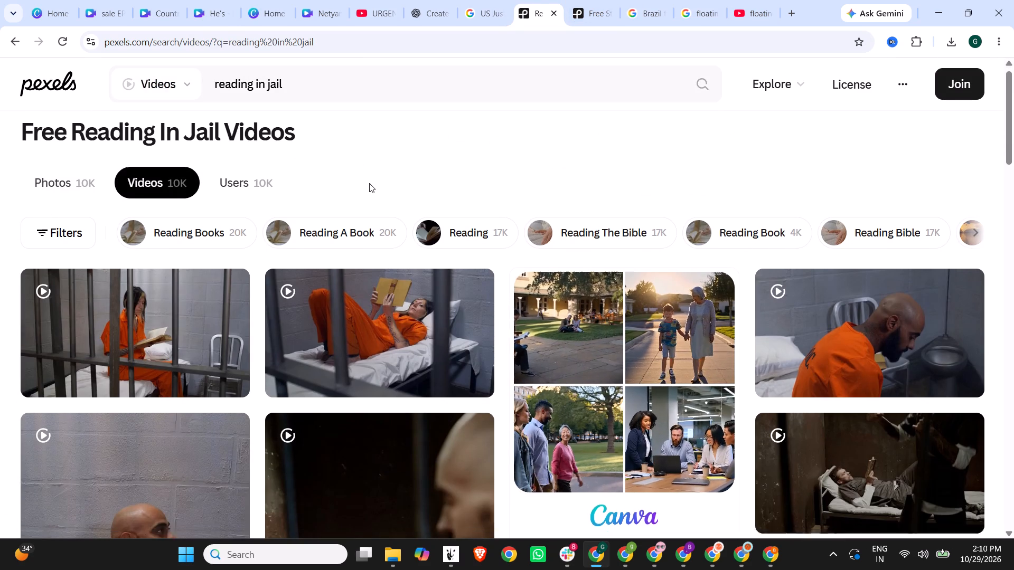
pyautogui.scroll(-3, 369, 183)
pyautogui.scroll(-2, 409, 353)
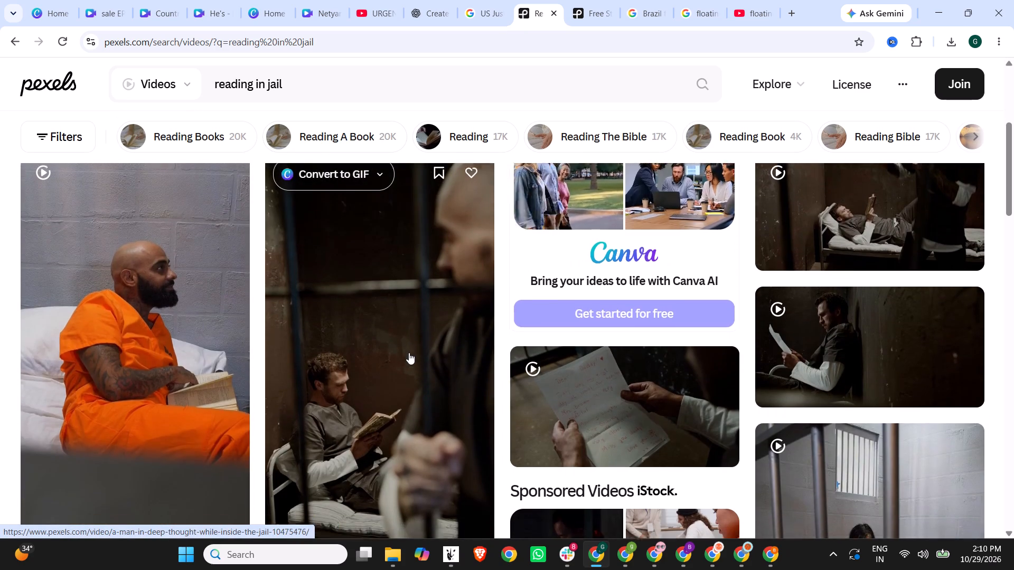
pyautogui.scroll(-2, 409, 353)
pyautogui.scroll(-3, 225, 300)
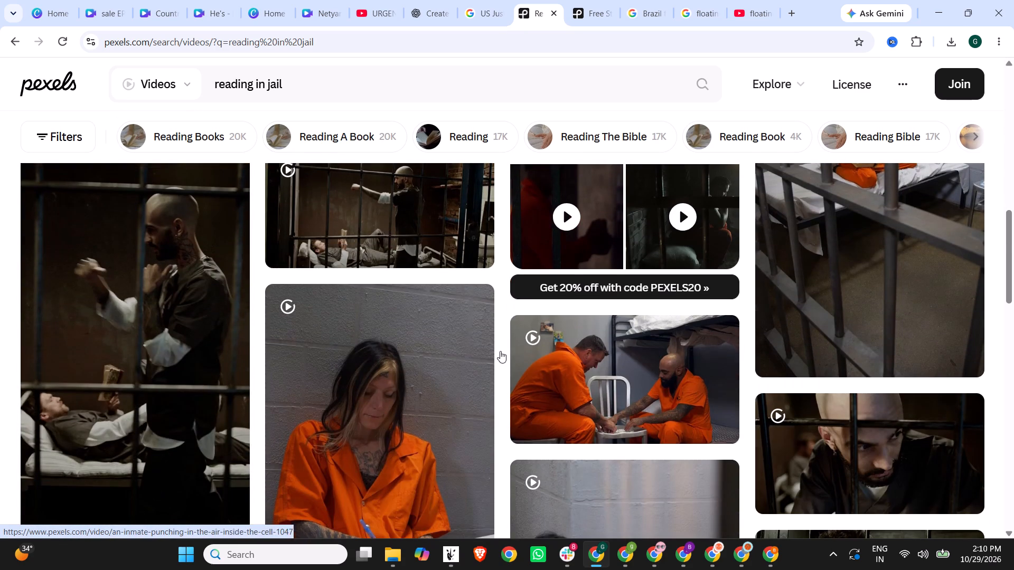
pyautogui.scroll(14, 670, 363)
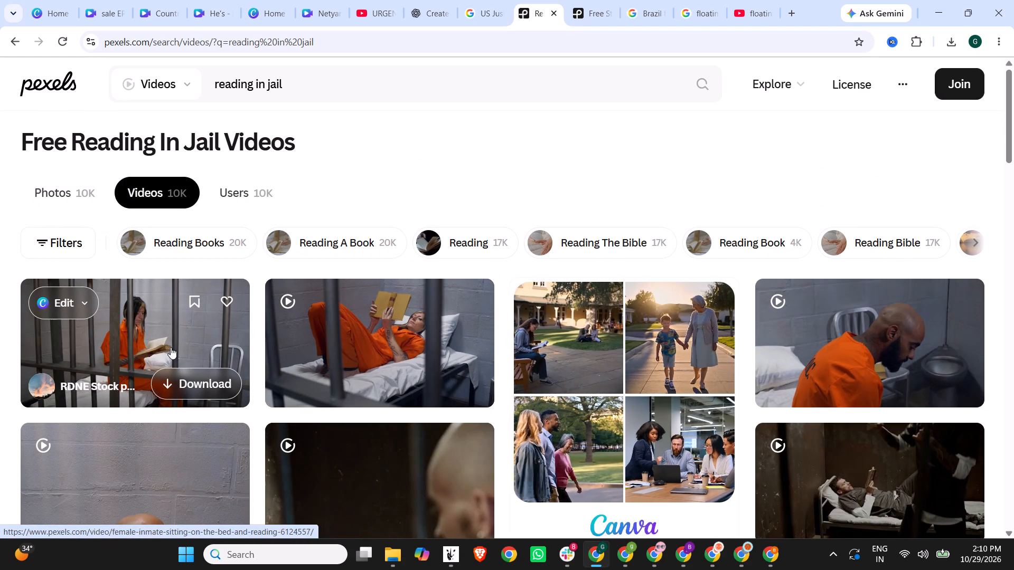
pyautogui.scroll(-4, 616, 331)
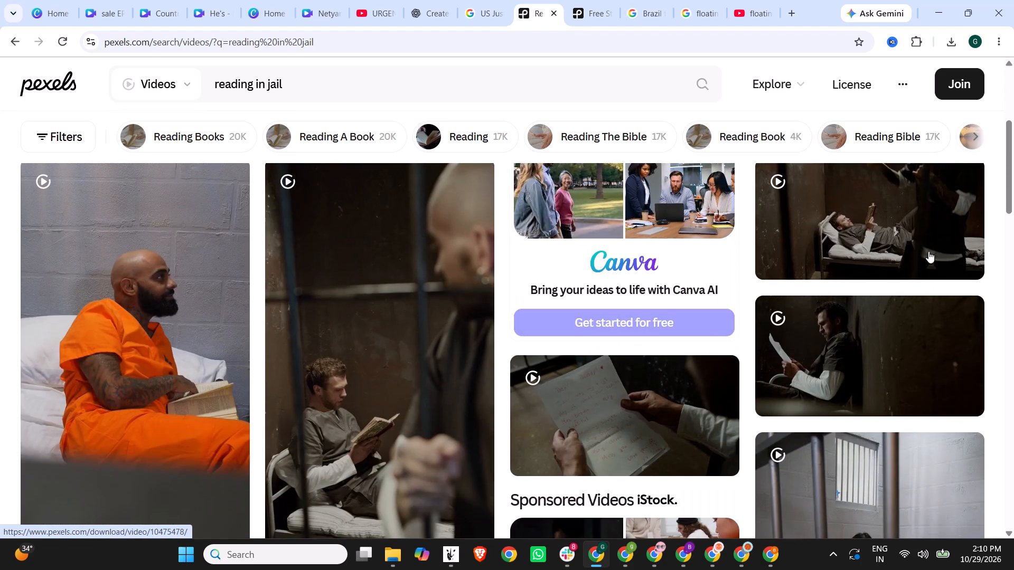
pyautogui.scroll(-6, 603, 371)
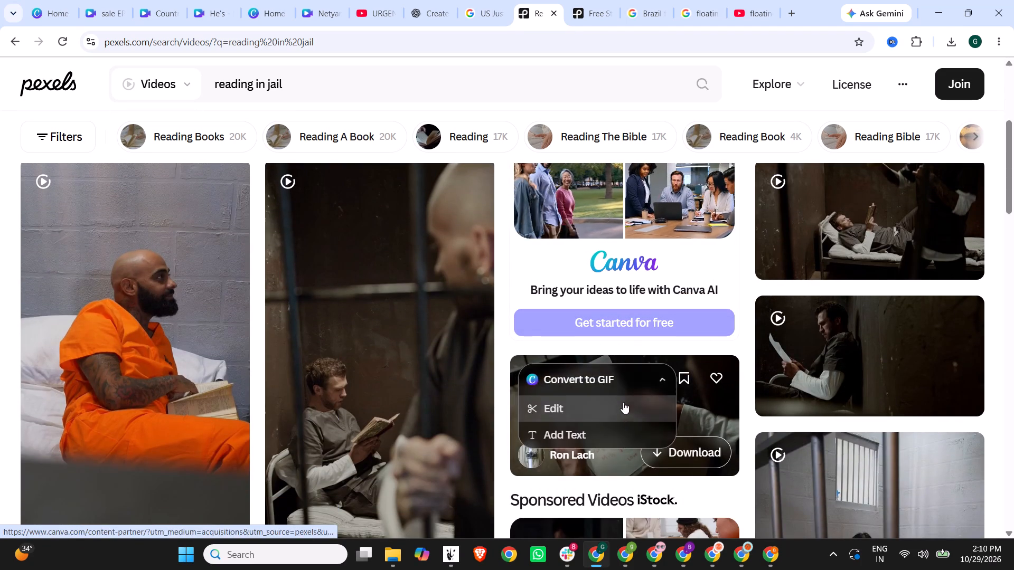
pyautogui.scroll(-4, 809, 492)
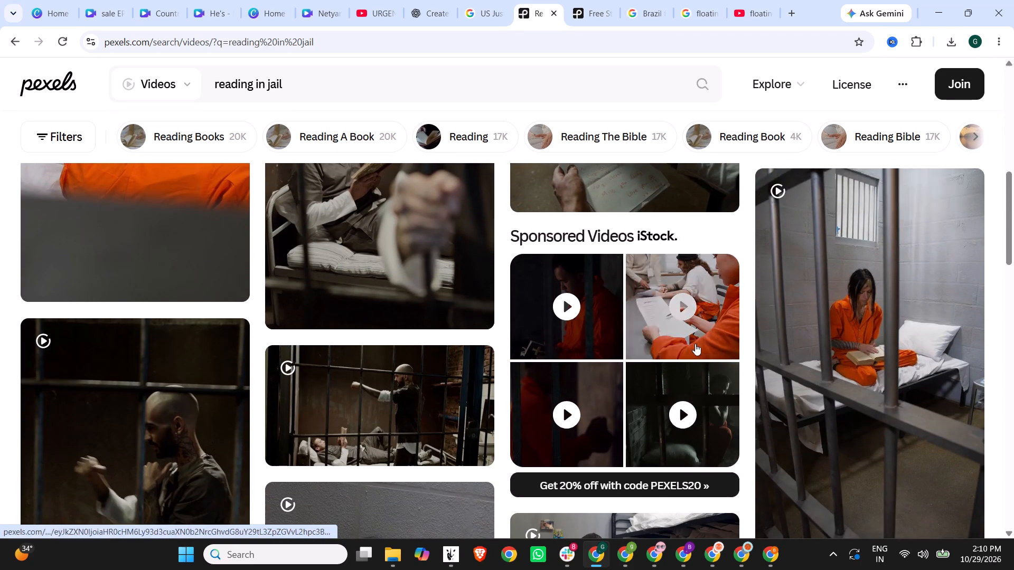
pyautogui.scroll(-5, 694, 343)
pyautogui.scroll(-3, 393, 286)
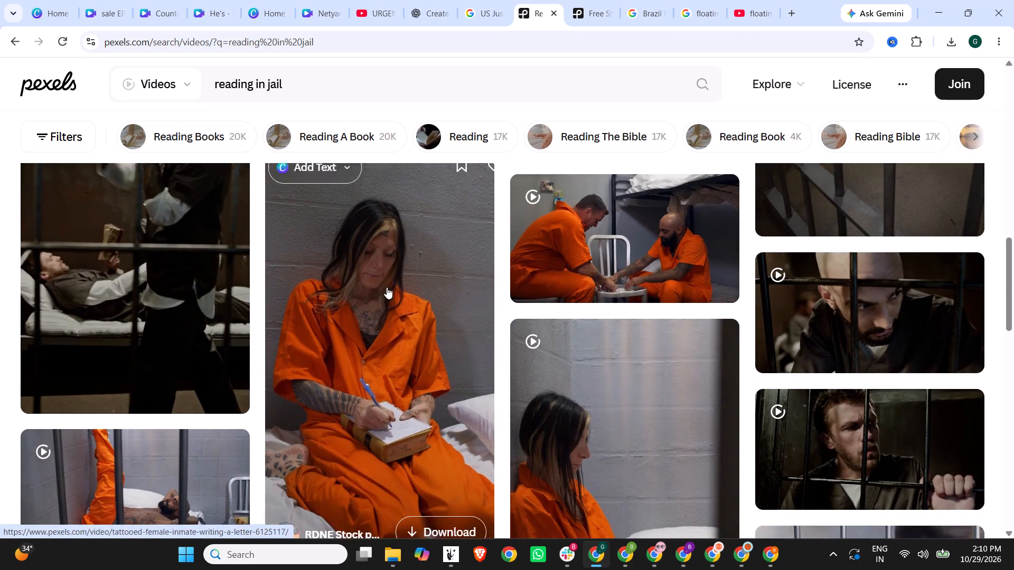
pyautogui.scroll(-4, 387, 287)
pyautogui.scroll(-3, 701, 338)
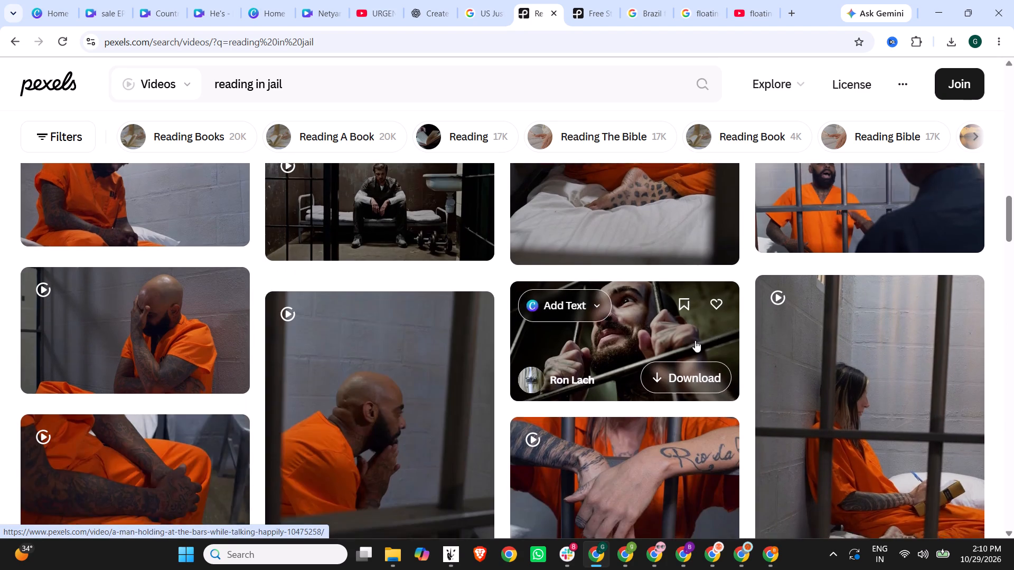
pyautogui.scroll(-1, 695, 340)
pyautogui.scroll(20, 271, 340)
pyautogui.scroll(10, 271, 340)
pyautogui.scroll(-1, 266, 335)
pyautogui.scroll(1, 266, 335)
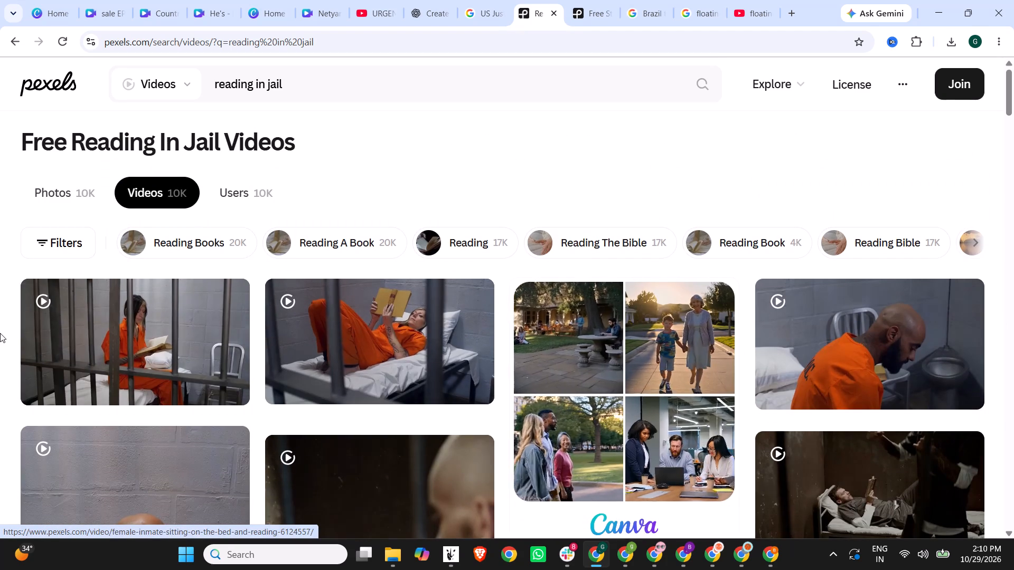
# Download the video of the female inmate in orange reading on the bed behind bars and return to the search results.
pyautogui.click(128, 332)
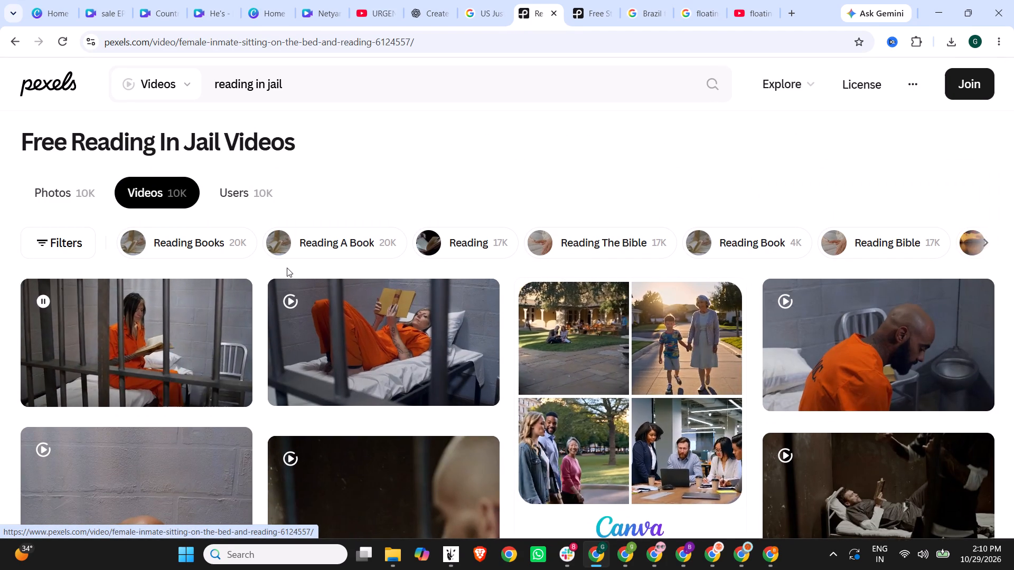
pyautogui.click(815, 116)
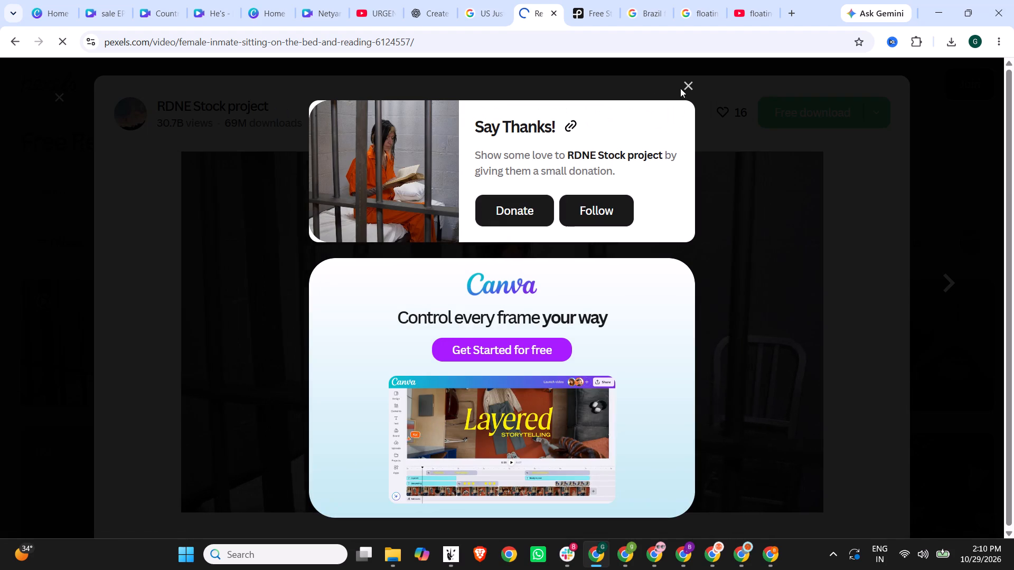
pyautogui.click(691, 85)
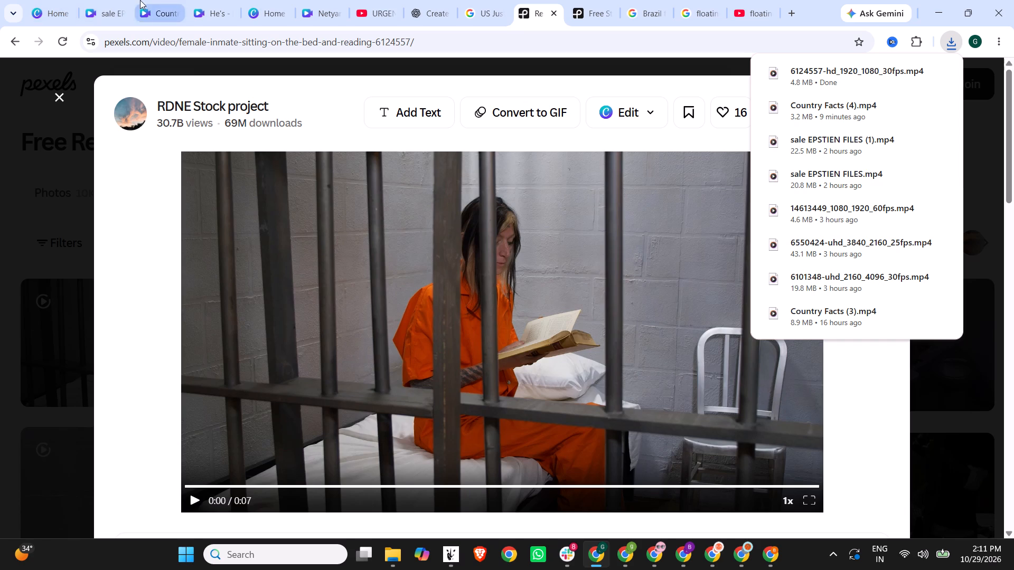
pyautogui.click(59, 183)
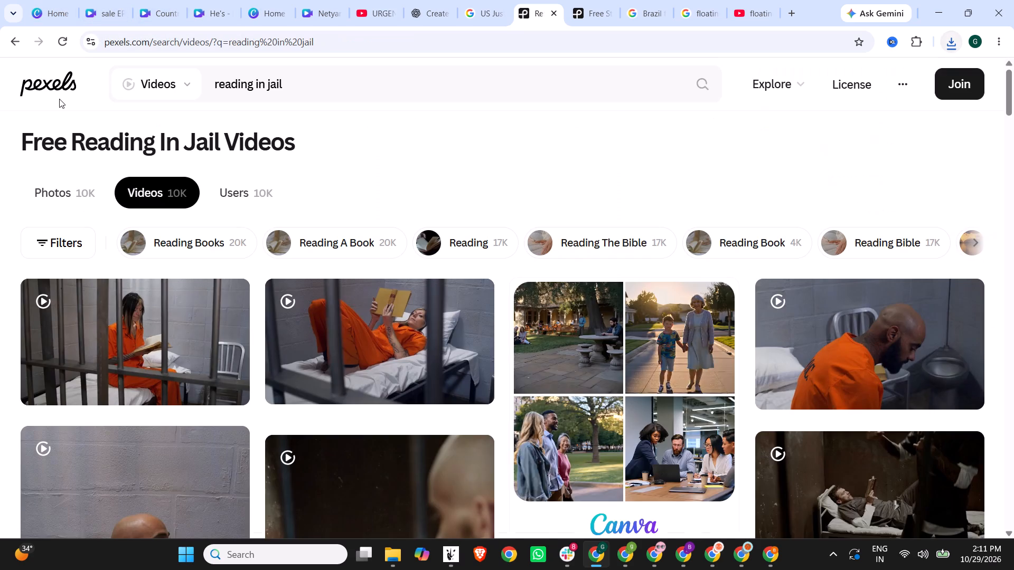
pyautogui.click(59, 99)
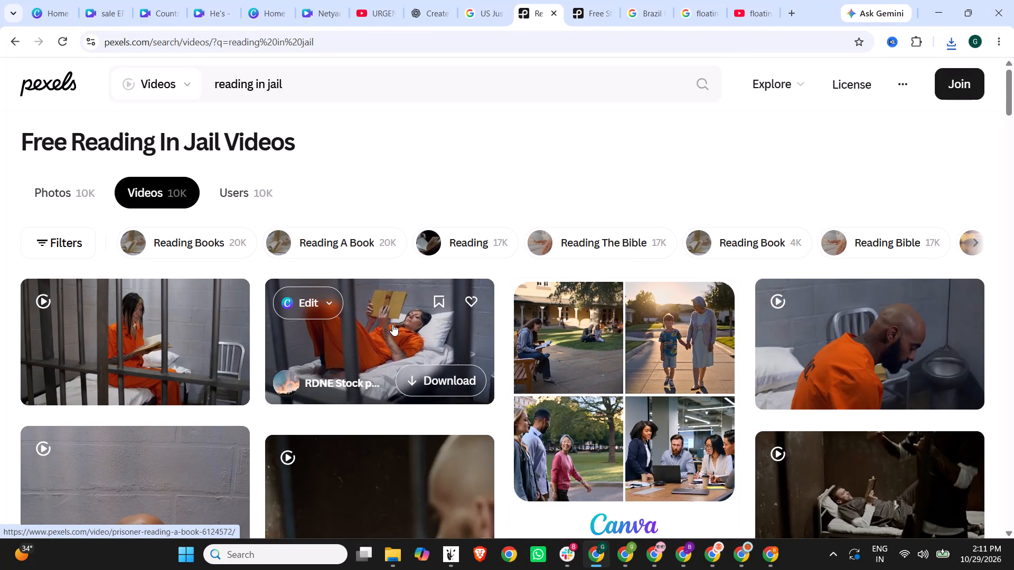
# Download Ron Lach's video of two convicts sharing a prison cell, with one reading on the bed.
pyautogui.scroll(-2, 392, 324)
pyautogui.scroll(-3, 74, 346)
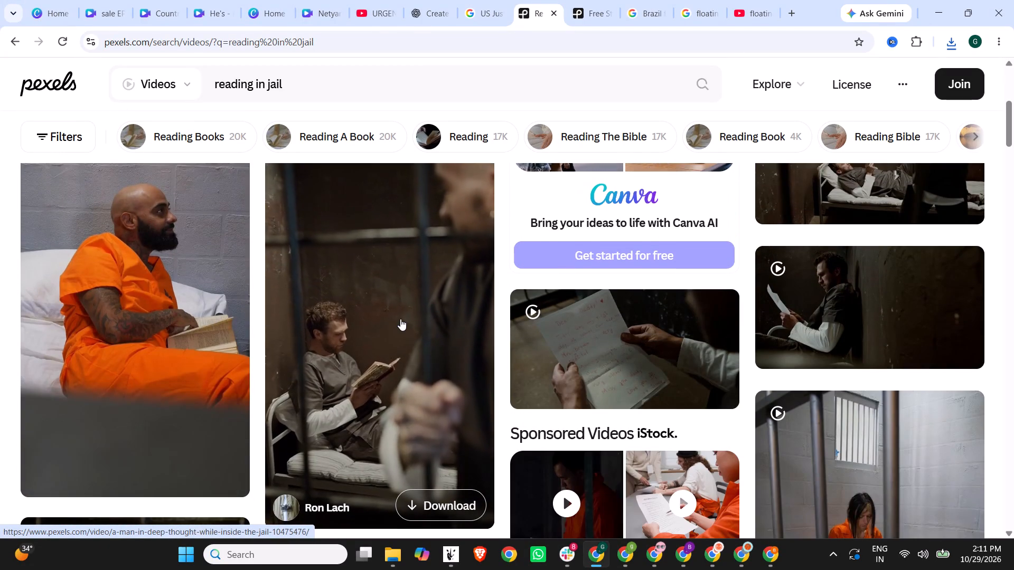
pyautogui.scroll(3, 854, 320)
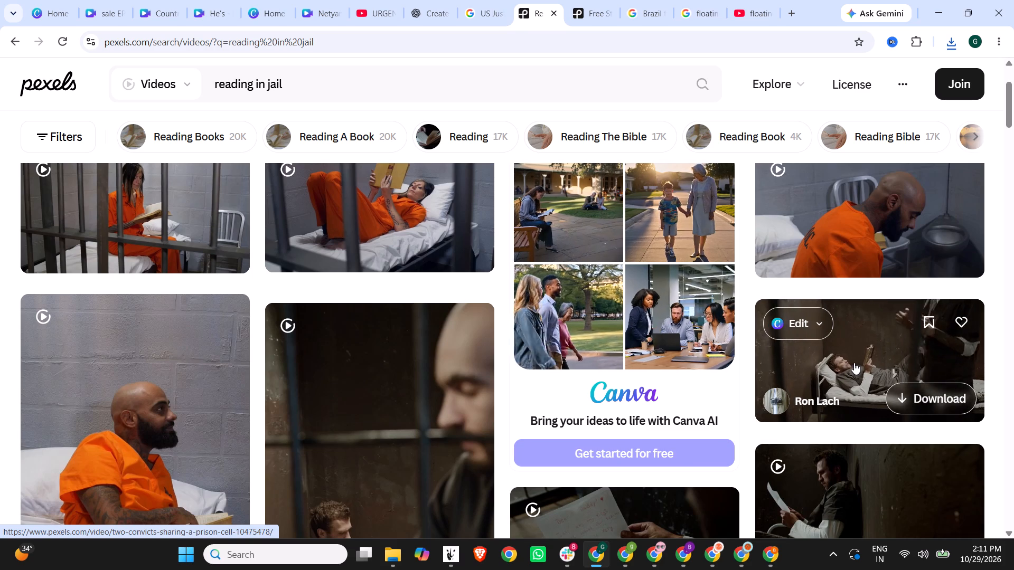
pyautogui.click(854, 363)
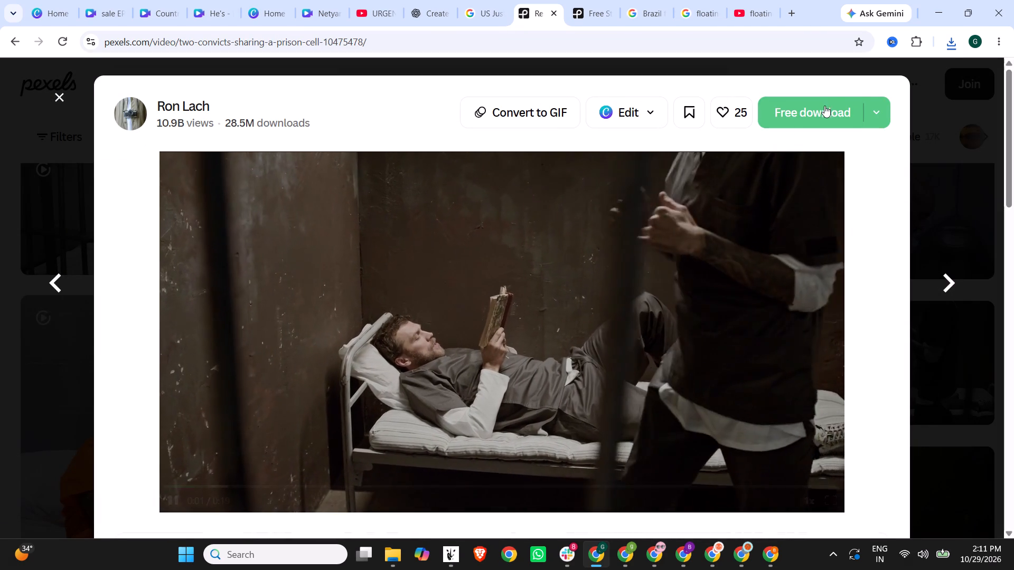
pyautogui.click(824, 109)
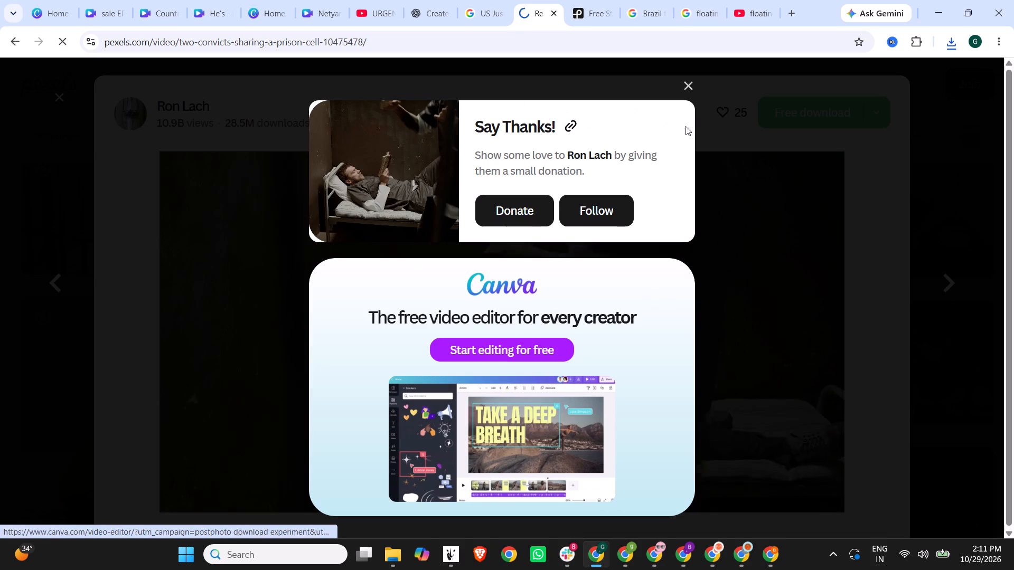
pyautogui.click(689, 83)
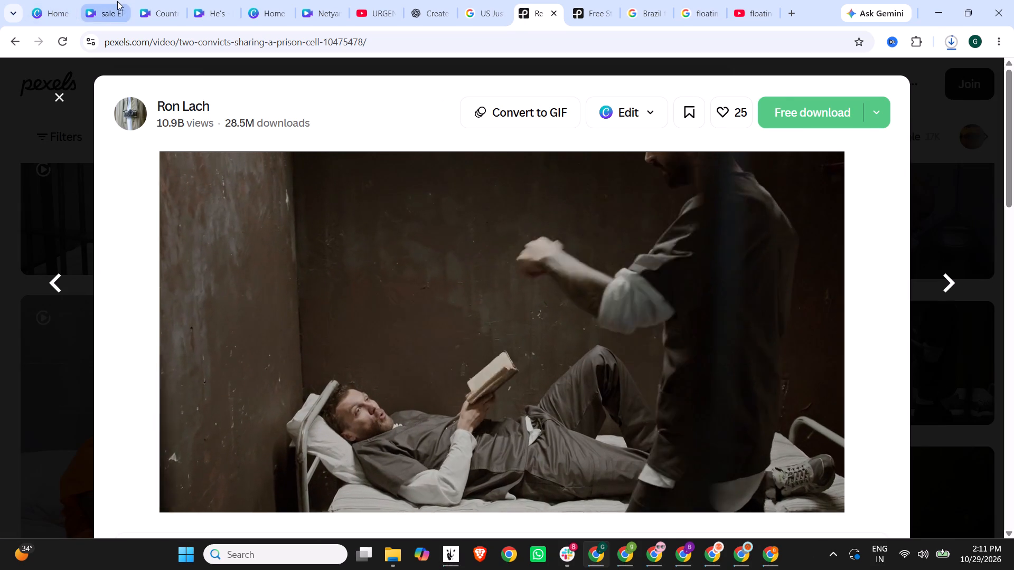
# Switch back to the Country Facts design in Canva and delete the floating post office video from the frame below the text.
pyautogui.click(111, 1)
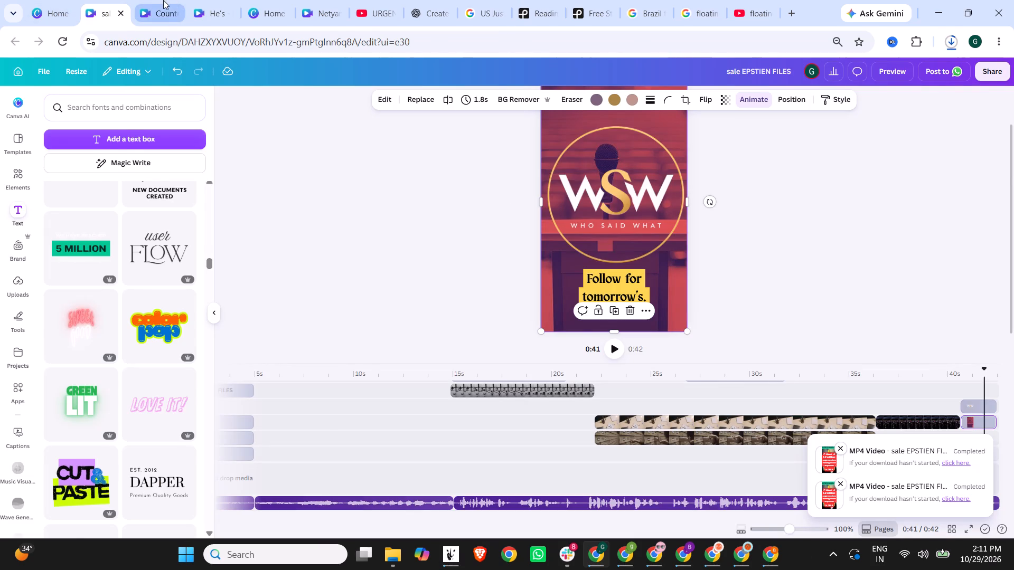
pyautogui.click(163, 0)
pyautogui.click(305, 451)
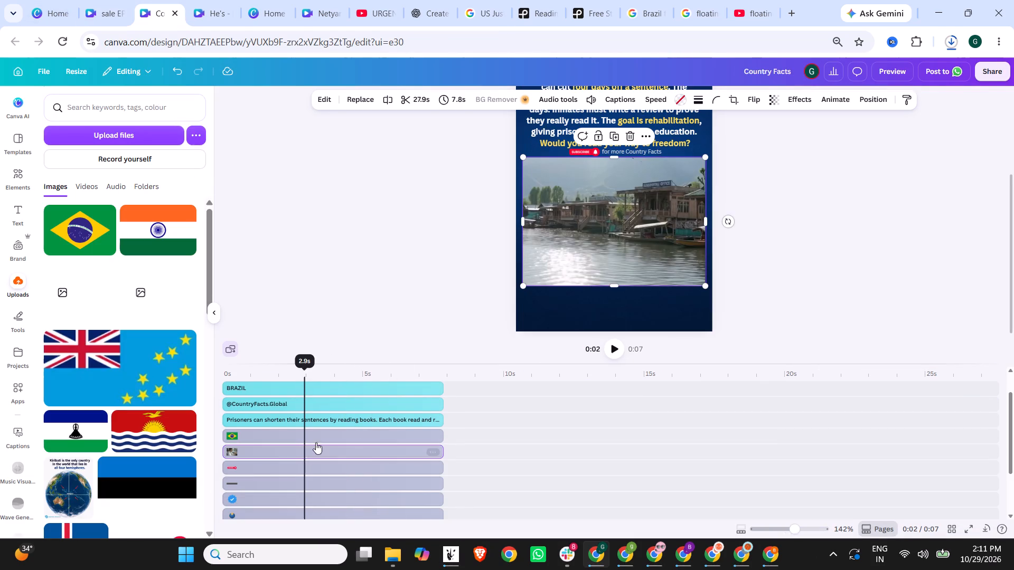
pyautogui.click(97, 132)
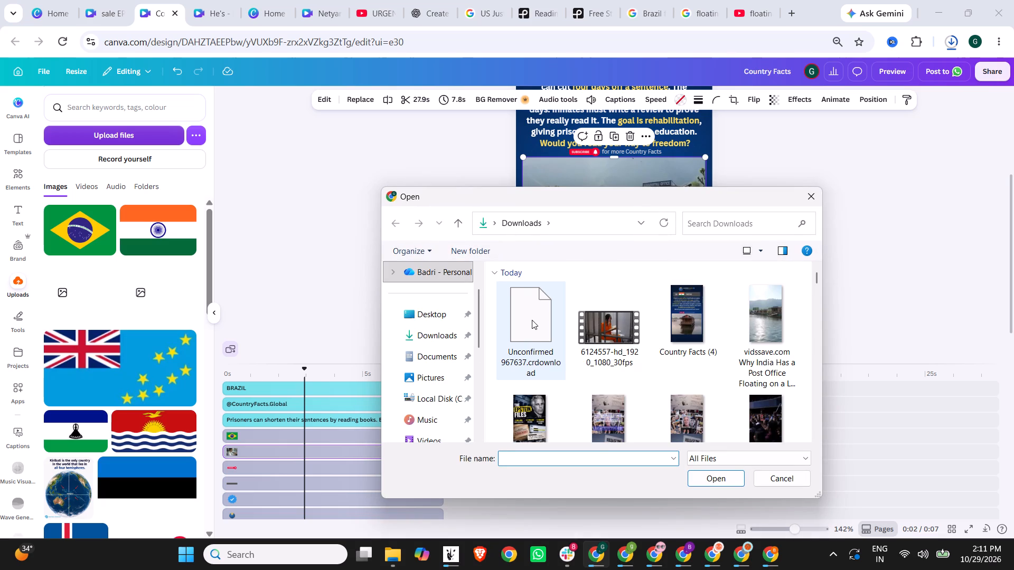
pyautogui.click(809, 197)
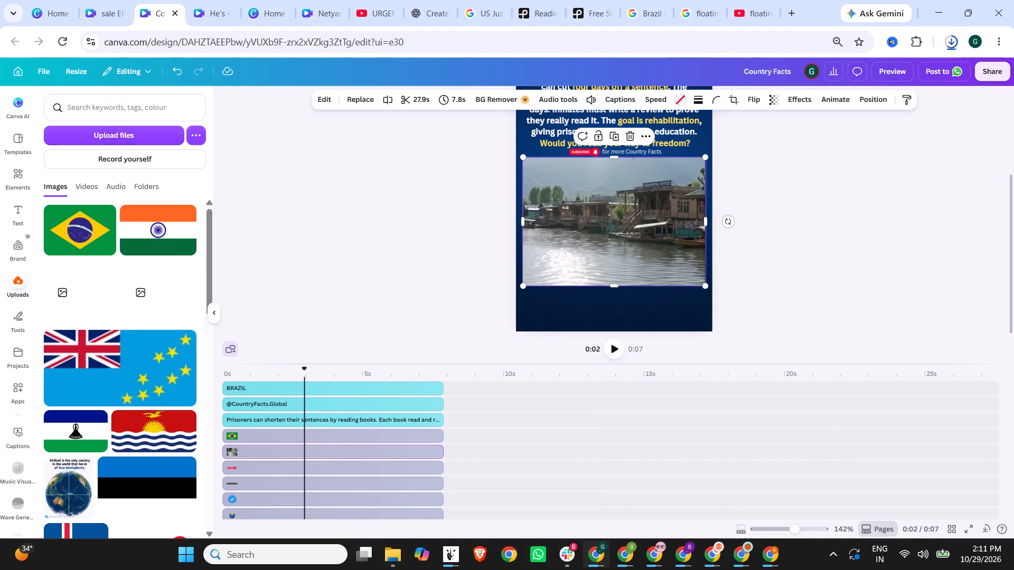
pyautogui.click(340, 448)
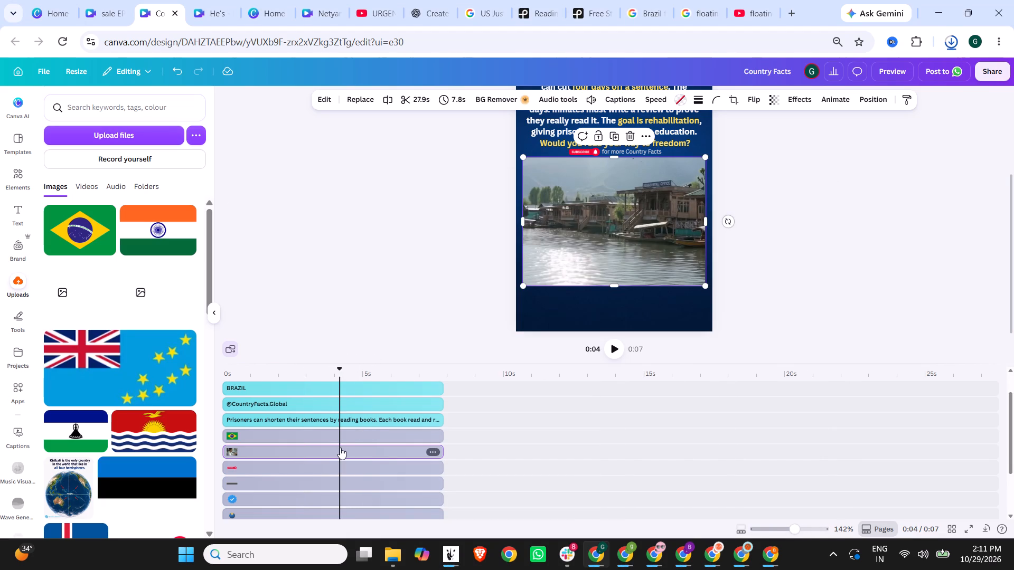
pyautogui.press('Delete')
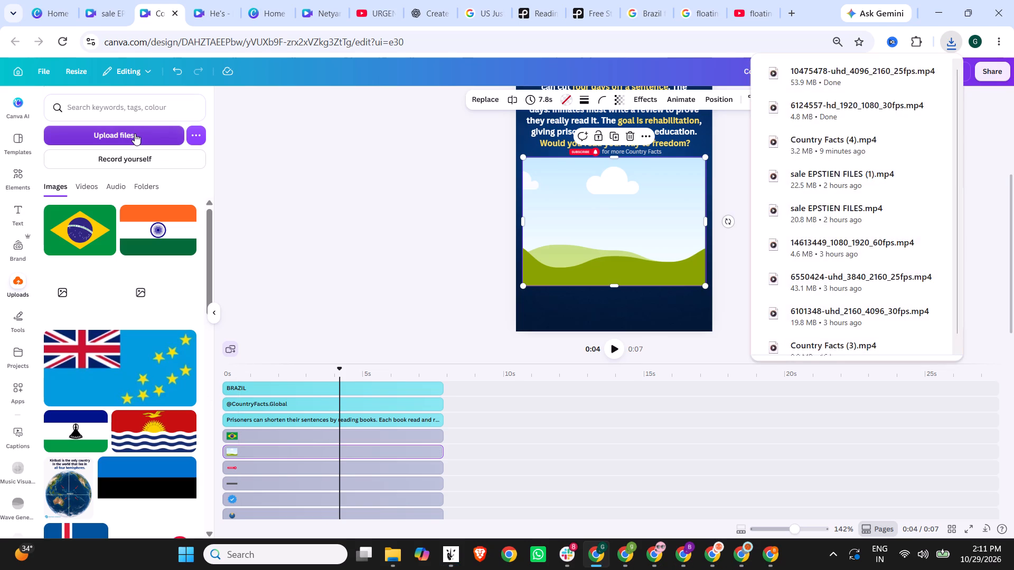
# Upload 10475478-uhd_4096_2160_25fps from Downloads and place it in the empty frame below the text.
pyautogui.click(135, 134)
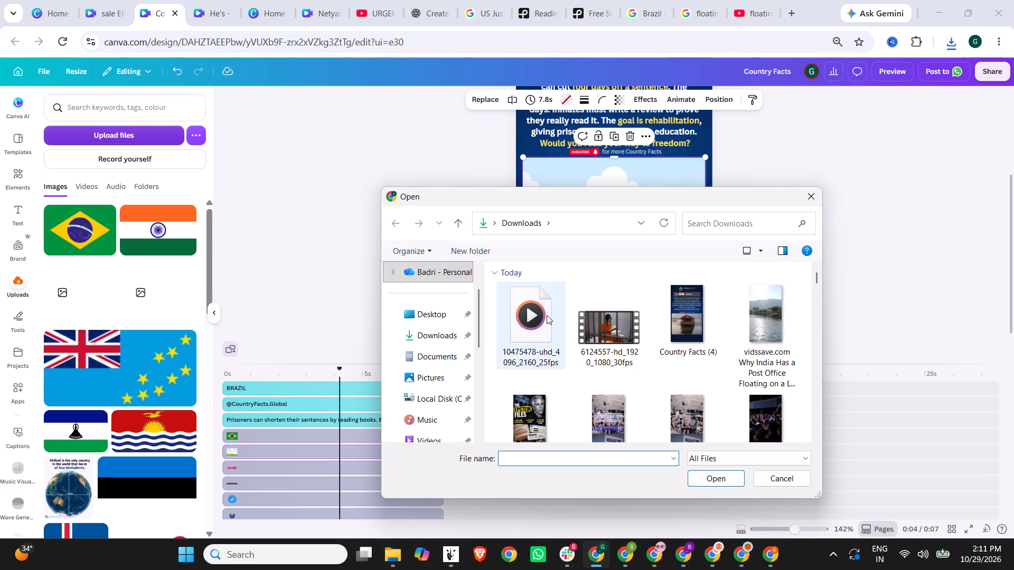
pyautogui.doubleClick(544, 315)
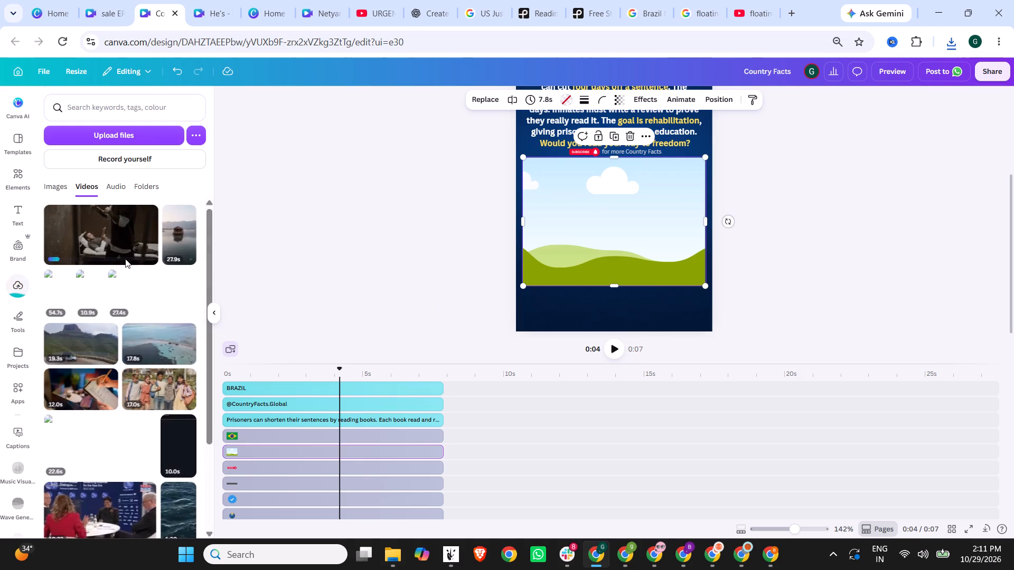
pyautogui.moveTo(106, 243); pyautogui.dragTo(603, 230)
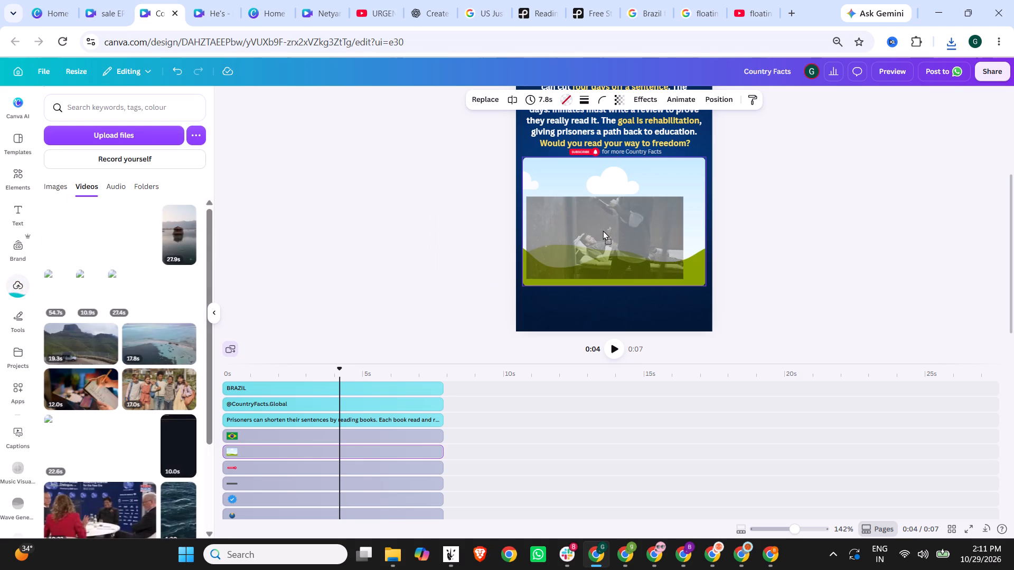
pyautogui.moveTo(603, 230); pyautogui.dragTo(607, 227)
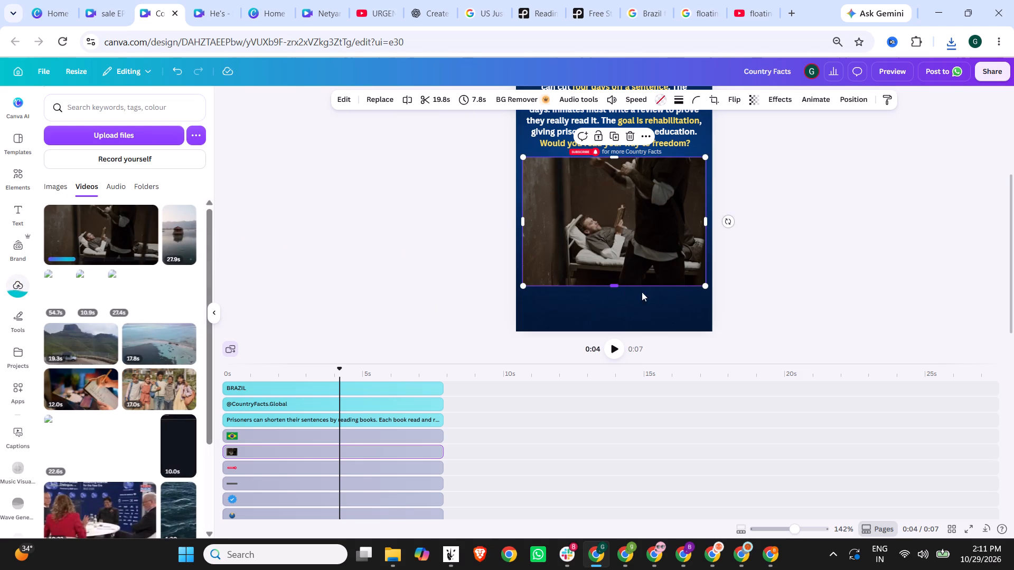
# Reposition the prison cell video inside its frame's crop so the reading inmate and the standing figure are both shown.
pyautogui.doubleClick(635, 235)
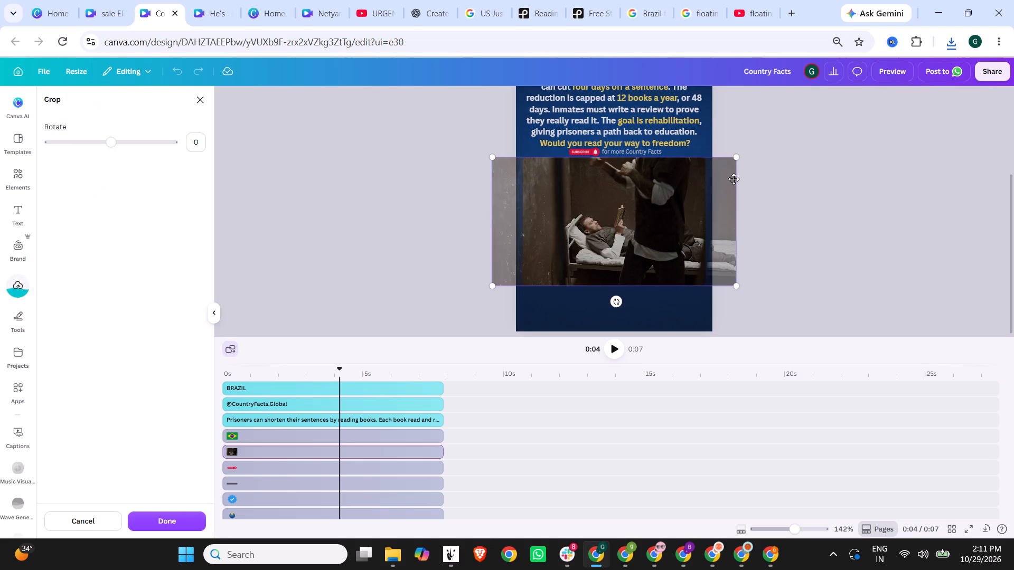
pyautogui.moveTo(740, 157); pyautogui.dragTo(716, 163)
pyautogui.moveTo(665, 212); pyautogui.dragTo(653, 213)
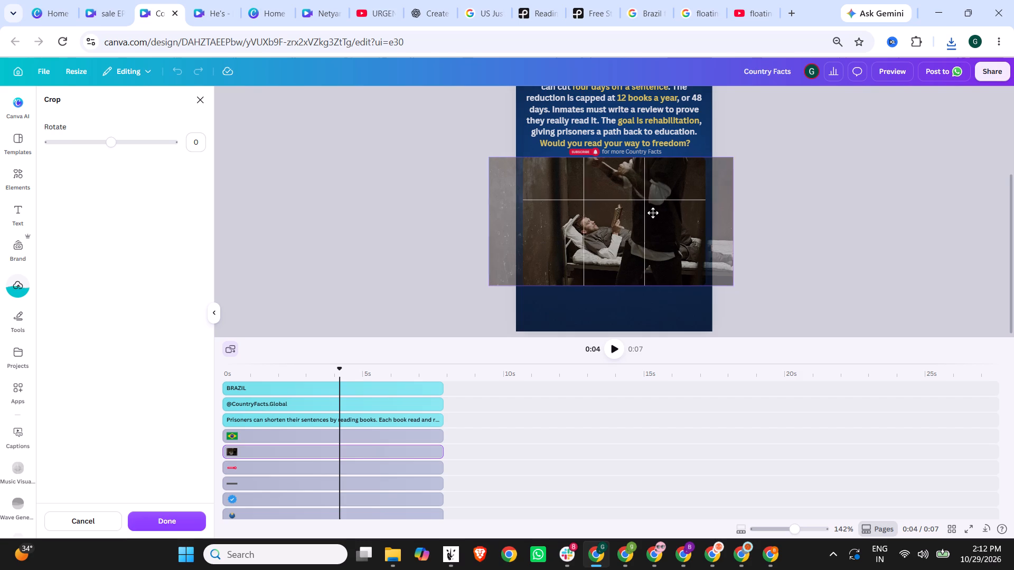
pyautogui.moveTo(653, 213); pyautogui.dragTo(643, 212)
pyautogui.click(799, 212)
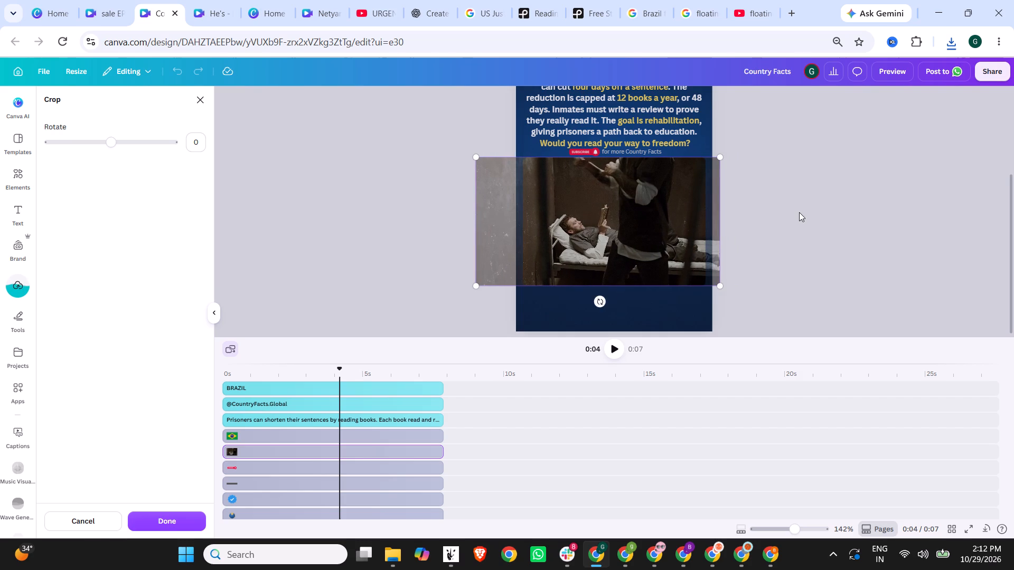
pyautogui.click(427, 220)
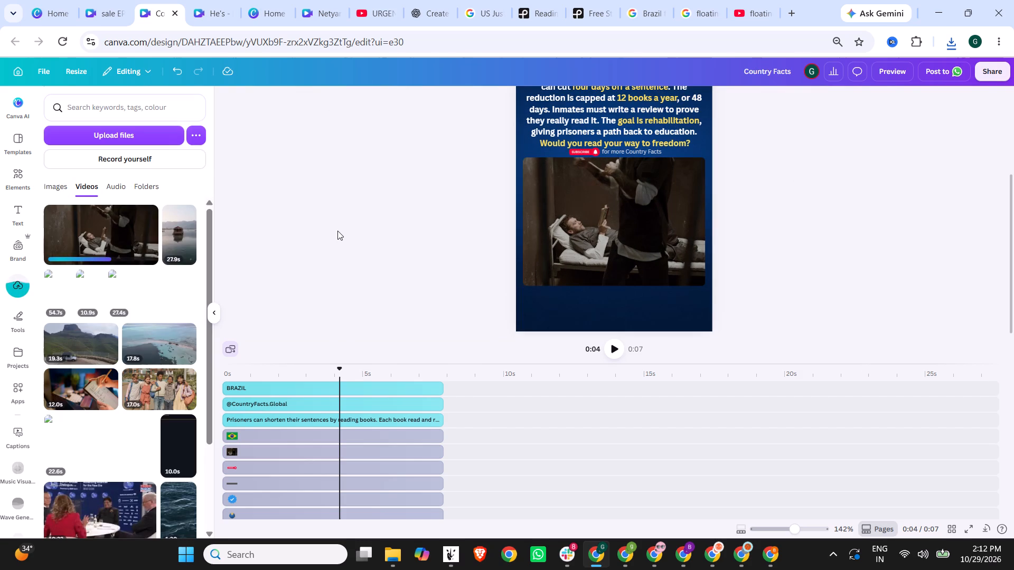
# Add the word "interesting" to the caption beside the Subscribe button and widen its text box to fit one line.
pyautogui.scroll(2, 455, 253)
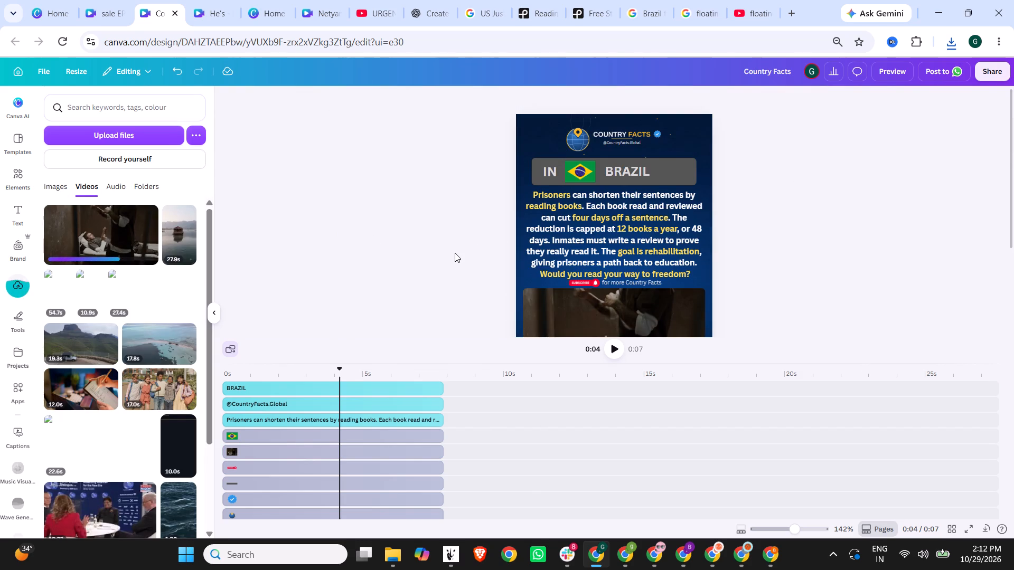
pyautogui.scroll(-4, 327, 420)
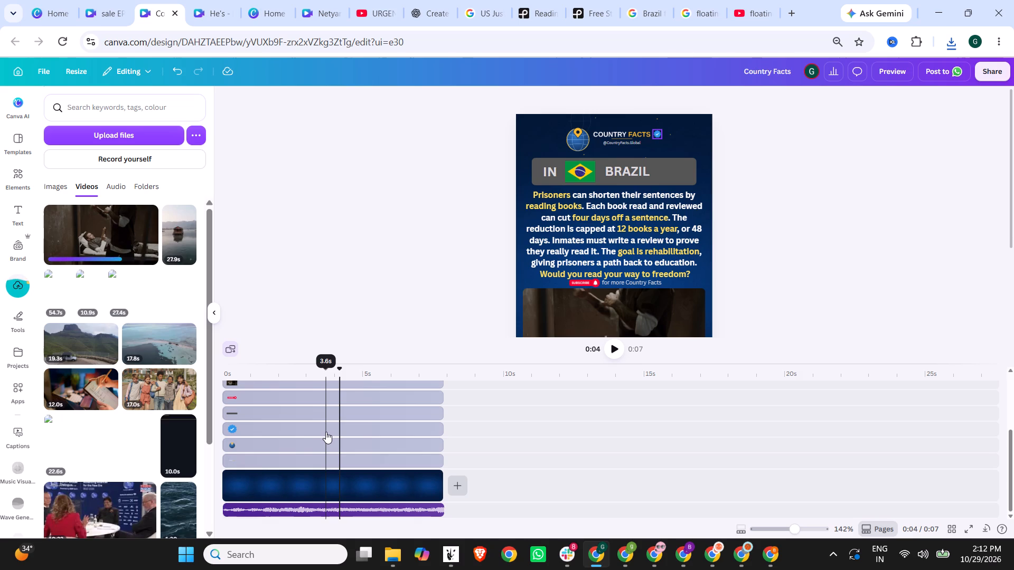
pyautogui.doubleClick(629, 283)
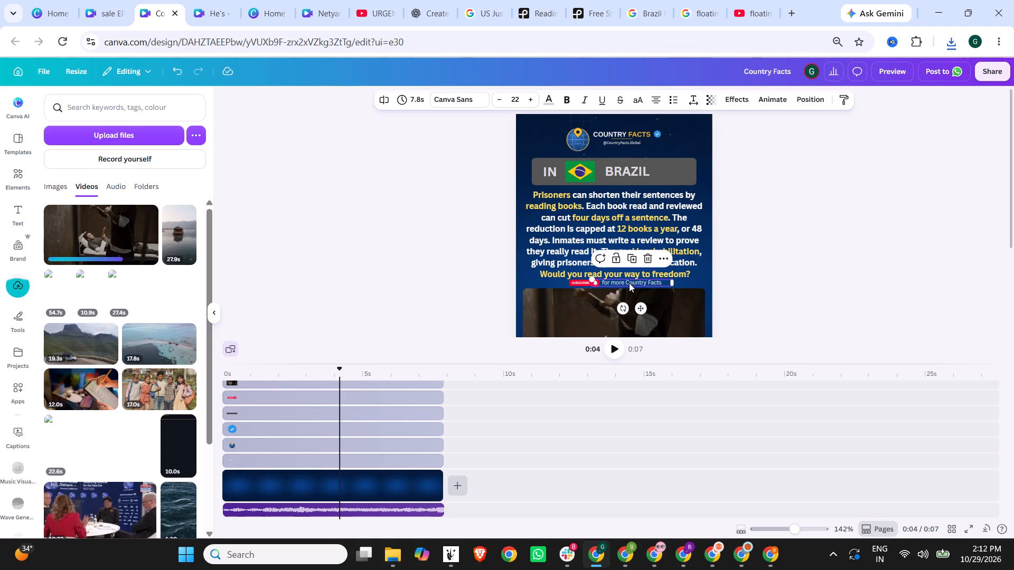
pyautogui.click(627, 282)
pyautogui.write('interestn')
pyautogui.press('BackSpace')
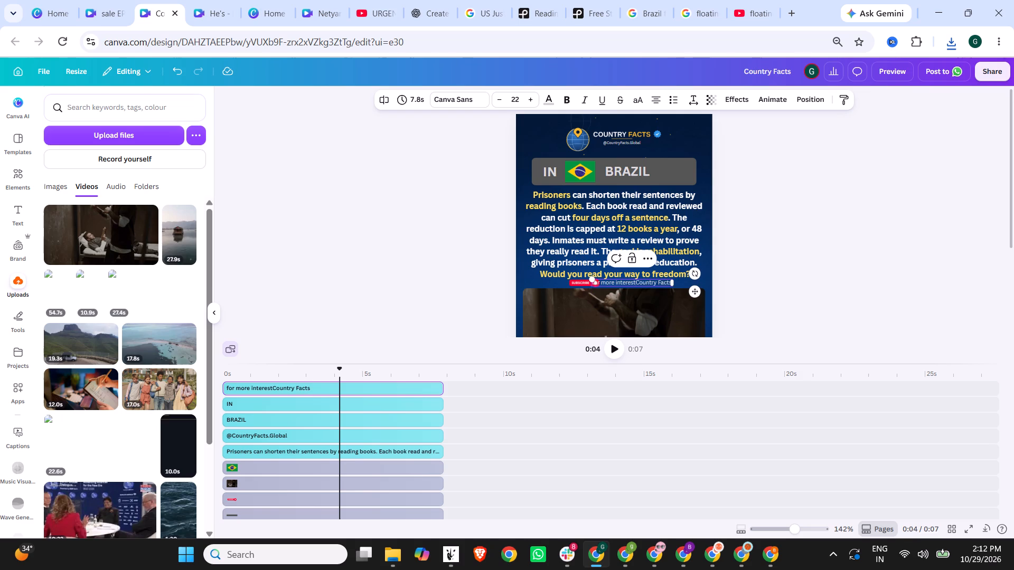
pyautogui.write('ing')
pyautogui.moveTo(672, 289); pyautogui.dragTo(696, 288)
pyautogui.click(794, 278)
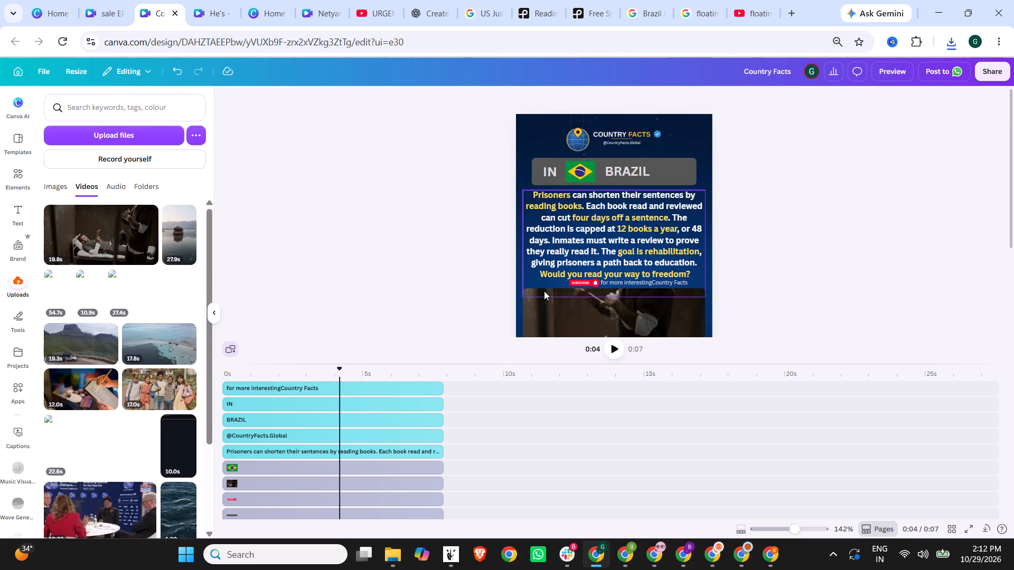
# Delete the "for more interestingCountry Facts" caption beside the Subscribe button.
pyautogui.click(645, 281)
pyautogui.press('Delete')
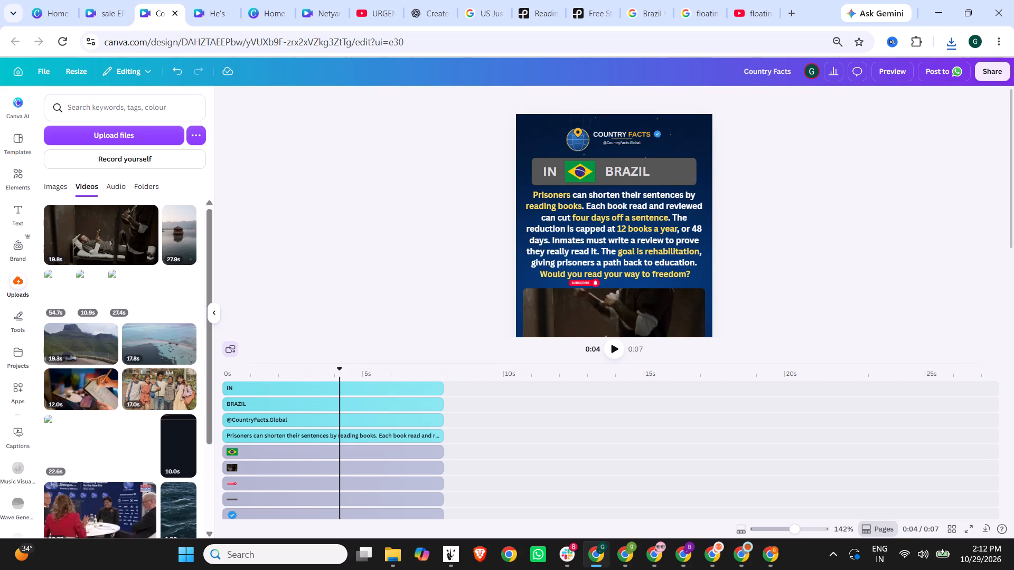
# Enlarge the Subscribe button slightly and centre it between the fact text and the prison video.
pyautogui.click(585, 282)
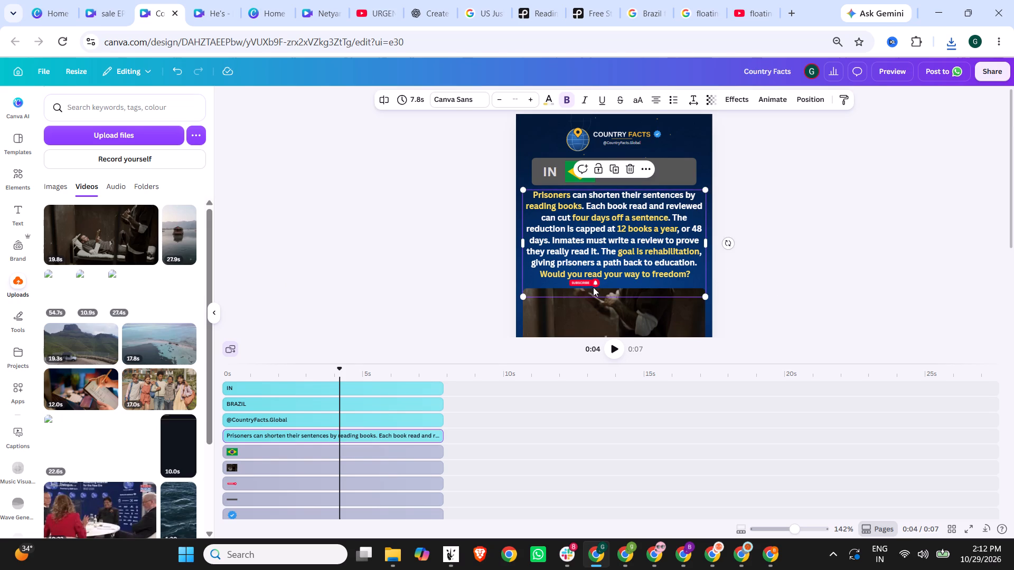
pyautogui.click(267, 482)
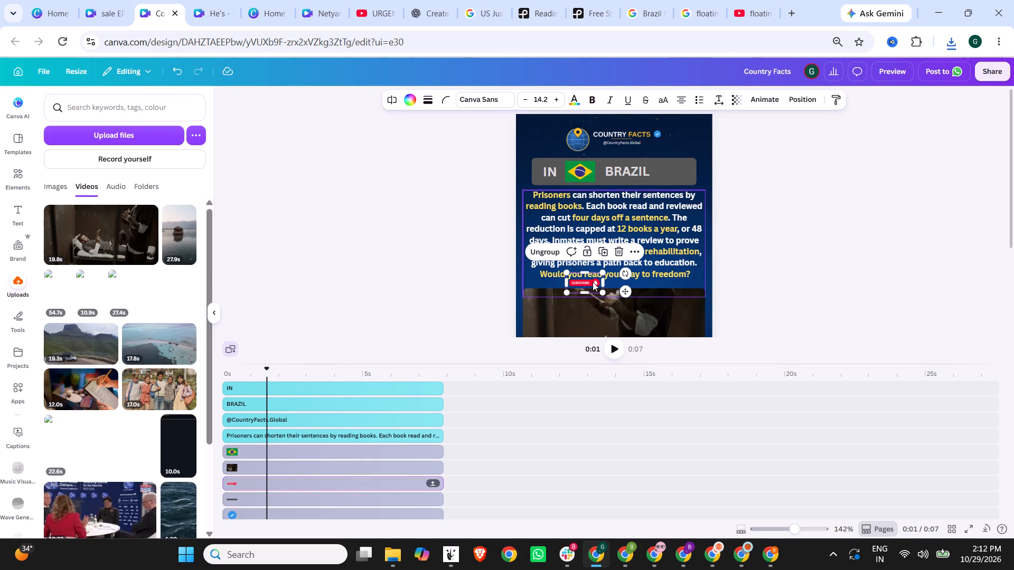
pyautogui.moveTo(591, 282); pyautogui.dragTo(620, 285)
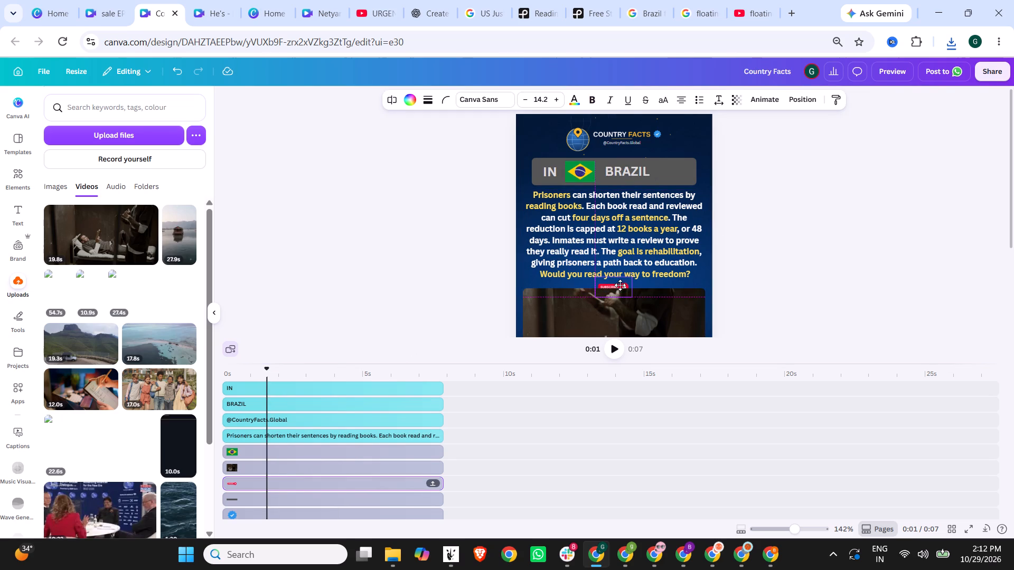
pyautogui.moveTo(620, 285); pyautogui.dragTo(621, 281)
pyautogui.moveTo(632, 293); pyautogui.dragTo(636, 296)
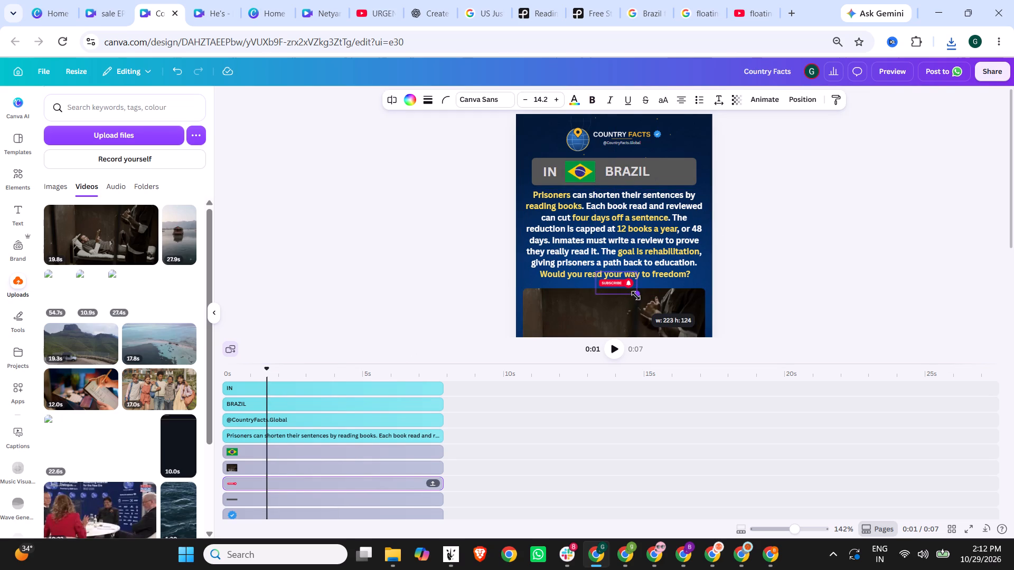
pyautogui.moveTo(636, 296); pyautogui.dragTo(637, 298)
pyautogui.click(623, 283)
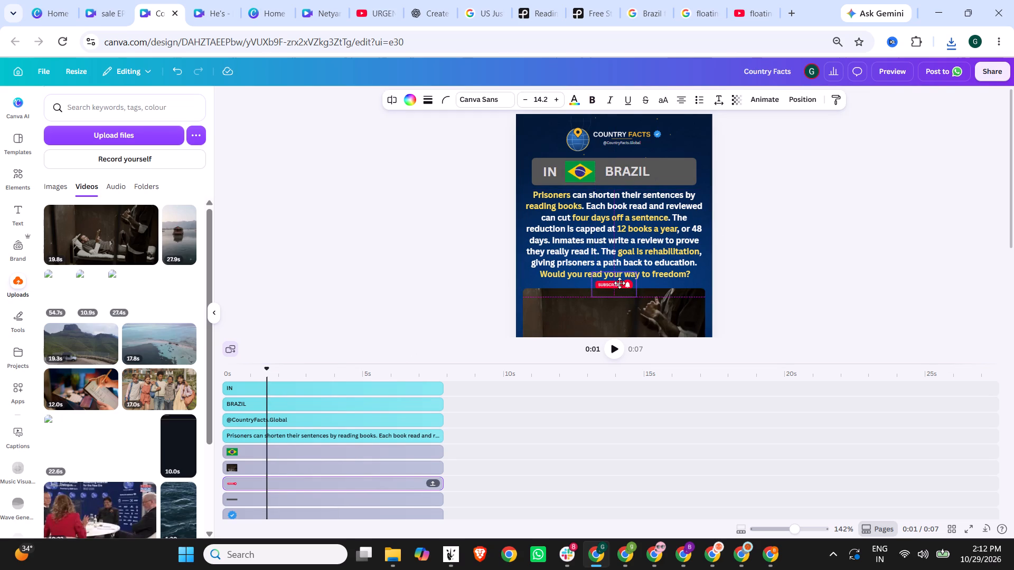
pyautogui.click(455, 266)
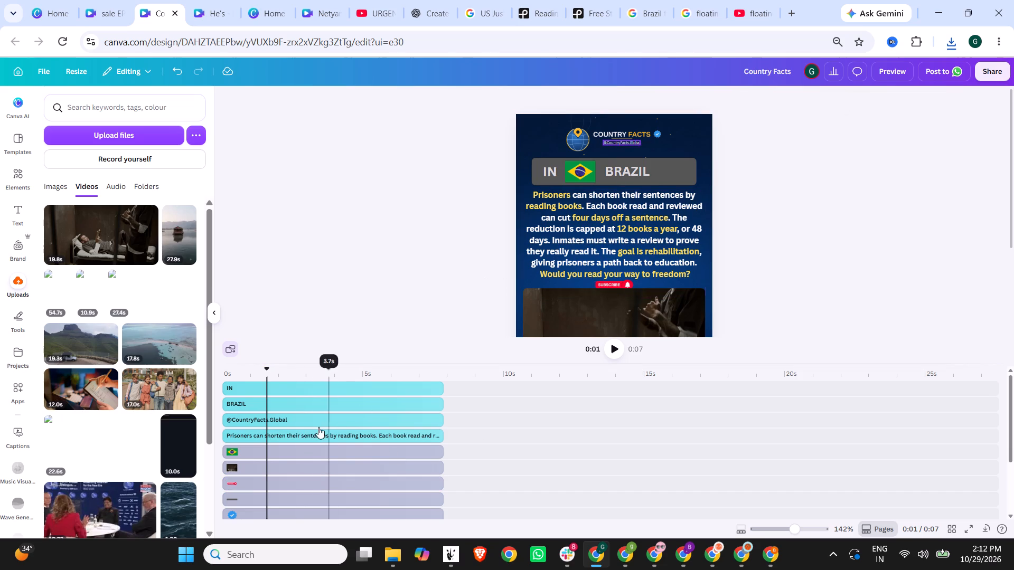
# Move the Subscribe button's layer directly above the prison video's layer in the timeline.
pyautogui.moveTo(294, 482); pyautogui.dragTo(295, 461)
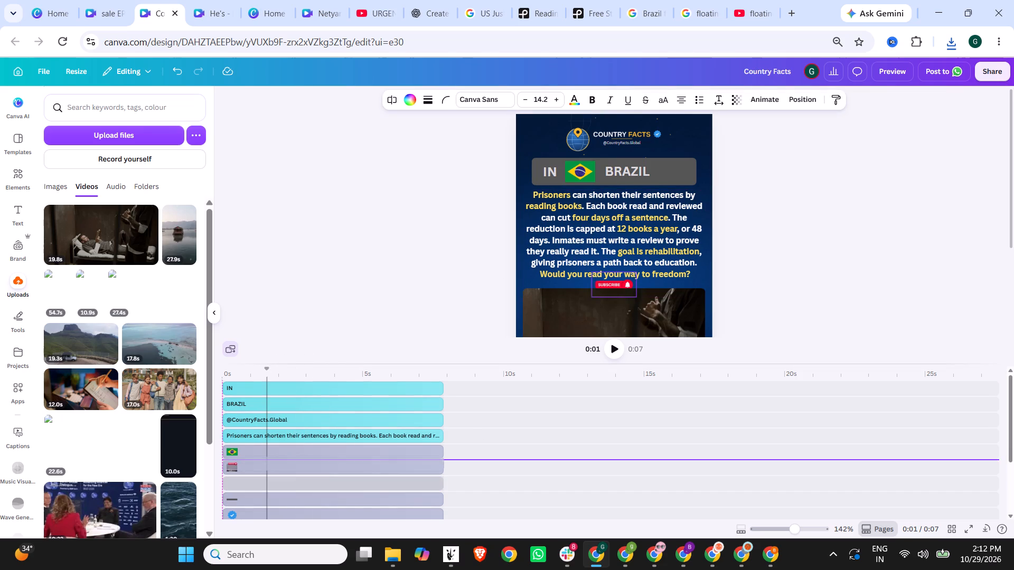
pyautogui.moveTo(295, 461); pyautogui.dragTo(295, 460)
pyautogui.click(345, 238)
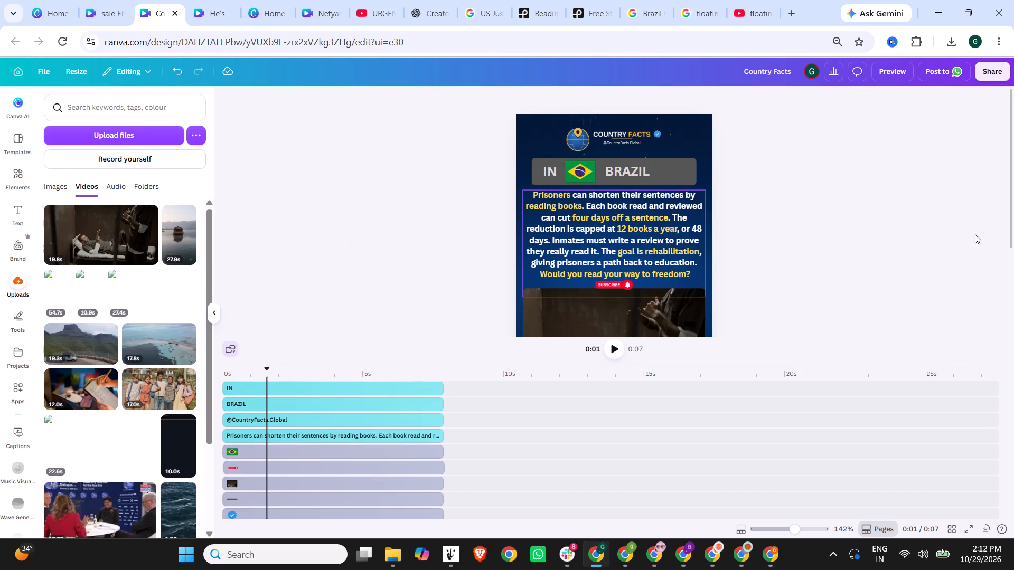
pyautogui.click(951, 227)
pyautogui.scroll(-5, 381, 253)
pyautogui.scroll(-5, 494, 248)
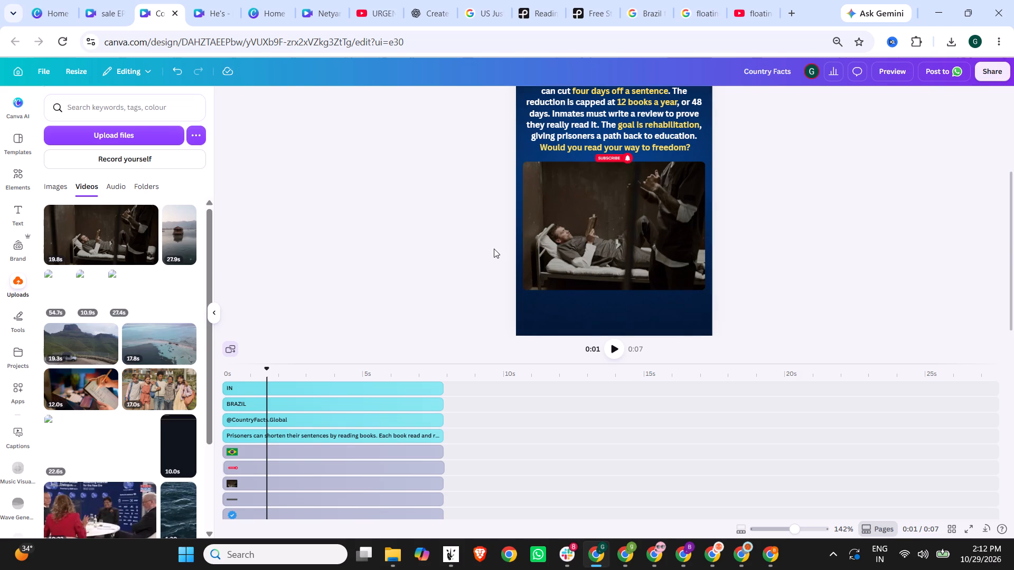
pyautogui.scroll(6, 494, 249)
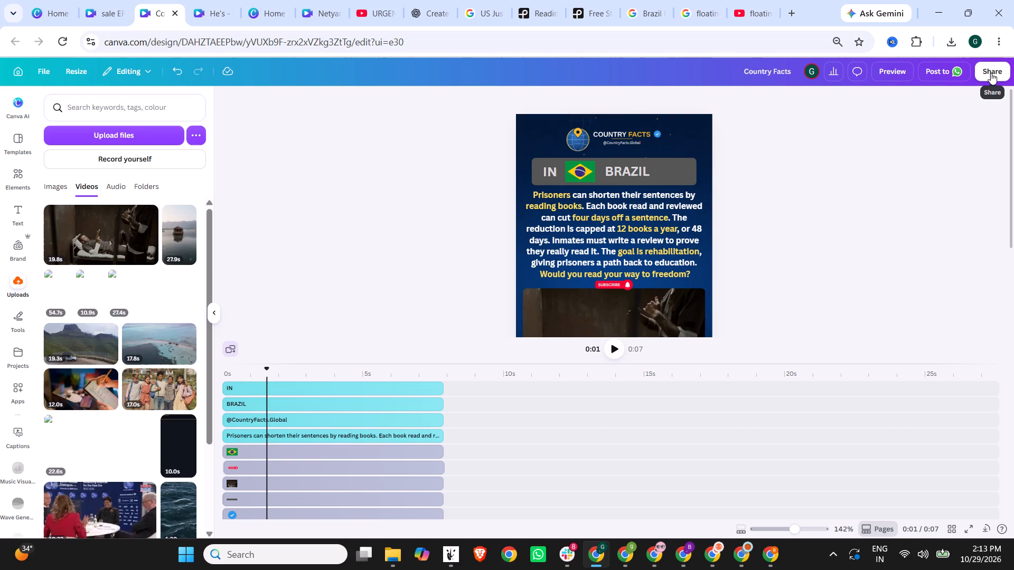
# Look over the finished Brazil prison-reading design and download it as an MP4 video at 1080p quality.
pyautogui.scroll(-5, 592, 201)
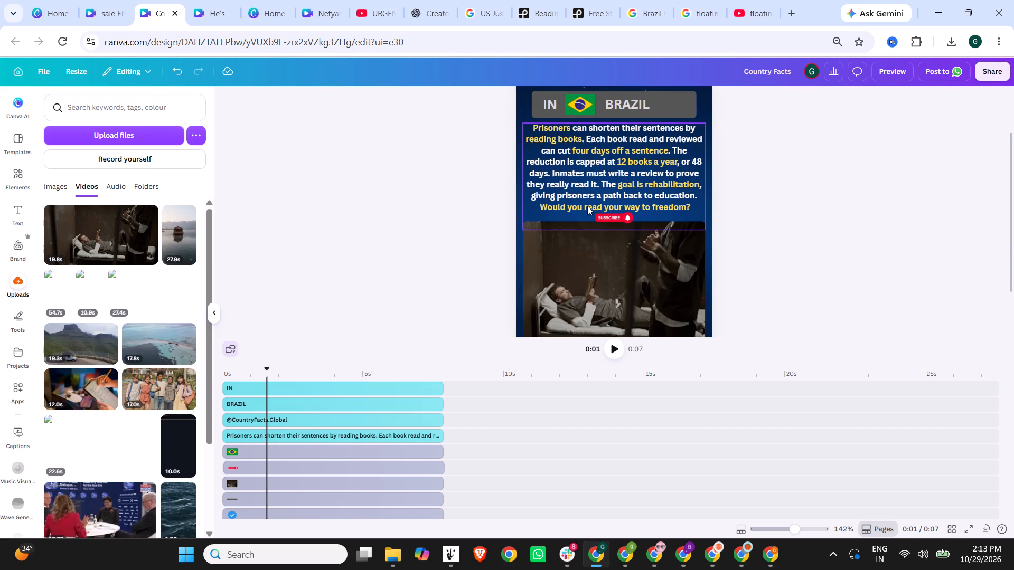
pyautogui.scroll(4, 710, 272)
pyautogui.click(834, 241)
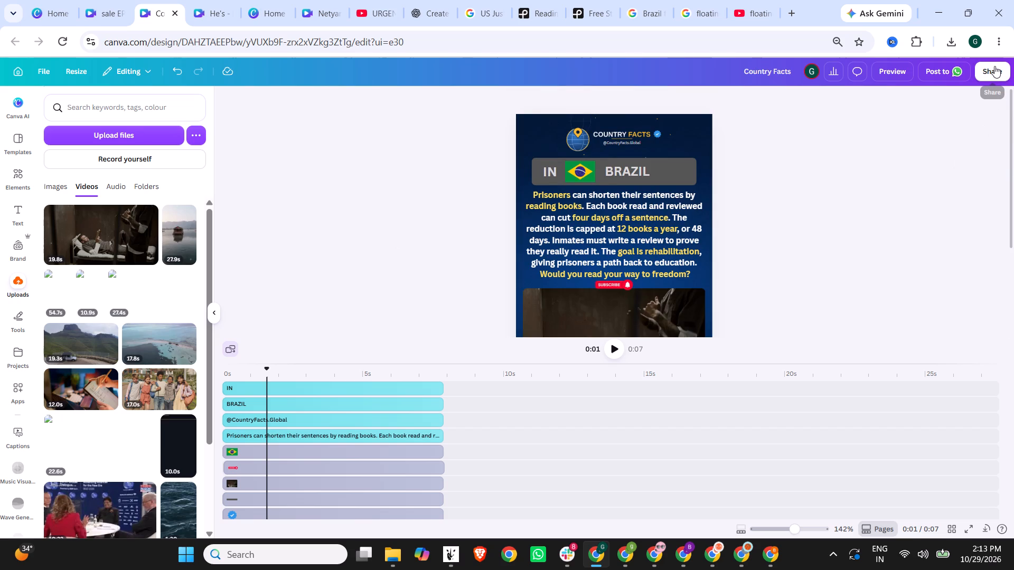
pyautogui.click(990, 67)
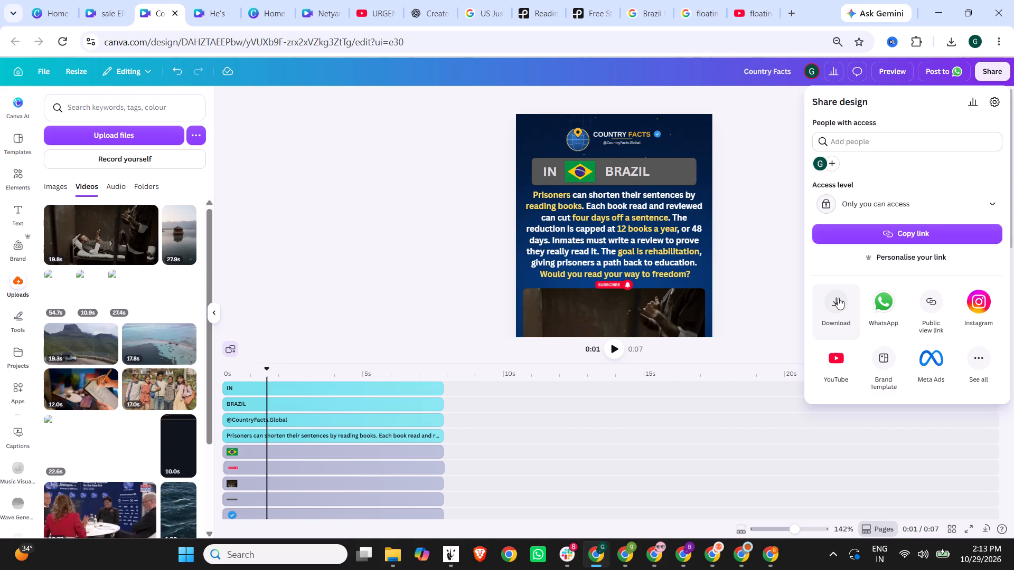
pyautogui.click(838, 298)
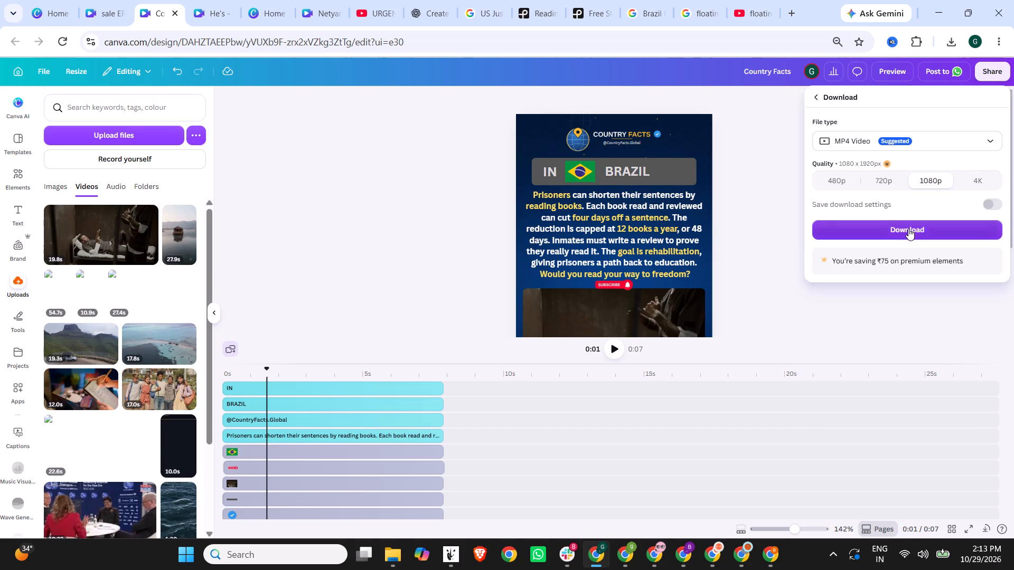
pyautogui.click(908, 229)
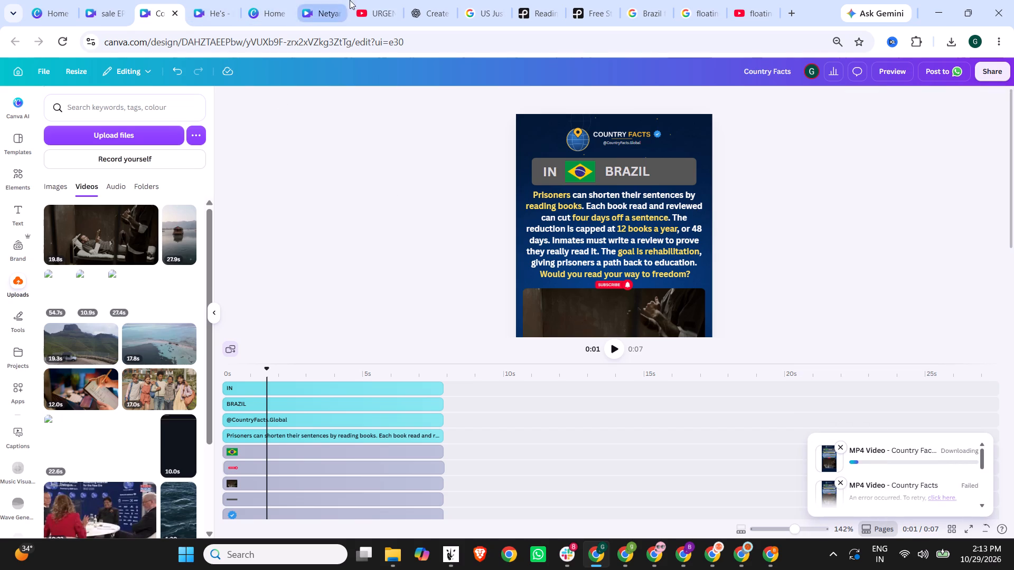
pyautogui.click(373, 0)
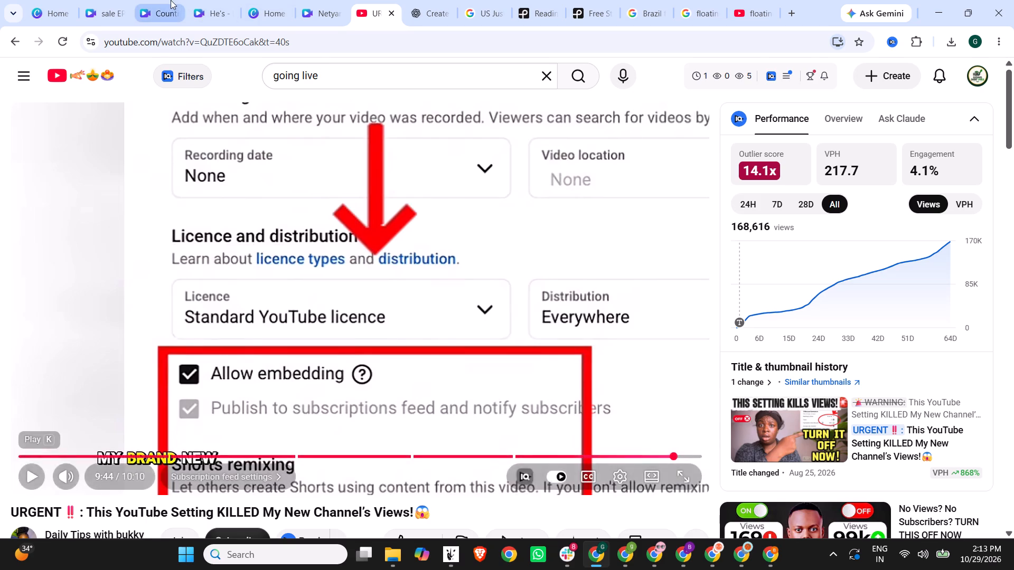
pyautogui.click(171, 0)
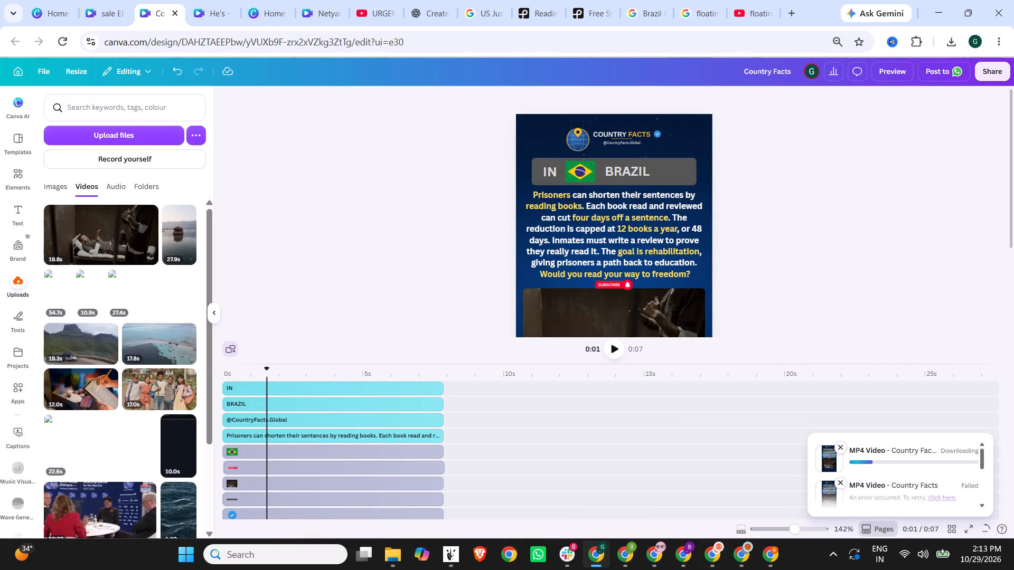
# Switch to the WSW channel's browser profile and view its realtime performance report in YouTube Studio.
pyautogui.click(654, 552)
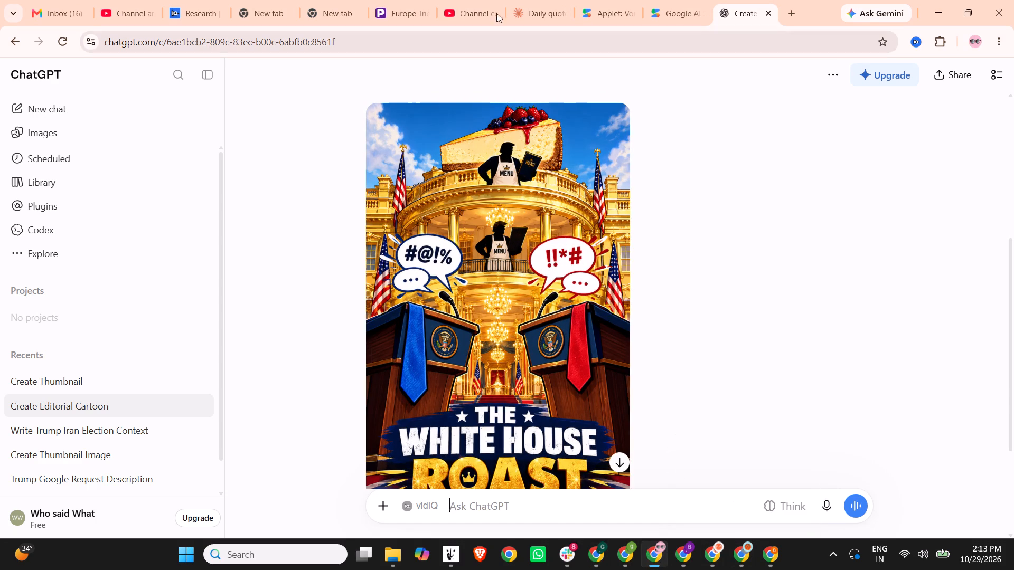
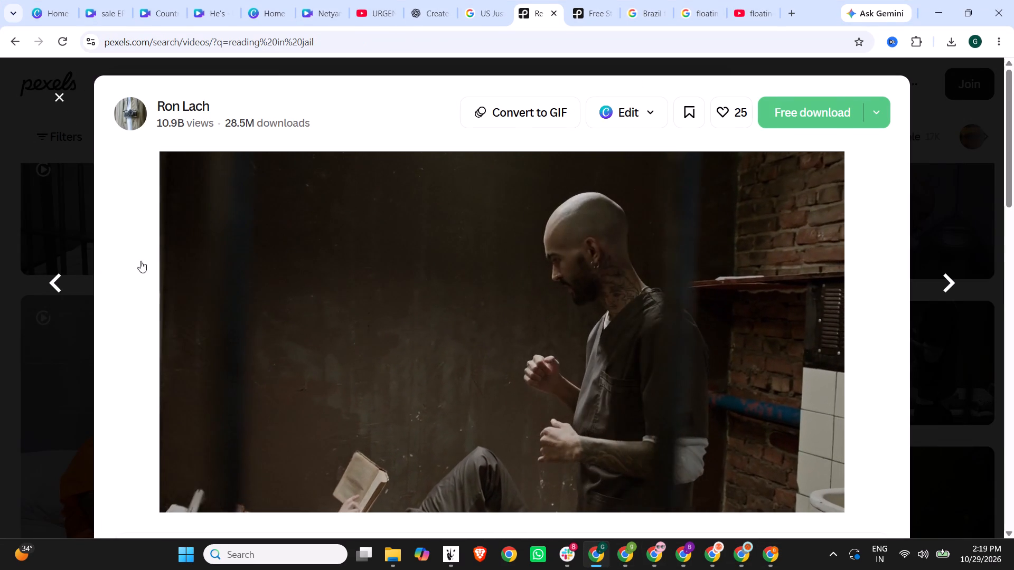
# Switch to Canva and make a copy of the Country Facts design about Brazil prisoners reading books.
pyautogui.scroll(13, 324, 368)
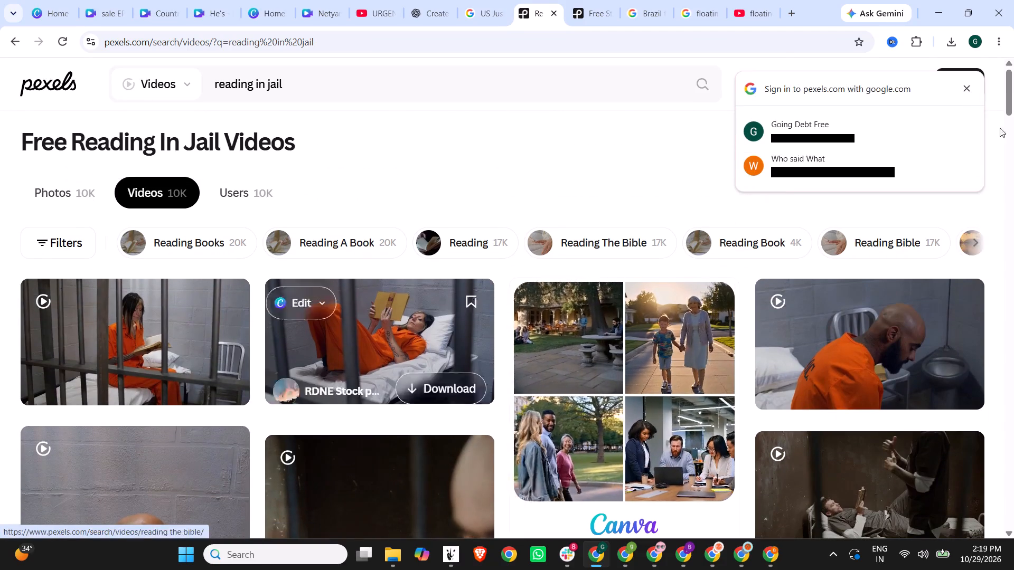
pyautogui.click(963, 88)
pyautogui.click(133, 0)
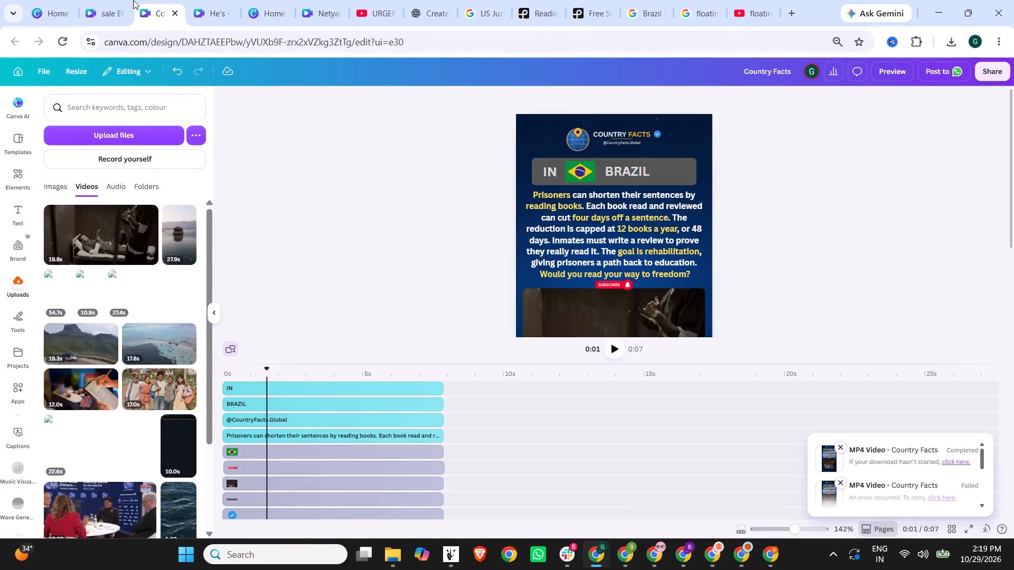
pyautogui.click(111, 0)
pyautogui.click(279, 0)
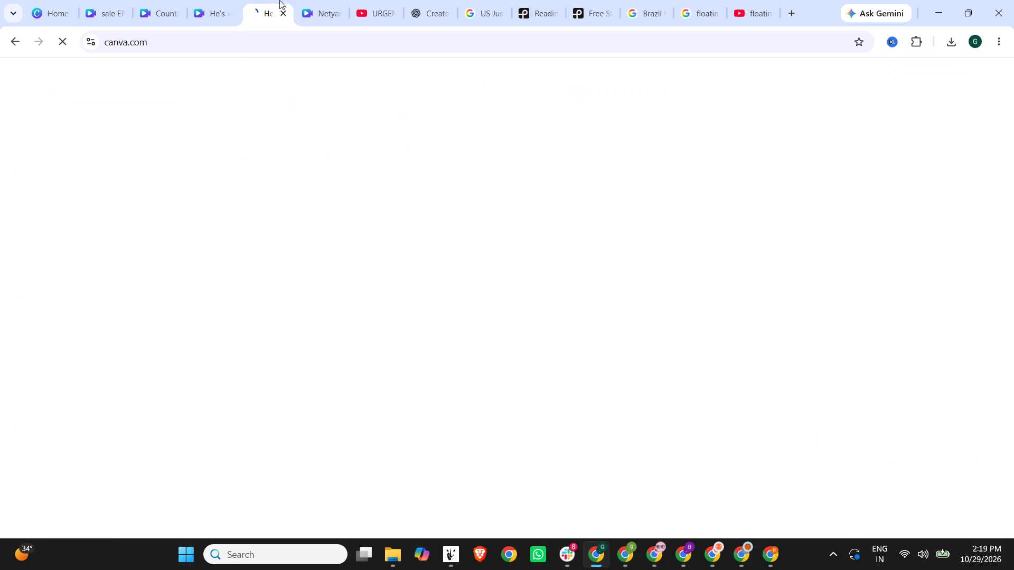
pyautogui.click(211, 0)
pyautogui.click(154, 0)
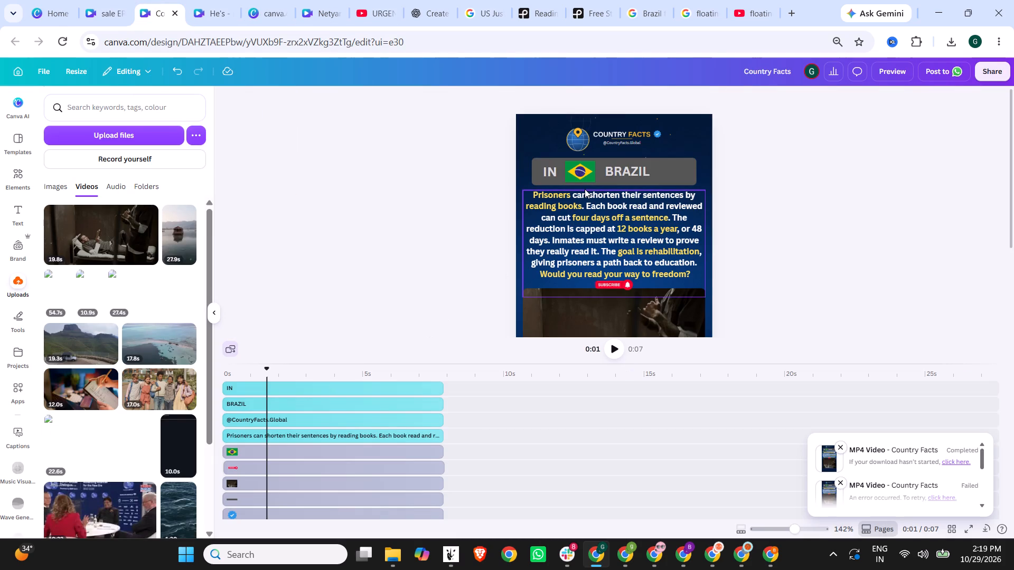
pyautogui.click(44, 73)
pyautogui.click(96, 185)
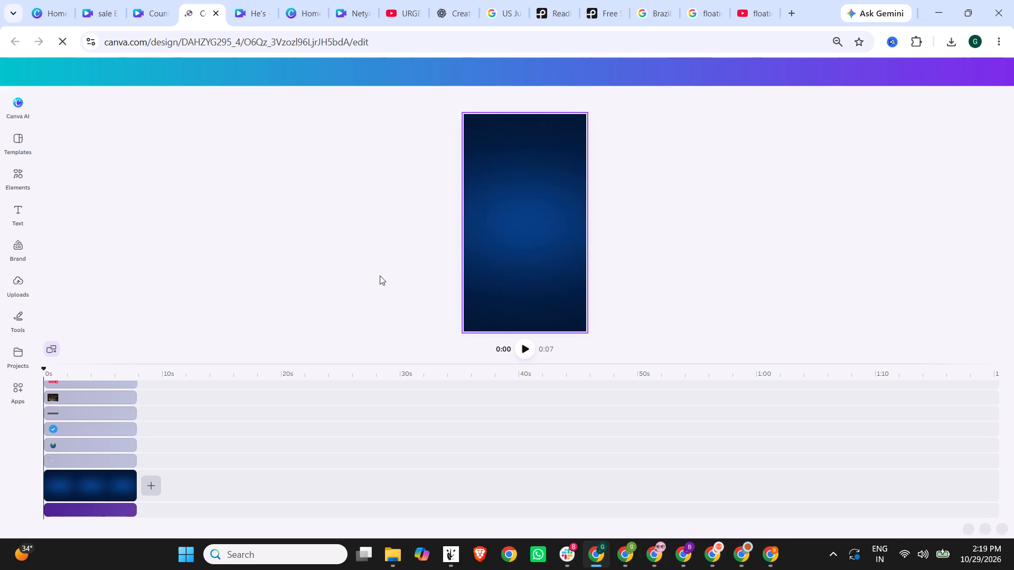
# In the copied design, search the elements for "trivia" and show all matching graphics.
pyautogui.click(12, 174)
pyautogui.click(101, 107)
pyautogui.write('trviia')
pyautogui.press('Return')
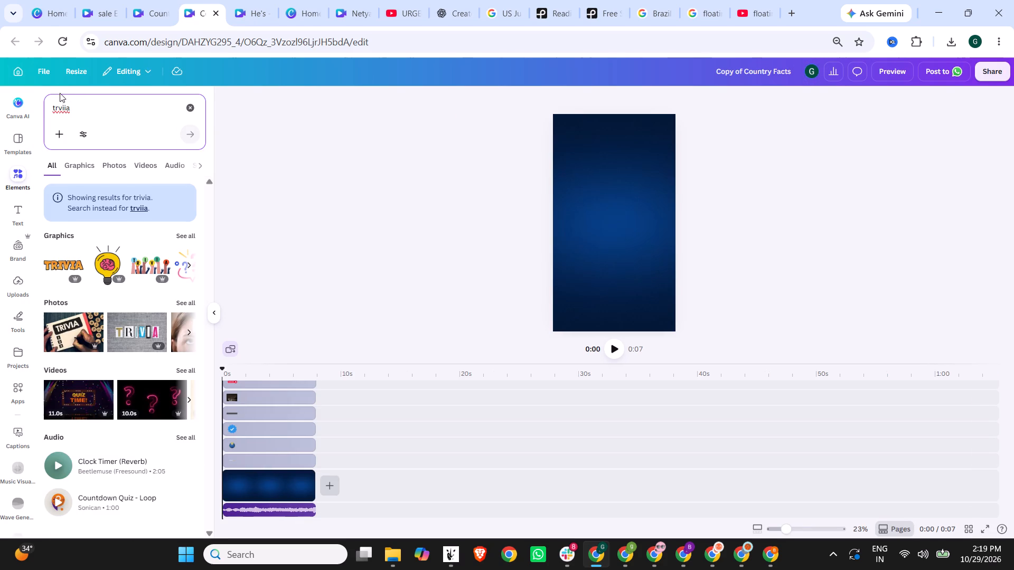
pyautogui.click(59, 108)
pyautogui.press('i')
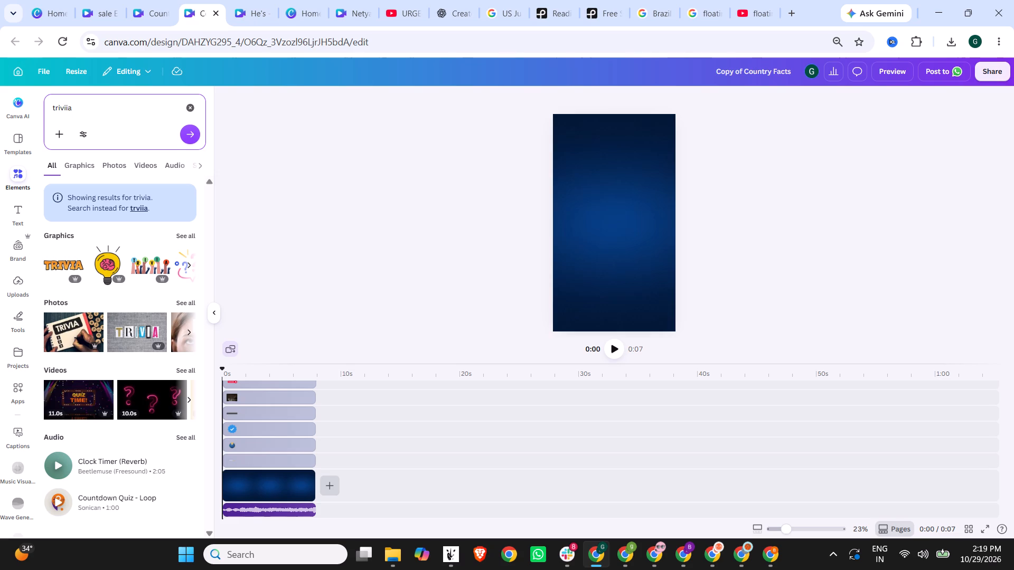
pyautogui.click(64, 111)
pyautogui.press('Delete')
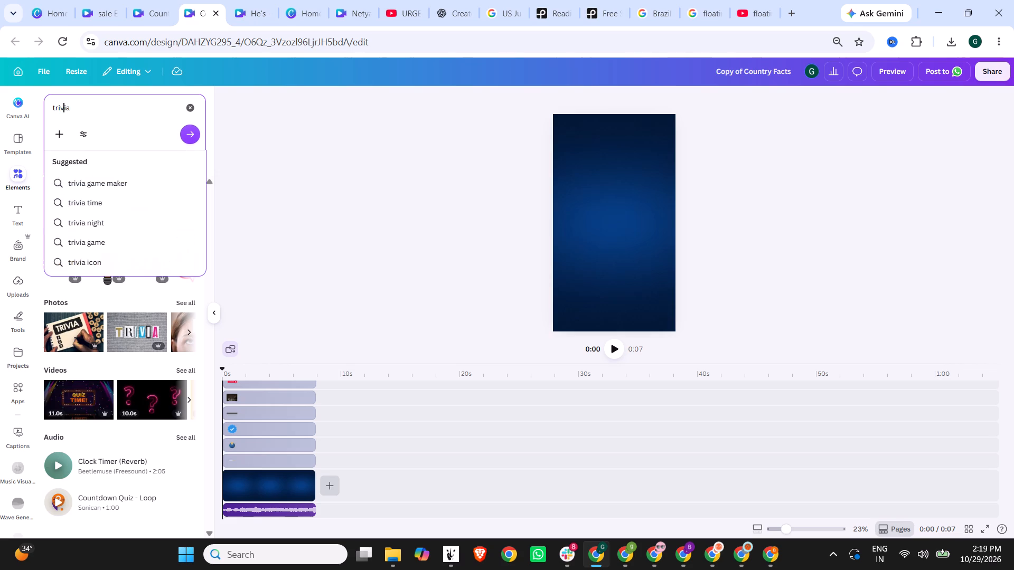
pyautogui.click(96, 115)
pyautogui.press('Return')
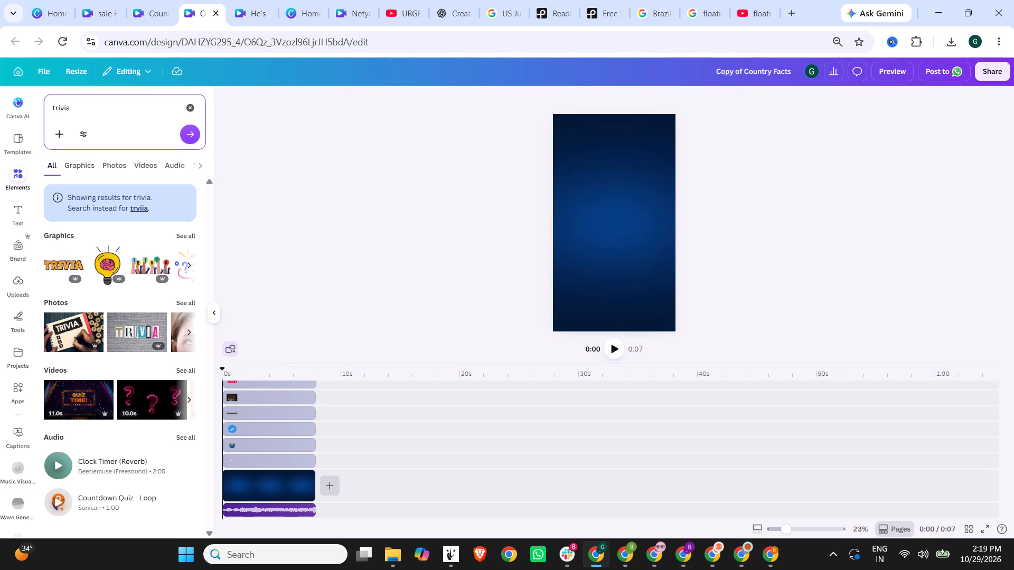
pyautogui.click(190, 128)
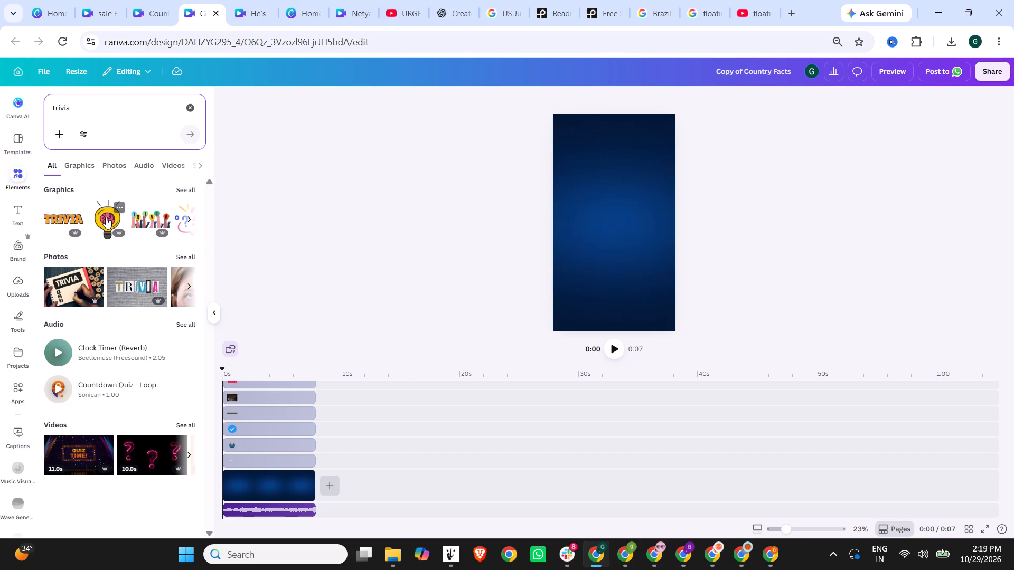
pyautogui.click(190, 191)
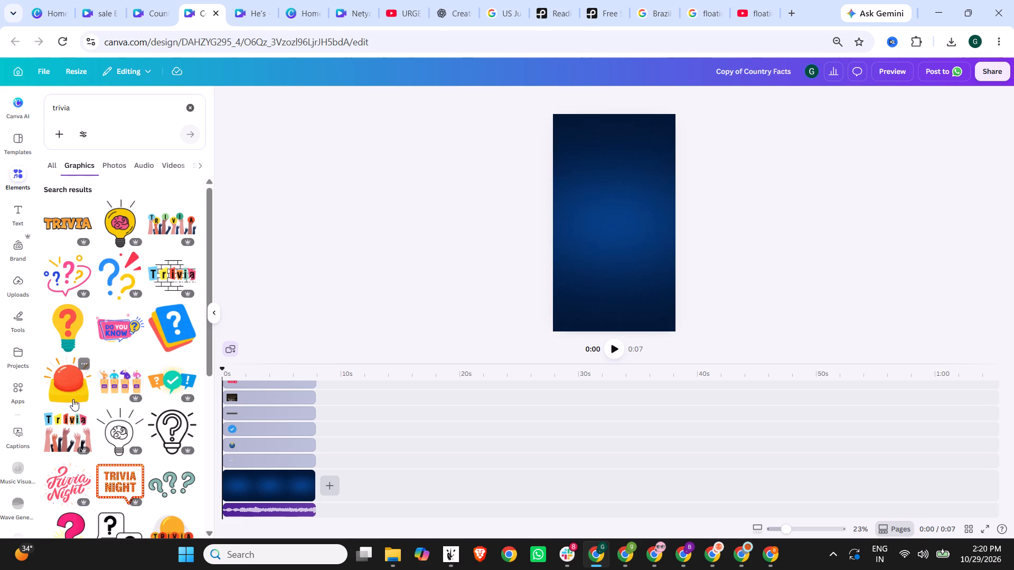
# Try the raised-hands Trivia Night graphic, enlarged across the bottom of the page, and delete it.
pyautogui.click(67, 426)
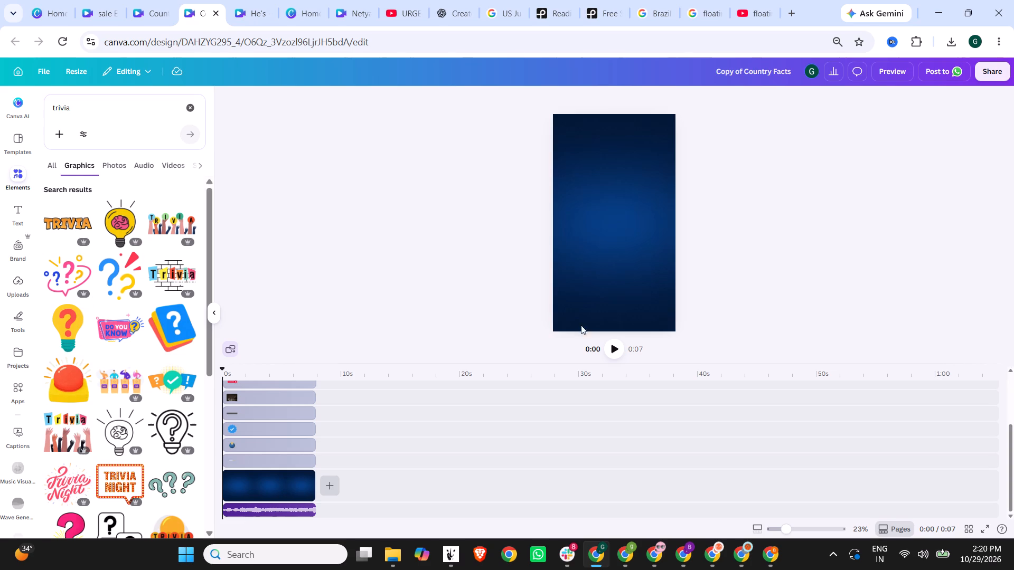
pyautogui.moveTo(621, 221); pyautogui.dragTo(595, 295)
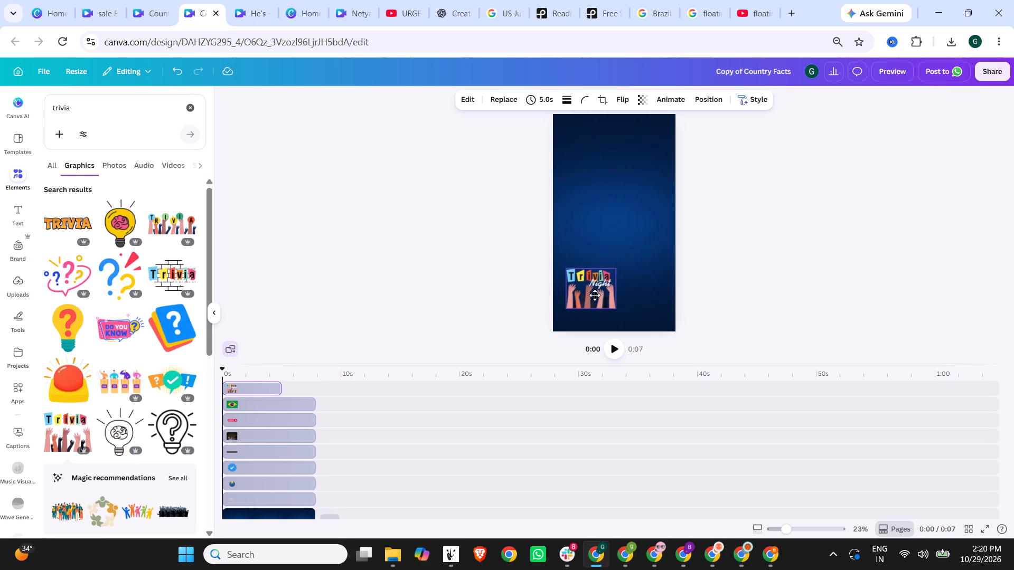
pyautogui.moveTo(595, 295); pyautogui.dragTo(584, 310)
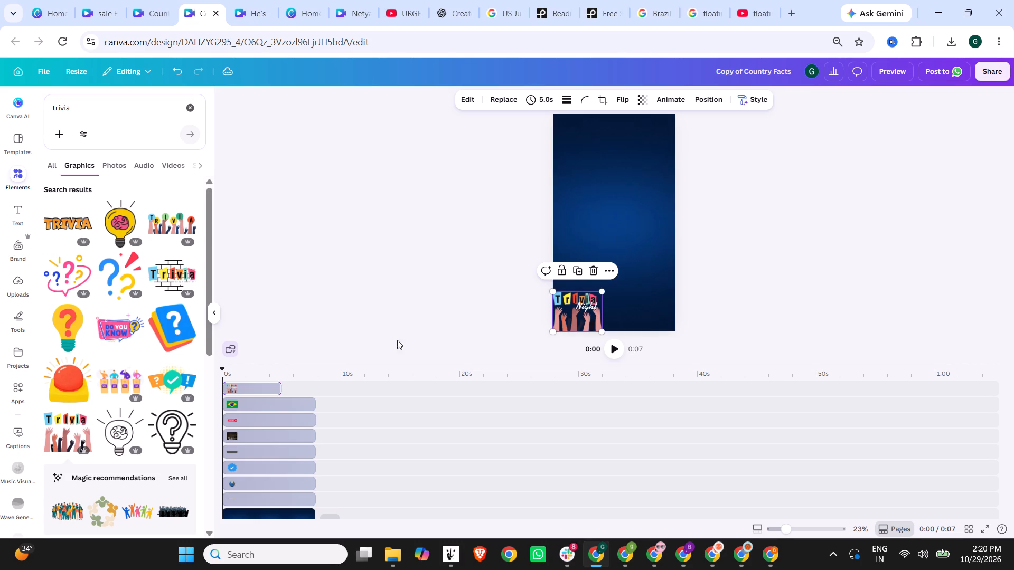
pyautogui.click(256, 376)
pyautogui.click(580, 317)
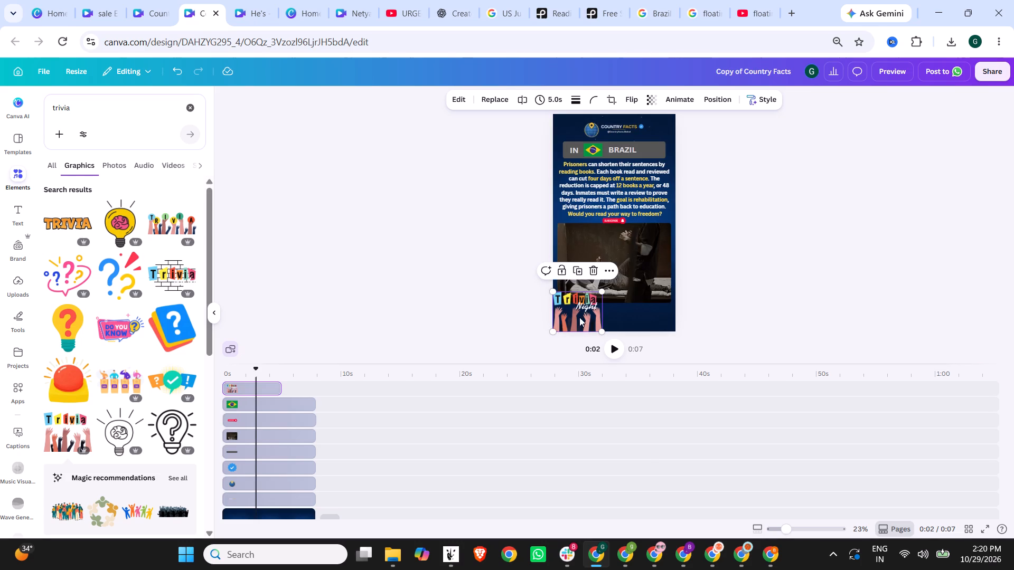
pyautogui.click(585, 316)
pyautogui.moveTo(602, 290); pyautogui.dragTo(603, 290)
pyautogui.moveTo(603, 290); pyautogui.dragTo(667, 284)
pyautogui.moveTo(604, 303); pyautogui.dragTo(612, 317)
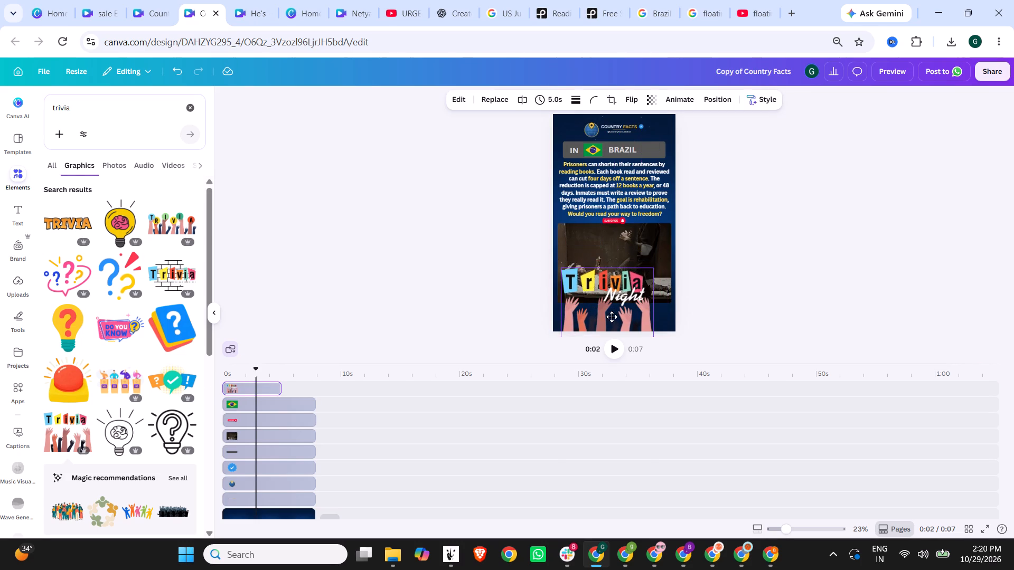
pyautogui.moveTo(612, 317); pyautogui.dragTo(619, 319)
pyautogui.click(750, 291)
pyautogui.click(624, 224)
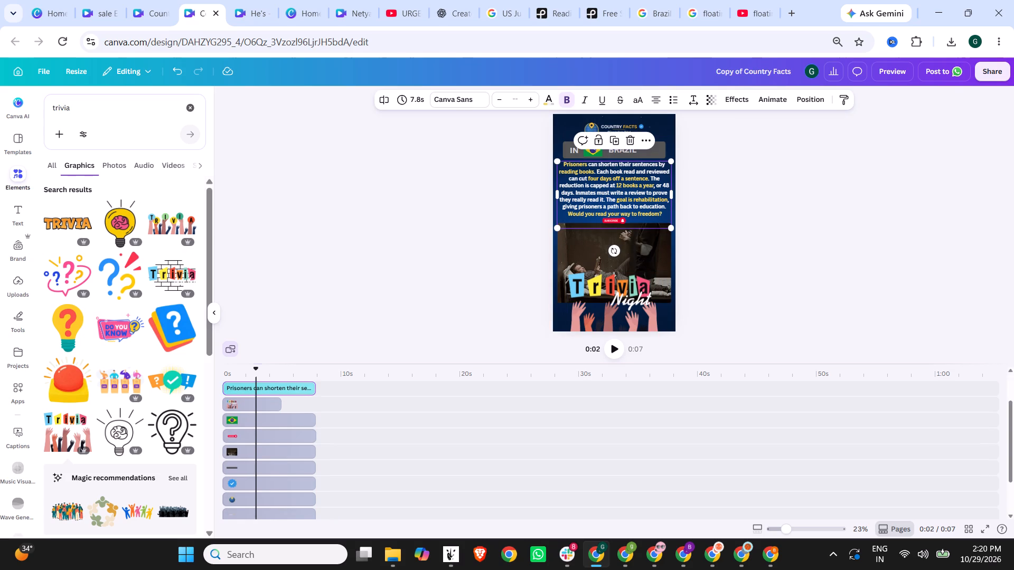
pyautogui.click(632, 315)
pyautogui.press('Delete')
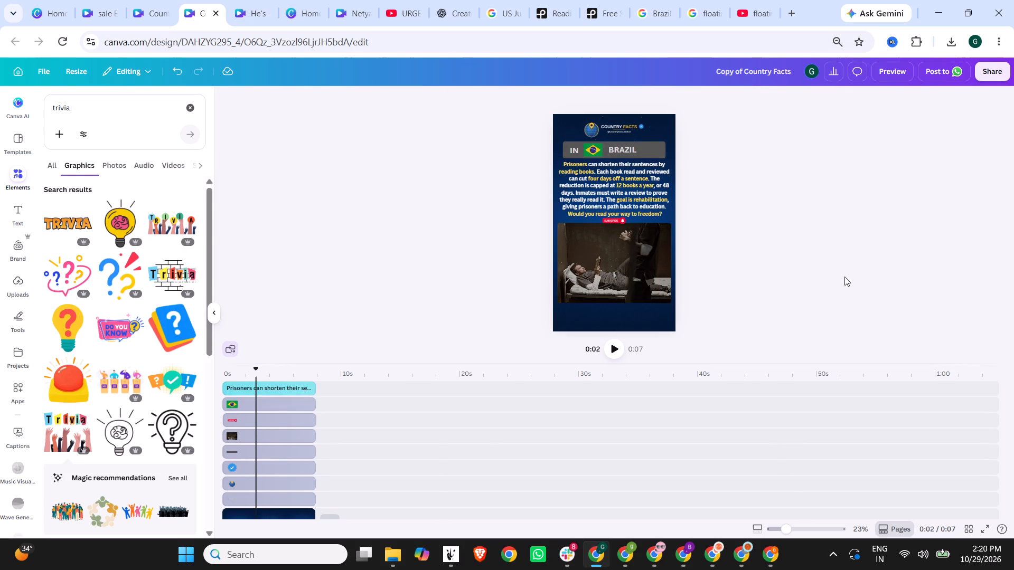
# Add the pink "Do You Know" graphic with the yellow question mark to the page.
pyautogui.click(120, 327)
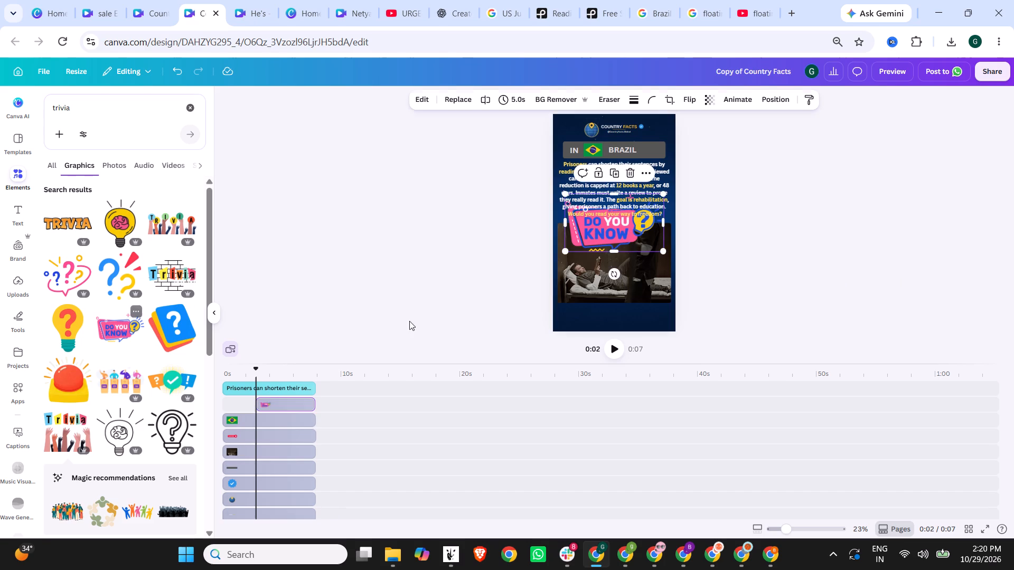
pyautogui.click(748, 245)
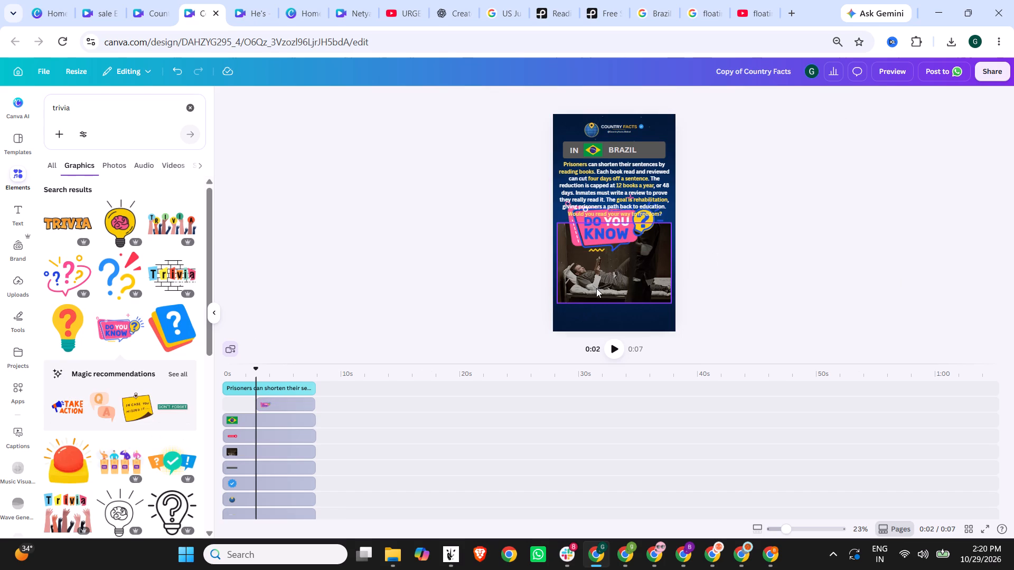
# Delete the prison reading video and its empty frame from the page.
pyautogui.click(596, 288)
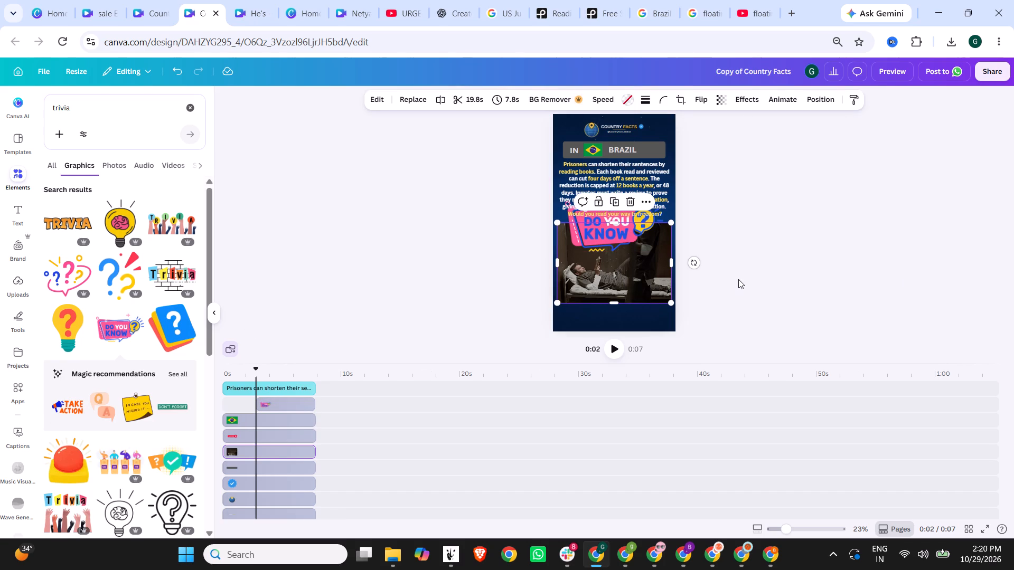
pyautogui.press('Delete')
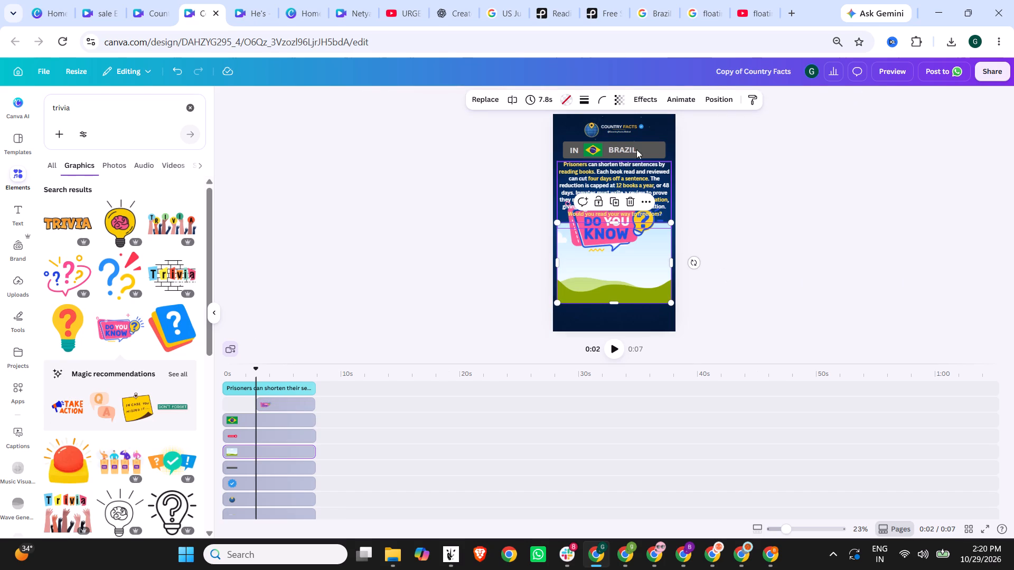
pyautogui.press('Delete')
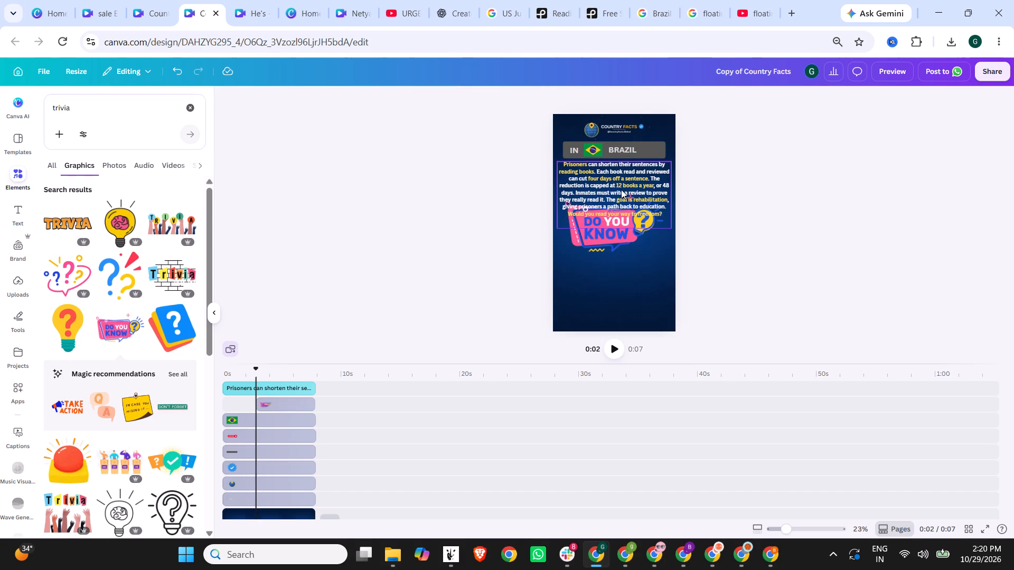
# Move the fact text clear of the Brazil banner and delete the banner's grey bar, "IN" and "BRAZIL" labels and flag.
pyautogui.click(621, 189)
pyautogui.moveTo(622, 184); pyautogui.dragTo(622, 237)
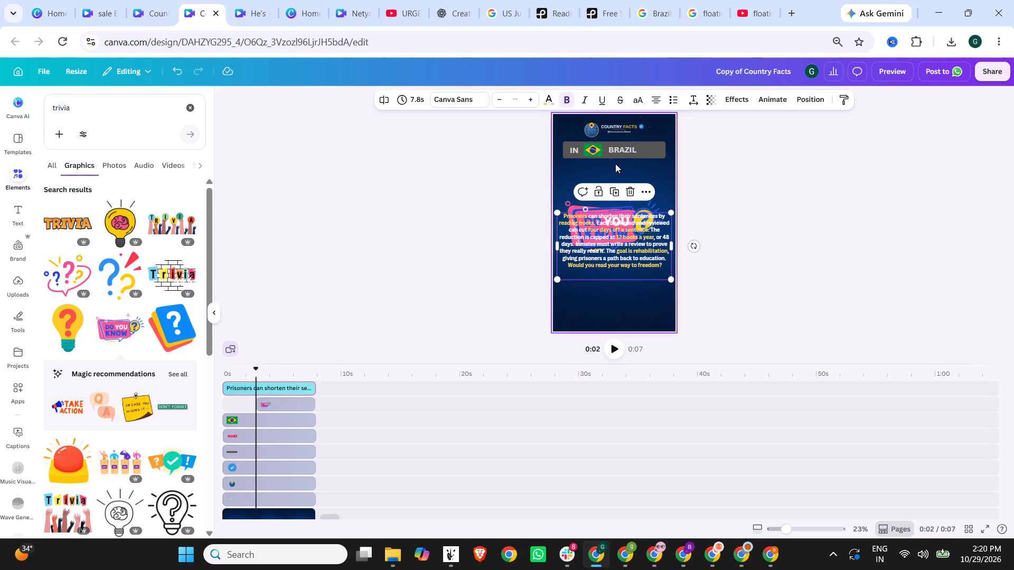
pyautogui.click(613, 153)
pyautogui.click(566, 141)
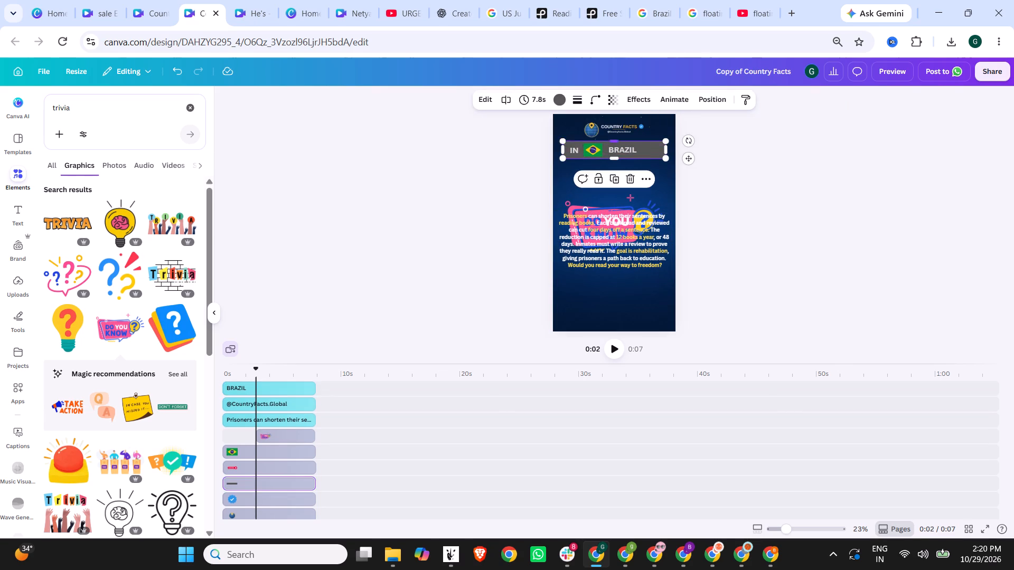
pyautogui.press('Delete')
pyautogui.click(578, 151)
pyautogui.press('Delete')
pyautogui.click(596, 151)
pyautogui.press('Delete')
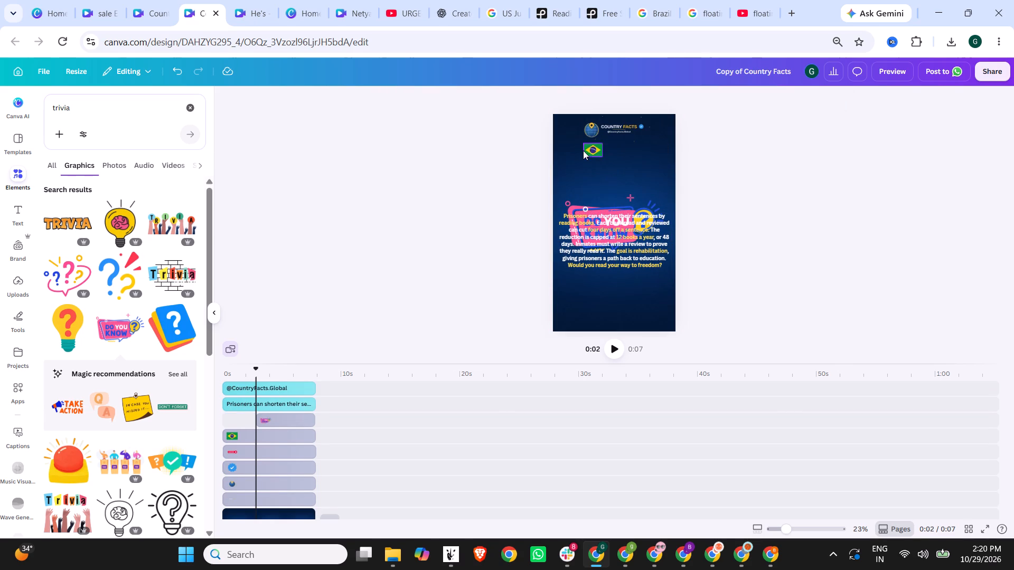
pyautogui.click(586, 150)
pyautogui.press('Delete')
pyautogui.click(713, 161)
# Move the "Do You Know" graphic up above the fact text, near the channel header.
pyautogui.click(610, 199)
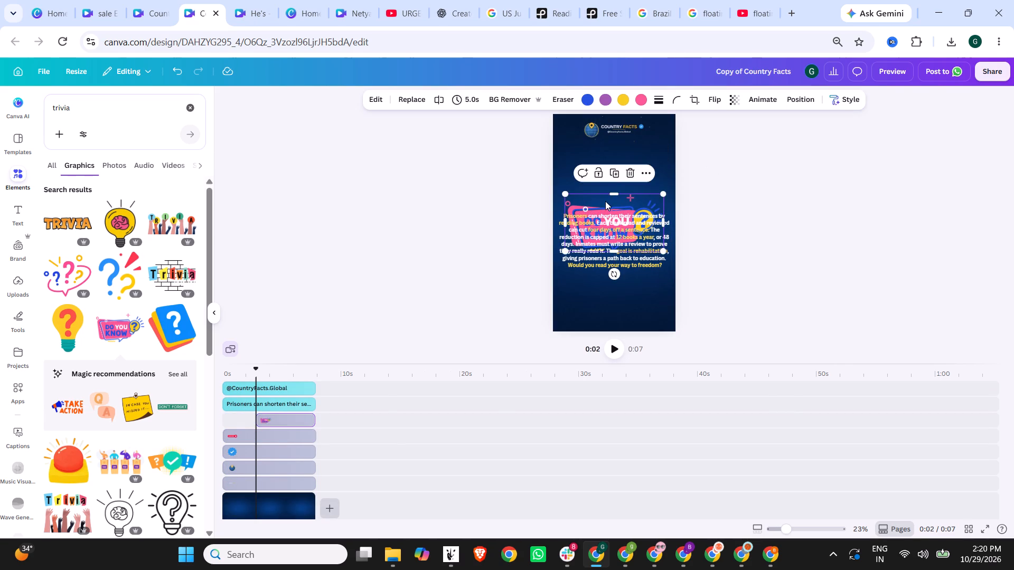
pyautogui.moveTo(605, 201); pyautogui.dragTo(607, 143)
pyautogui.click(733, 156)
pyautogui.moveTo(631, 169); pyautogui.dragTo(630, 161)
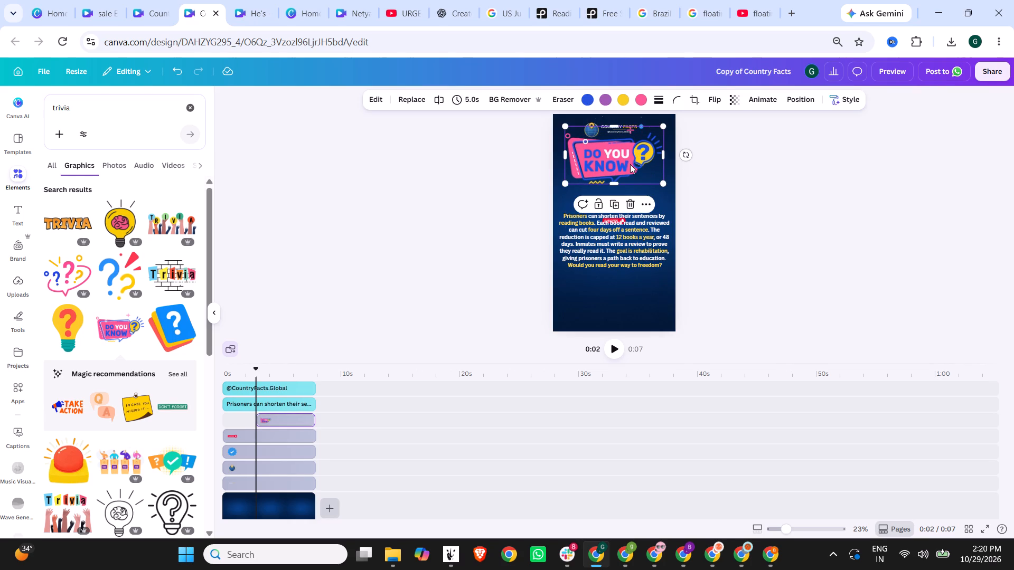
# Rename the design as "Country Facts - Trivia".
pyautogui.click(736, 69)
pyautogui.moveTo(744, 71); pyautogui.dragTo(700, 72)
pyautogui.press('BackSpace')
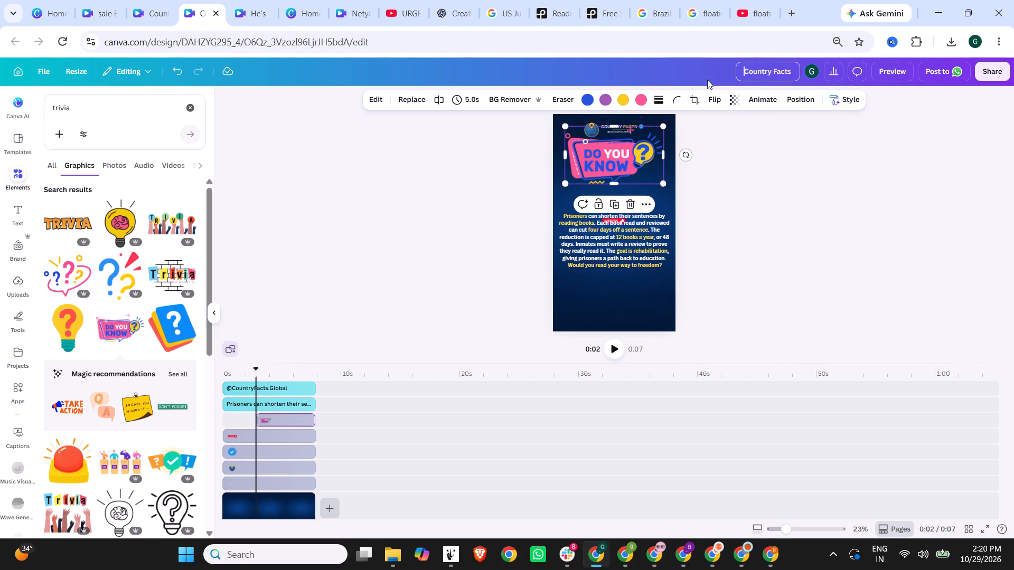
pyautogui.click(794, 74)
pyautogui.press('space')
pyautogui.write('- Trivia')
pyautogui.click(792, 210)
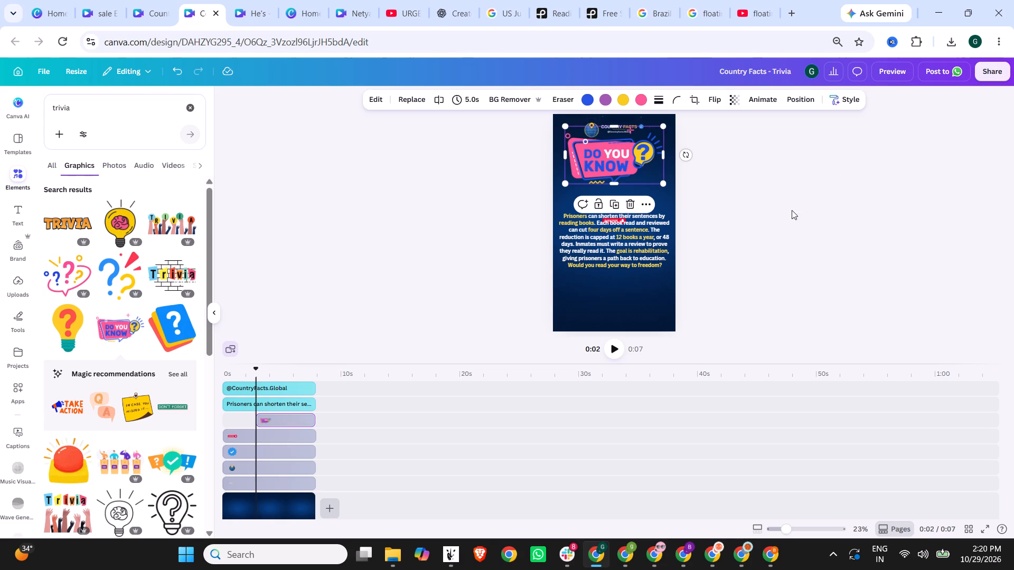
# Nudge the "Do You Know" graphic down so it sits below the Country Facts header.
pyautogui.moveTo(633, 156); pyautogui.dragTo(633, 160)
pyautogui.click(797, 170)
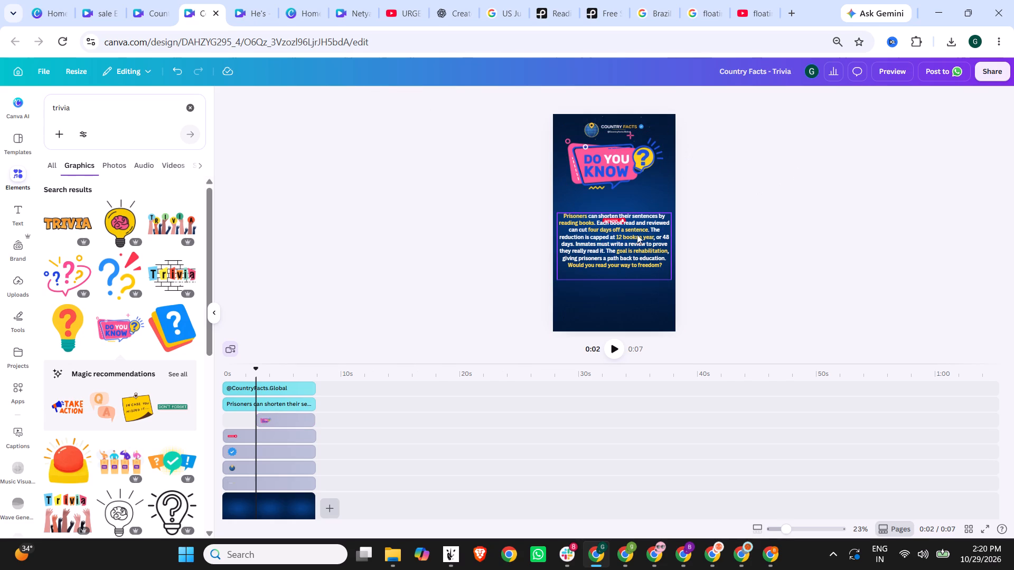
# Shift the fact text down and move the subscribe button out from behind it to the bottom centre of the page.
pyautogui.moveTo(626, 239); pyautogui.dragTo(624, 256)
pyautogui.moveTo(616, 220); pyautogui.dragTo(622, 277)
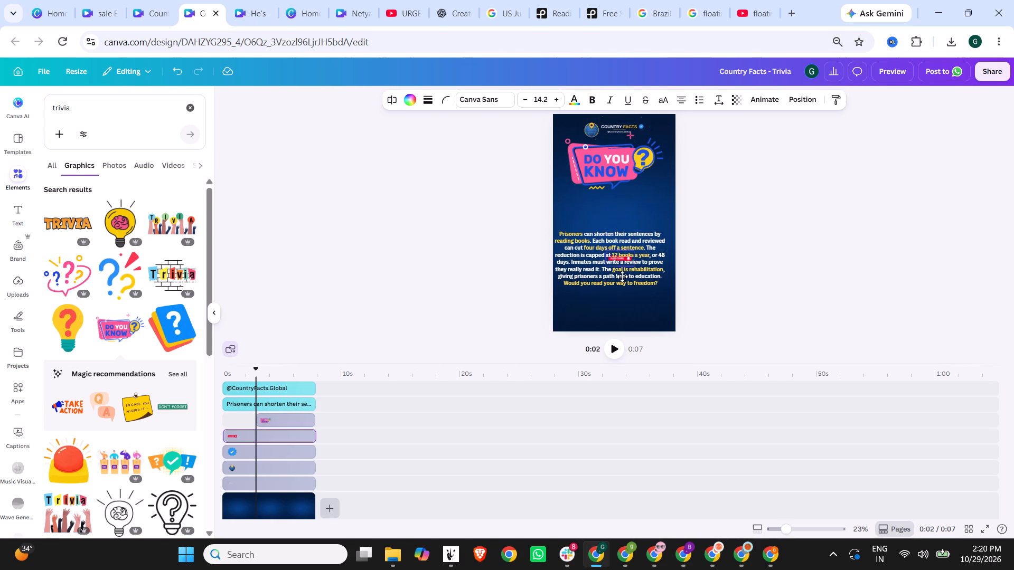
pyautogui.moveTo(622, 277); pyautogui.dragTo(613, 303)
pyautogui.click(737, 283)
# Move the fact text up to sit centred just below the "Do You Know" graphic.
pyautogui.moveTo(642, 251); pyautogui.dragTo(646, 213)
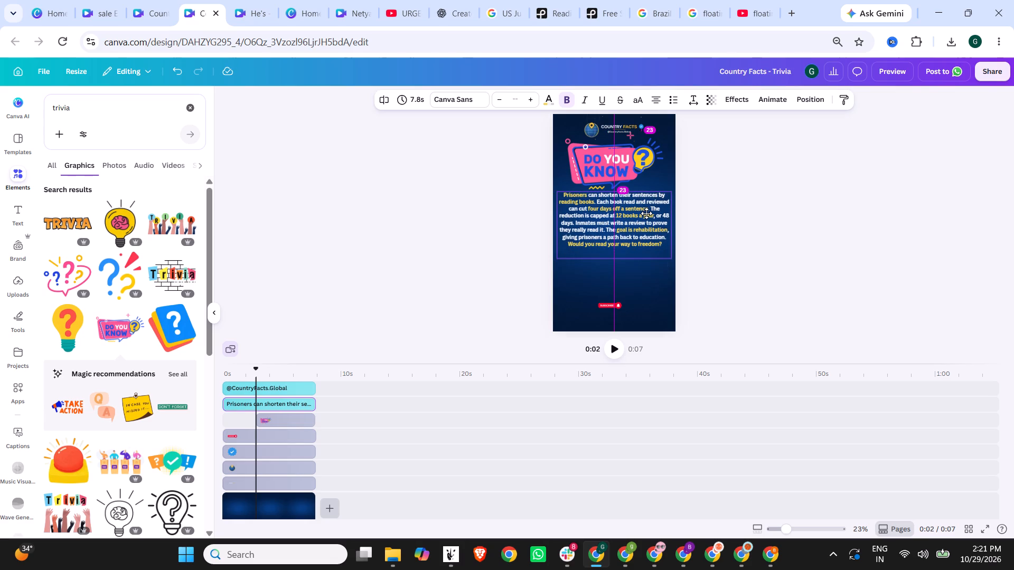
pyautogui.moveTo(646, 213); pyautogui.dragTo(647, 215)
pyautogui.tripleClick(618, 218)
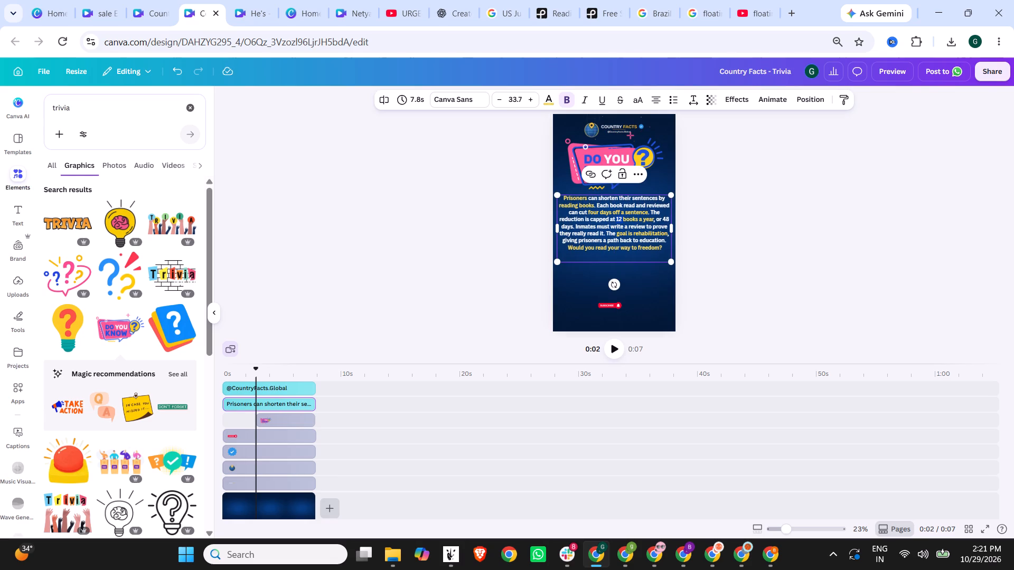
pyautogui.click(668, 248)
pyautogui.moveTo(667, 249); pyautogui.dragTo(569, 191)
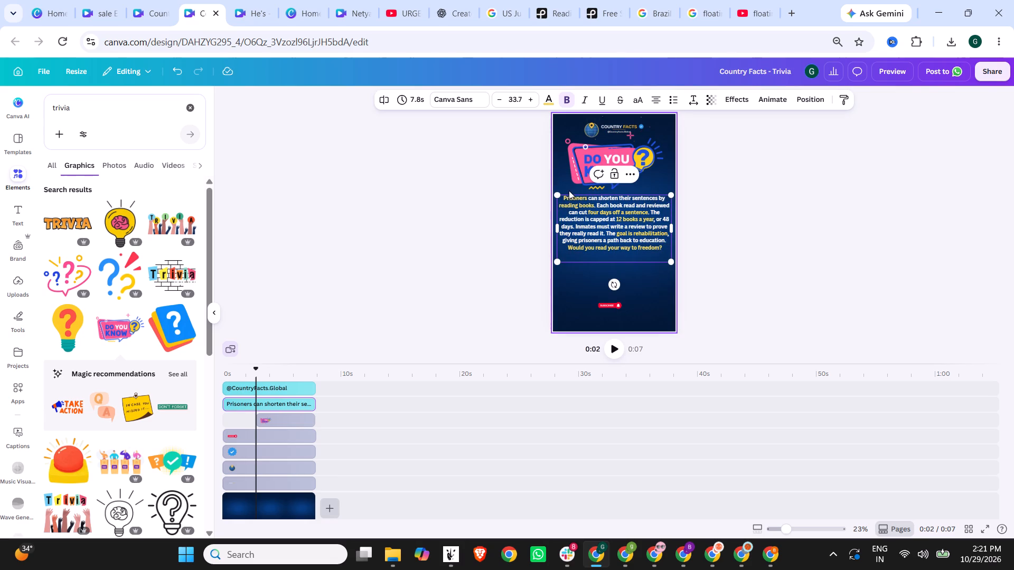
pyautogui.moveTo(569, 191); pyautogui.dragTo(564, 199)
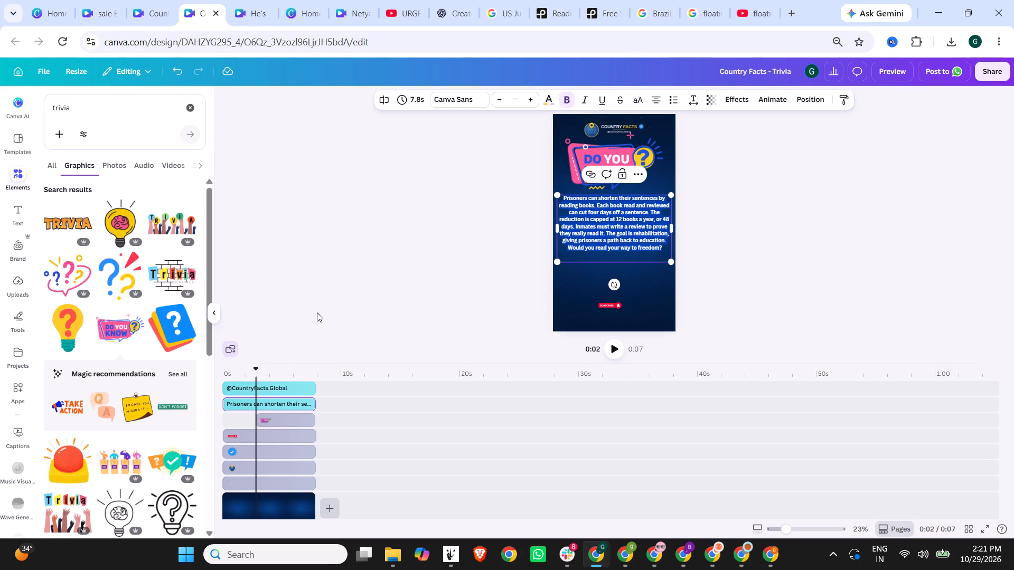
pyautogui.click(680, 554)
pyautogui.click(680, 554)
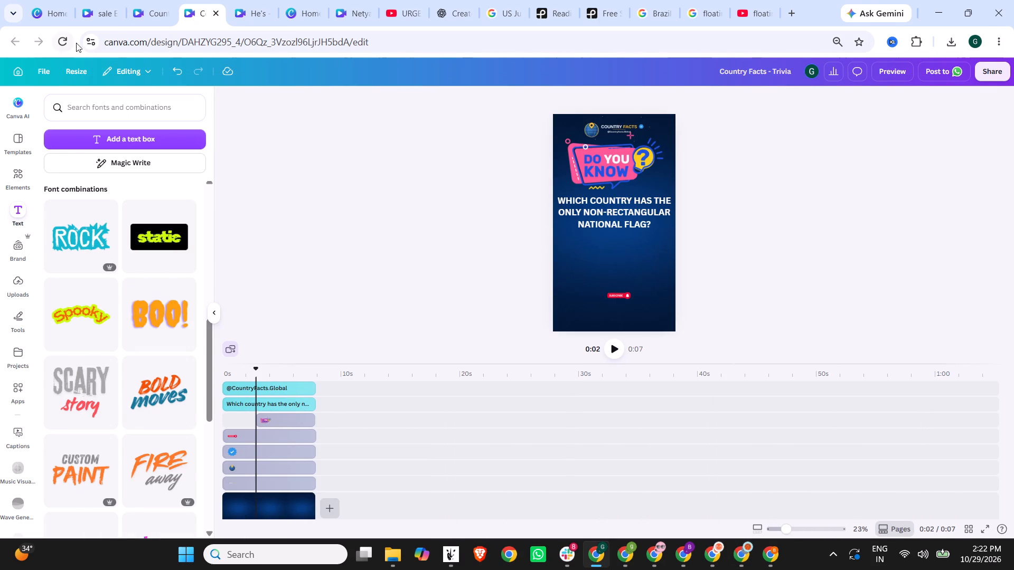
pyautogui.scroll(-7, 130, 315)
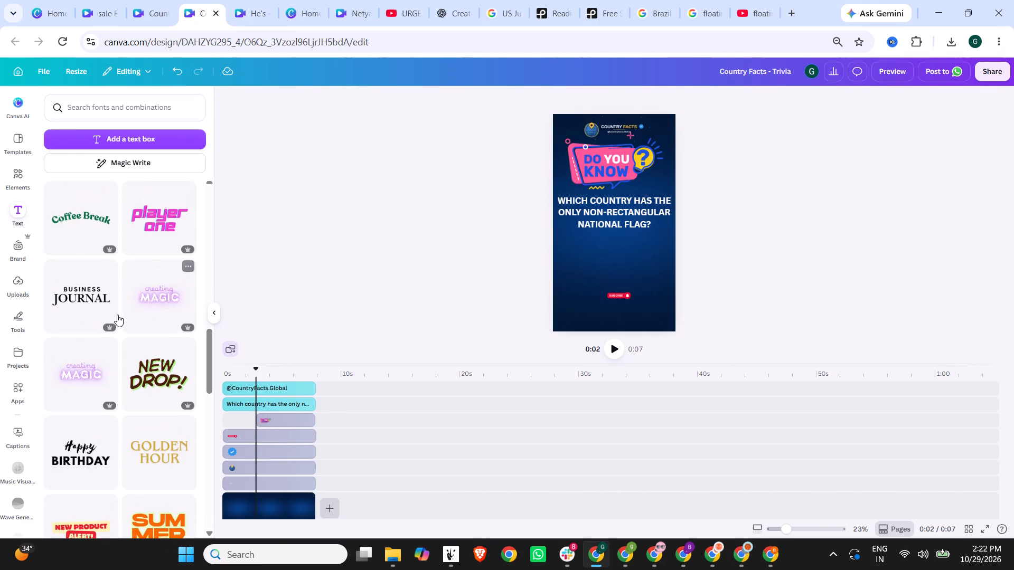
pyautogui.scroll(-2, 117, 315)
pyautogui.scroll(-4, 79, 261)
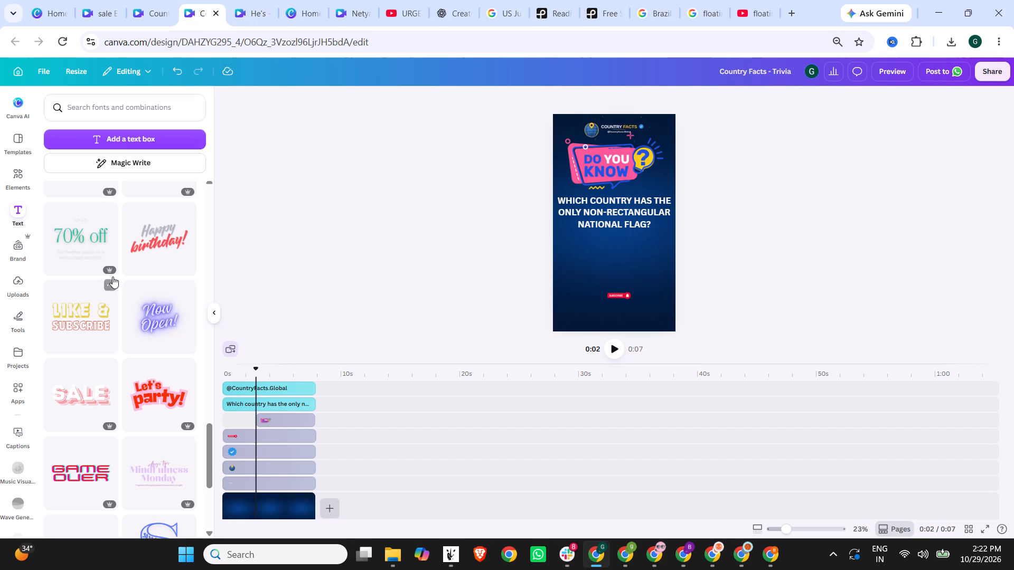
pyautogui.scroll(-3, 112, 277)
pyautogui.scroll(-6, 106, 338)
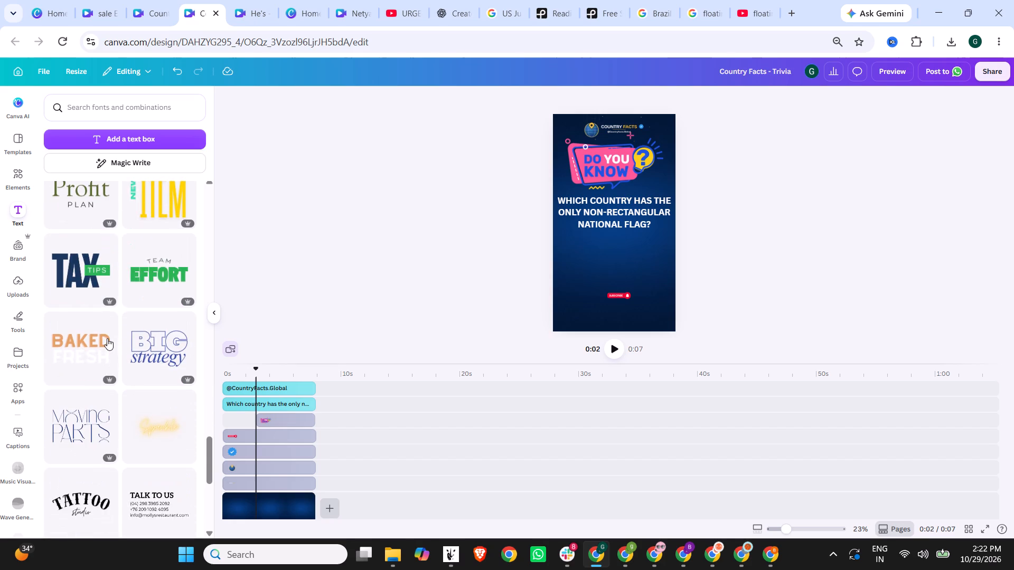
pyautogui.scroll(-7, 96, 296)
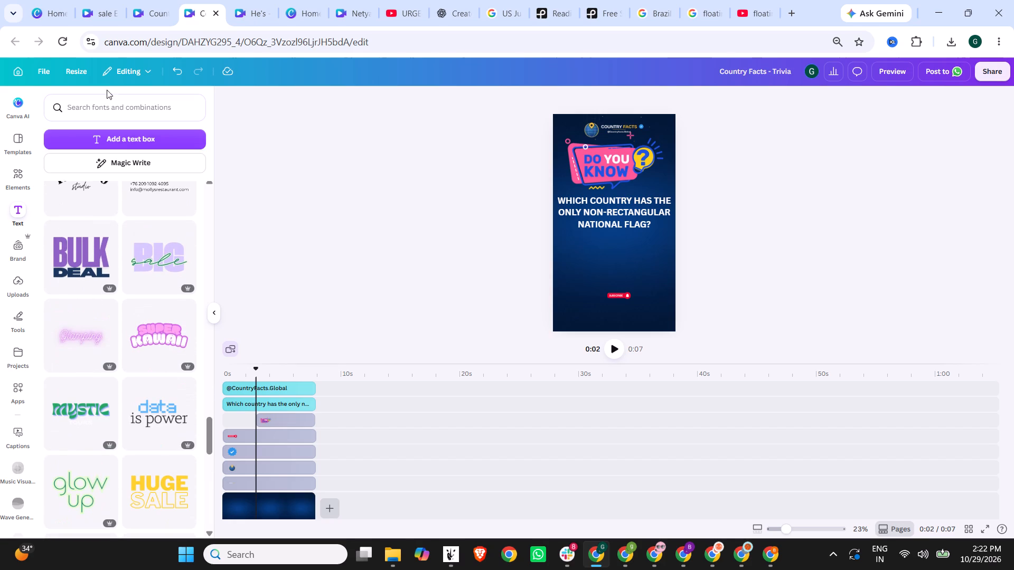
# Search the text styles for "list", add the numbered "hair & makeup" combination and place it just below the question.
pyautogui.click(107, 109)
pyautogui.write('list')
pyautogui.press('Return')
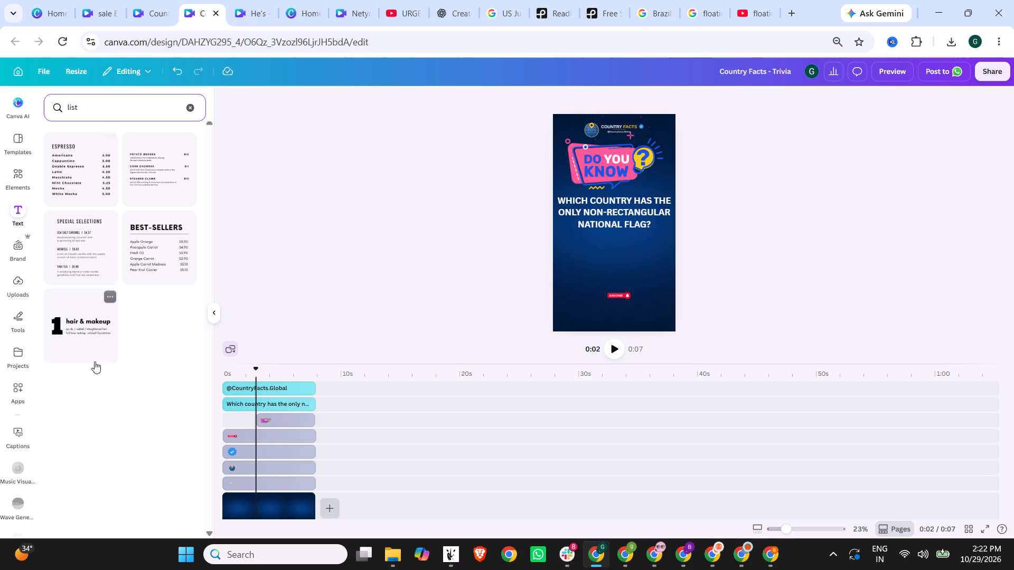
pyautogui.click(87, 327)
pyautogui.click(714, 253)
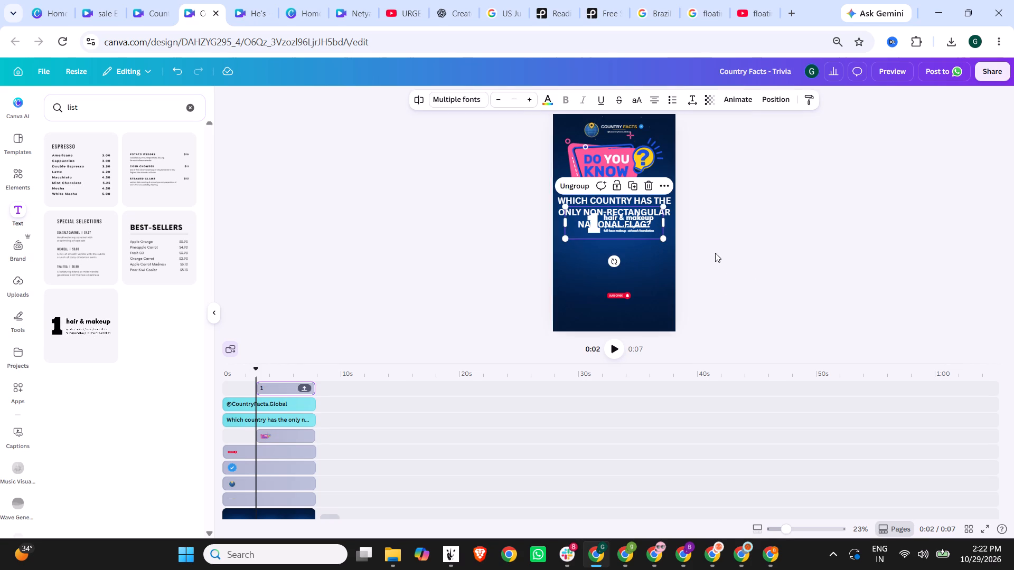
pyautogui.moveTo(636, 230); pyautogui.dragTo(630, 250)
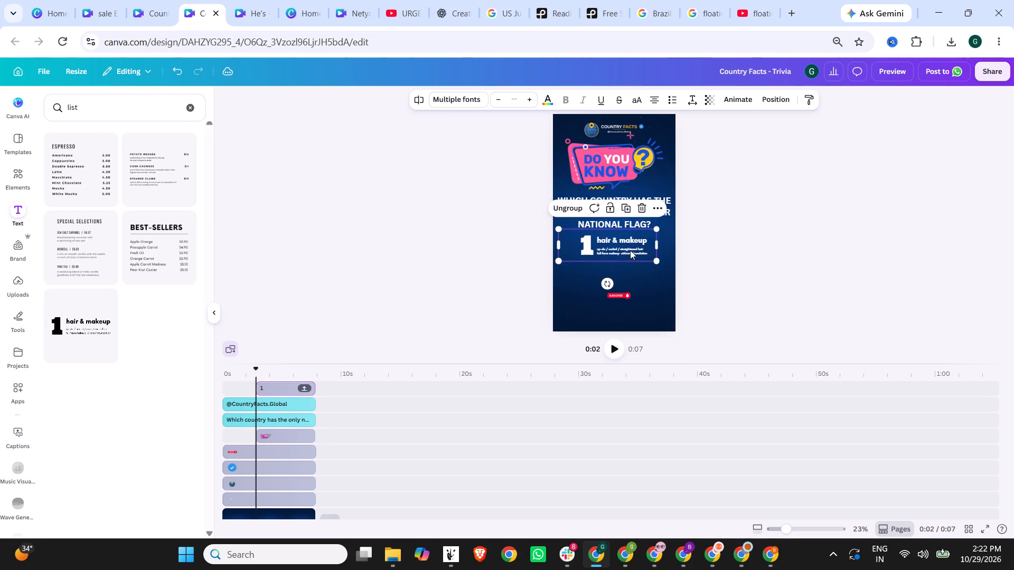
# Replace the list item's "hair & makeup" heading with "Switzerland".
pyautogui.doubleClick(607, 246)
pyautogui.doubleClick(618, 242)
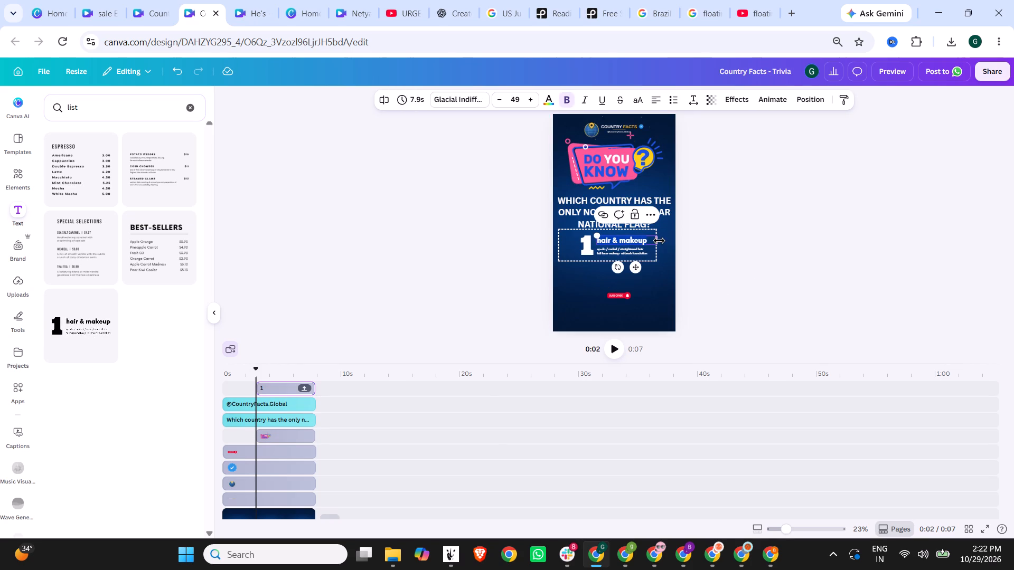
pyautogui.keyDown('ctrl'); pyautogui.scroll(8, 659, 241); pyautogui.keyUp('ctrl')
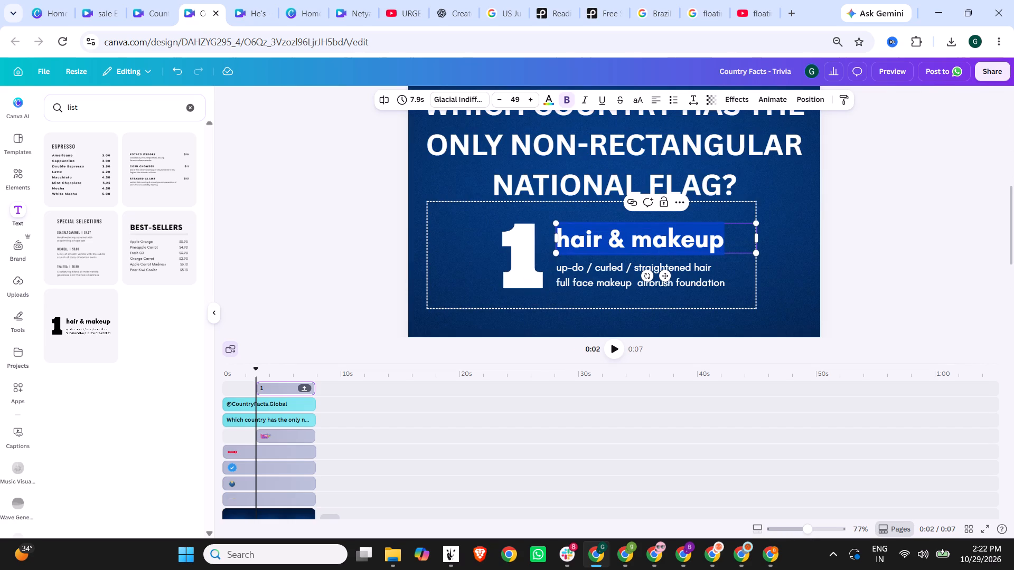
pyautogui.write('Switzerland')
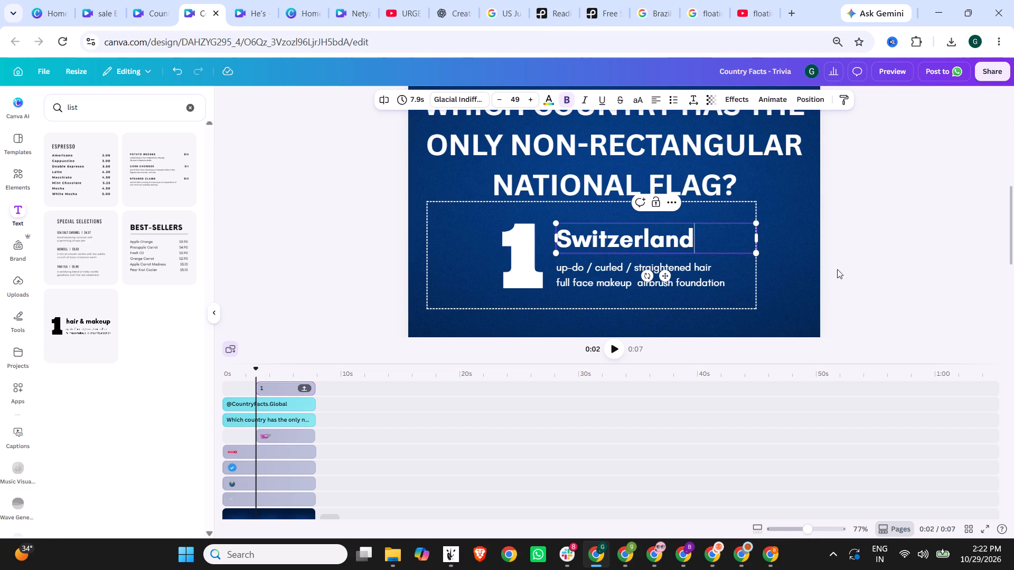
pyautogui.click(799, 264)
# Delete the two-line description under the Switzerland heading.
pyautogui.doubleClick(643, 274)
pyautogui.click(668, 274)
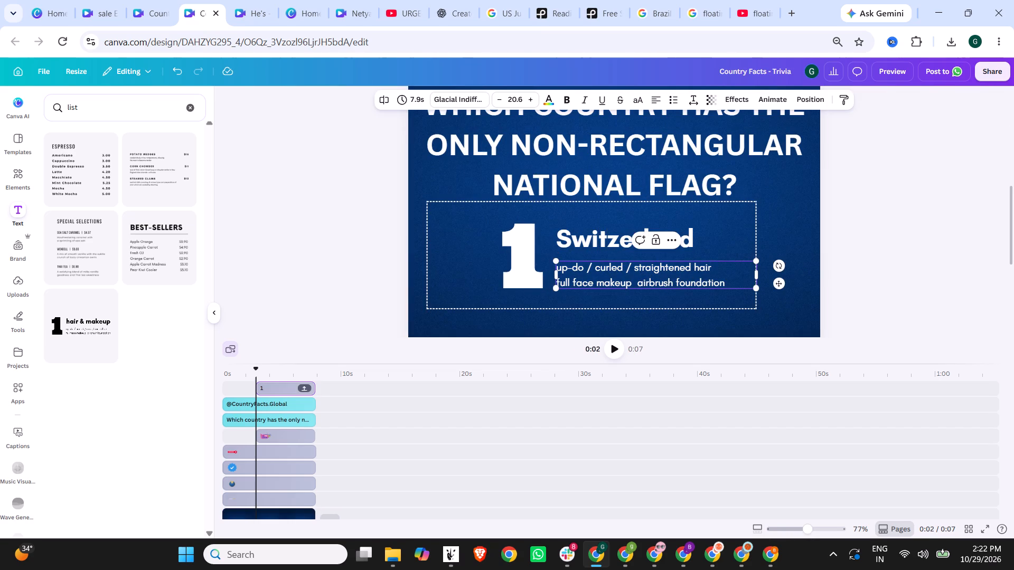
pyautogui.click(841, 261)
pyautogui.click(720, 277)
pyautogui.click(684, 278)
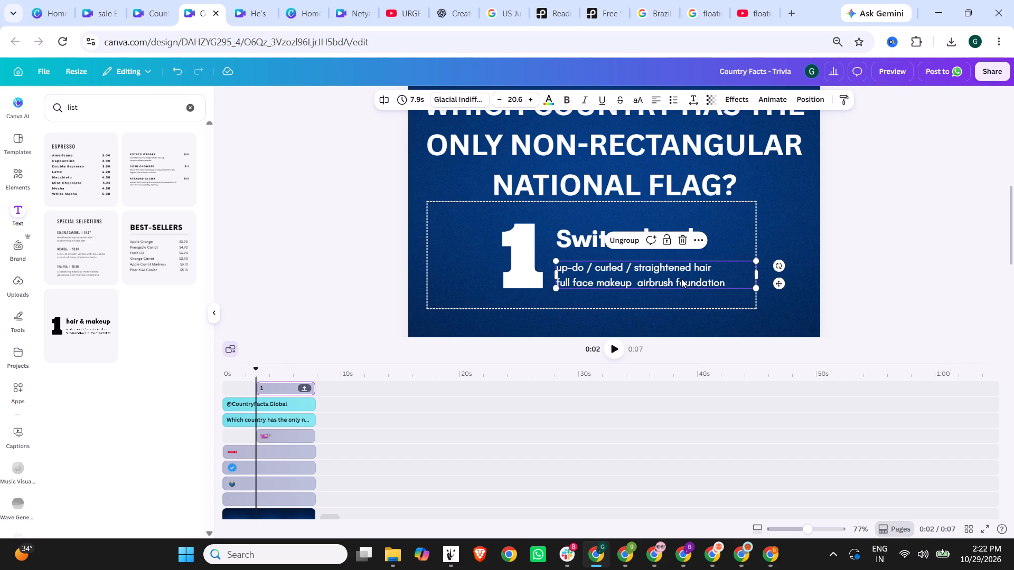
pyautogui.press('Delete')
# Shrink the list item's number to about font size 115 and replace it with the letter A.
pyautogui.click(515, 260)
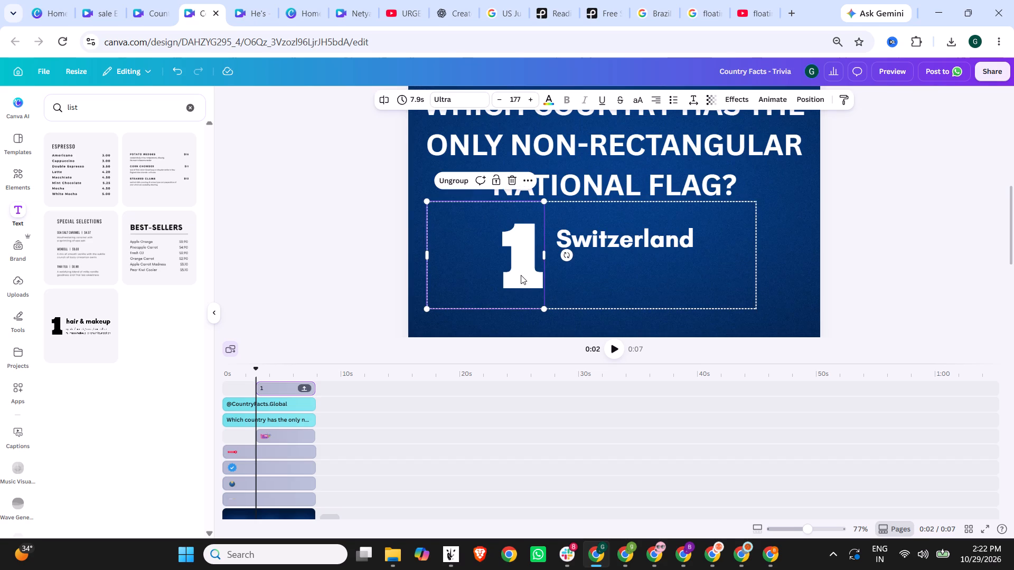
pyautogui.moveTo(424, 311); pyautogui.dragTo(477, 273)
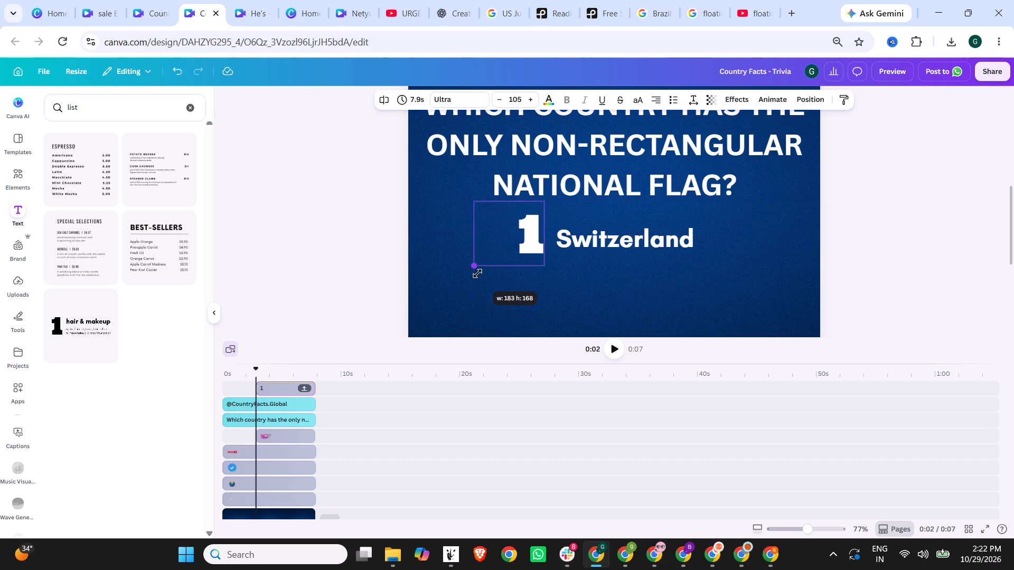
pyautogui.moveTo(477, 273); pyautogui.dragTo(470, 279)
pyautogui.doubleClick(518, 246)
pyautogui.hotkey('shift', 'a')
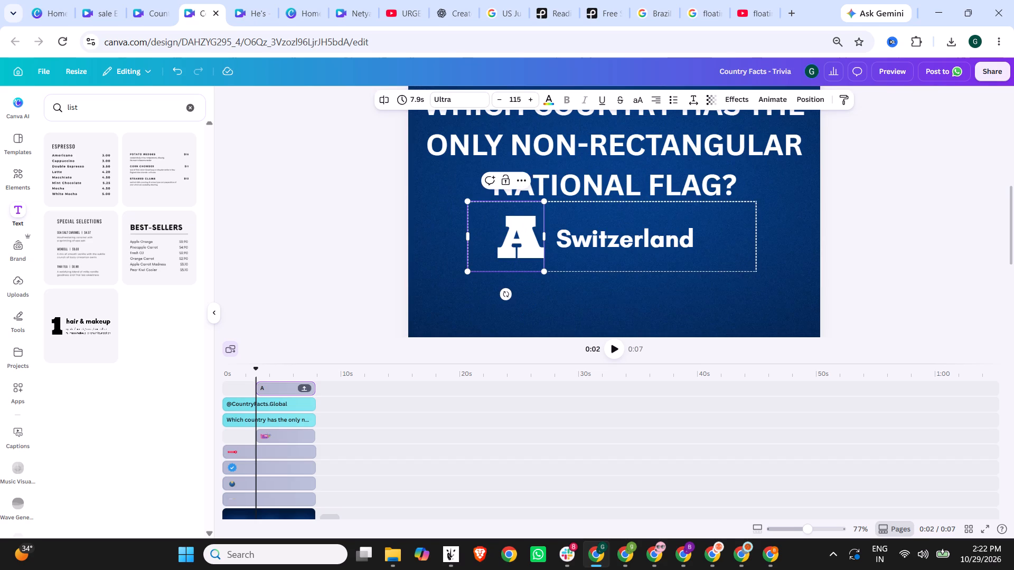
pyautogui.click(850, 235)
# Duplicate the A Switzerland option twice and stack the copies below it, aligned and evenly spaced.
pyautogui.scroll(-2, 833, 254)
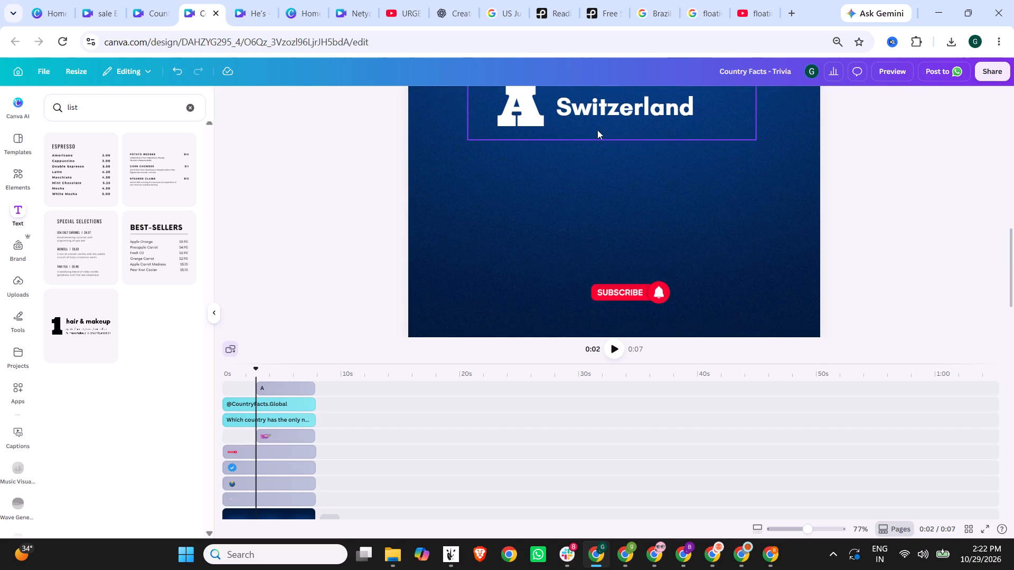
pyautogui.click(589, 118)
pyautogui.hotkey('ctrl', 'c')
pyautogui.hotkey('ctrl', 'v')
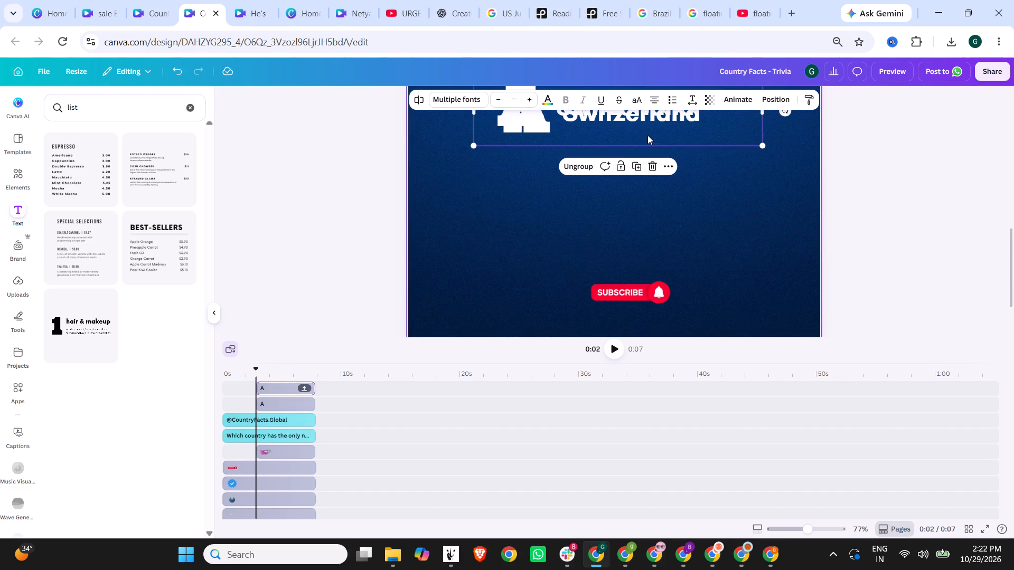
pyautogui.moveTo(647, 135); pyautogui.dragTo(641, 205)
pyautogui.hotkey('ctrl', 'v')
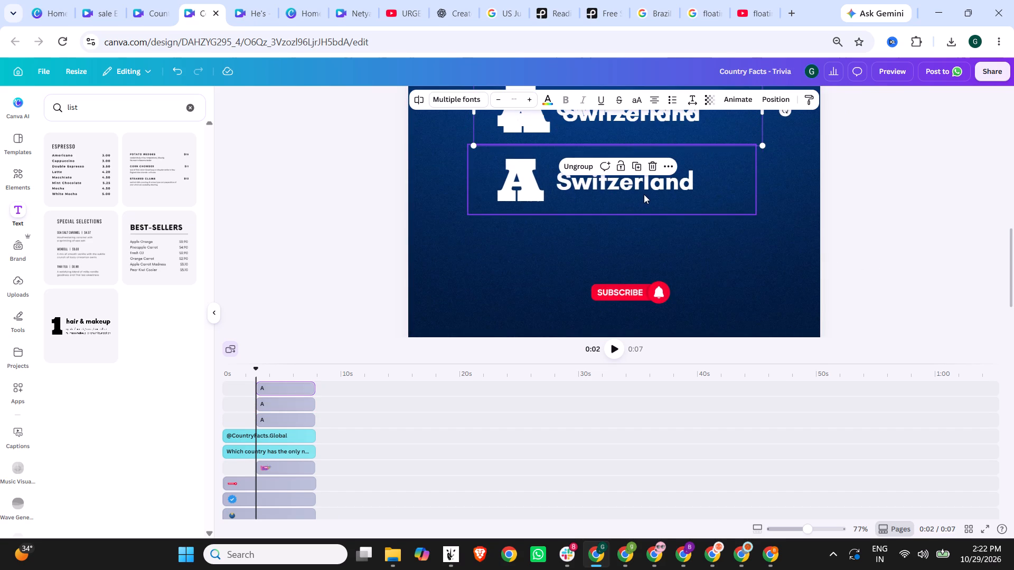
pyautogui.moveTo(665, 127); pyautogui.dragTo(655, 262)
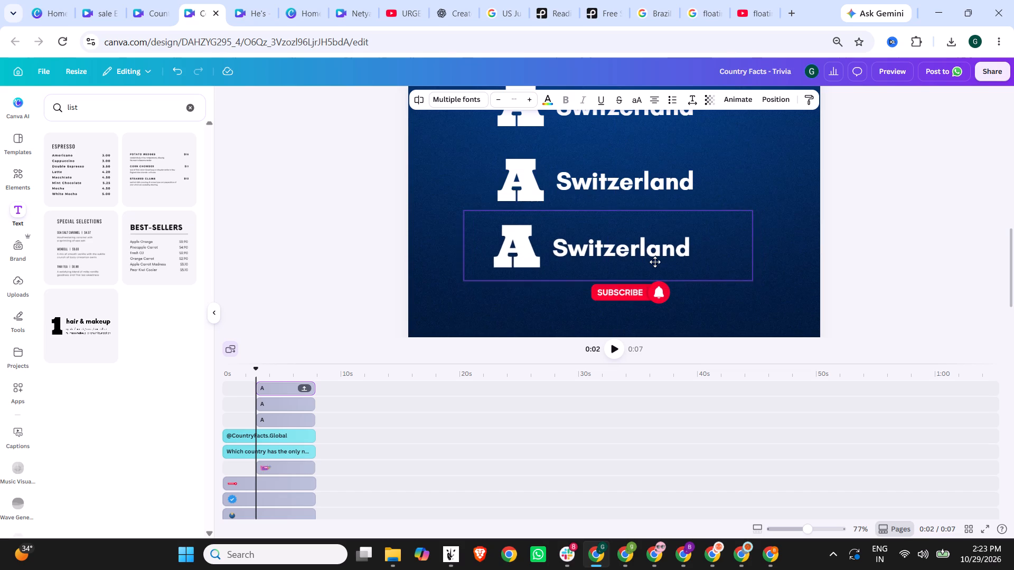
pyautogui.moveTo(655, 262); pyautogui.dragTo(659, 265)
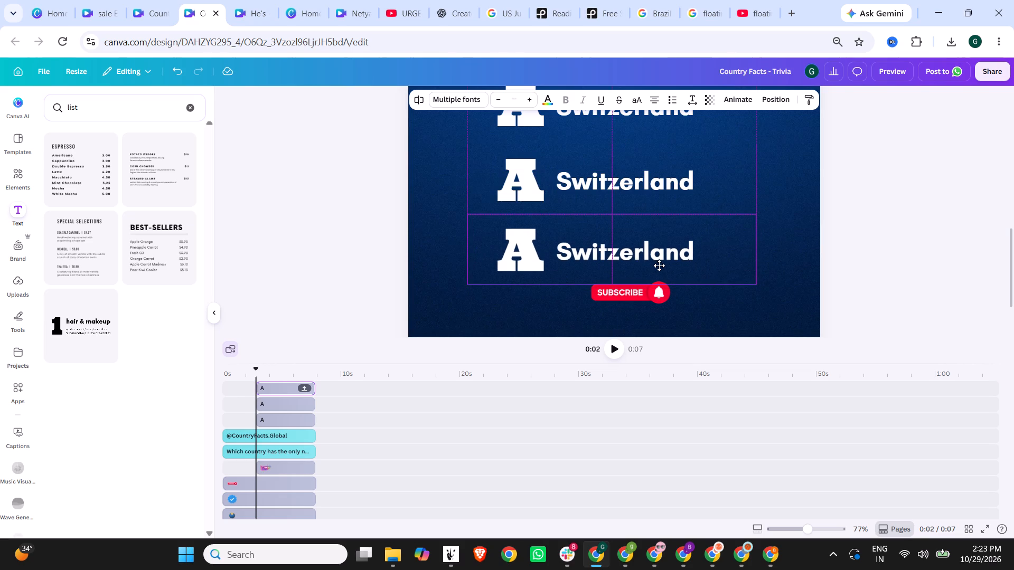
pyautogui.moveTo(659, 265); pyautogui.dragTo(659, 266)
pyautogui.click(824, 249)
pyautogui.keyDown('ctrl'); pyautogui.scroll(-3, 724, 218); pyautogui.keyUp('ctrl')
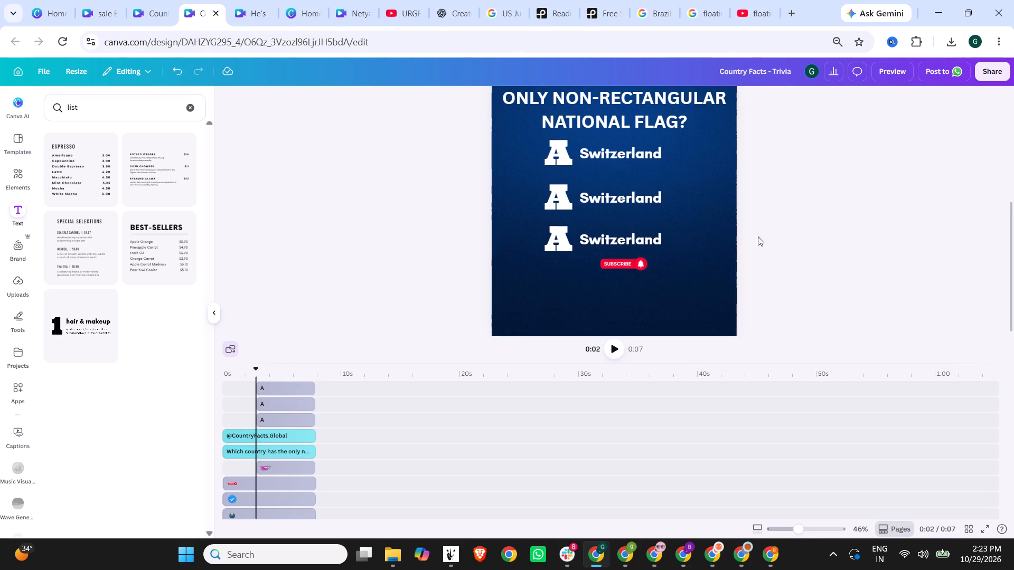
pyautogui.keyDown('ctrl'); pyautogui.scroll(-1, 765, 244); pyautogui.keyUp('ctrl')
pyautogui.scroll(1, 781, 246)
pyautogui.click(634, 286)
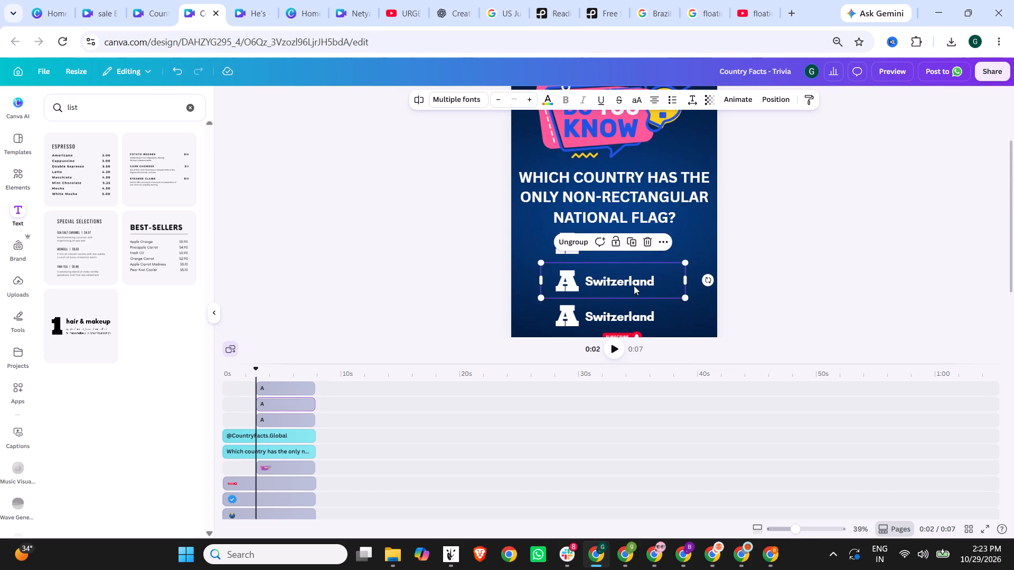
pyautogui.click(788, 283)
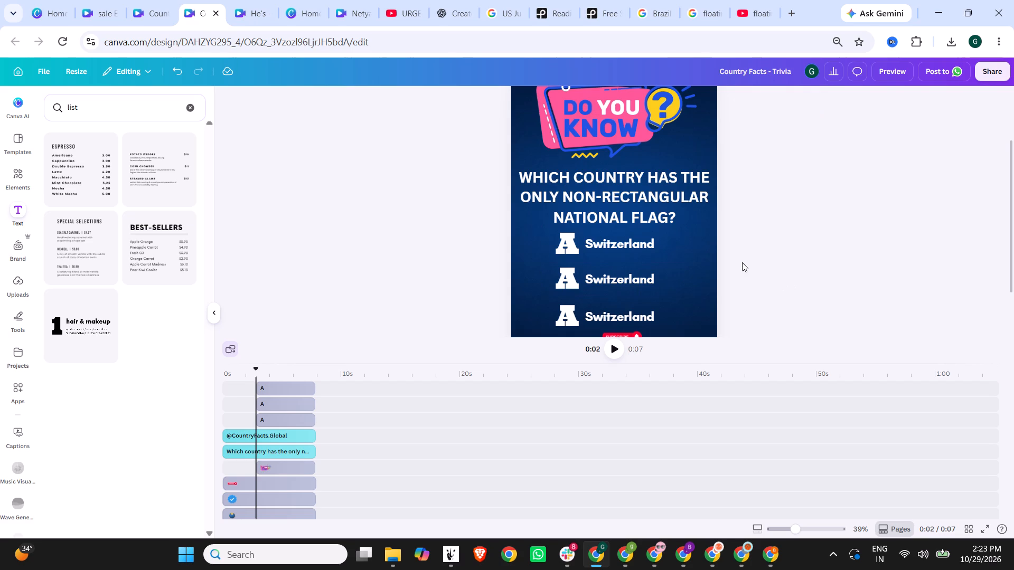
# Change the second option's letter to B and the third option's letter to C.
pyautogui.doubleClick(575, 273)
pyautogui.click(565, 277)
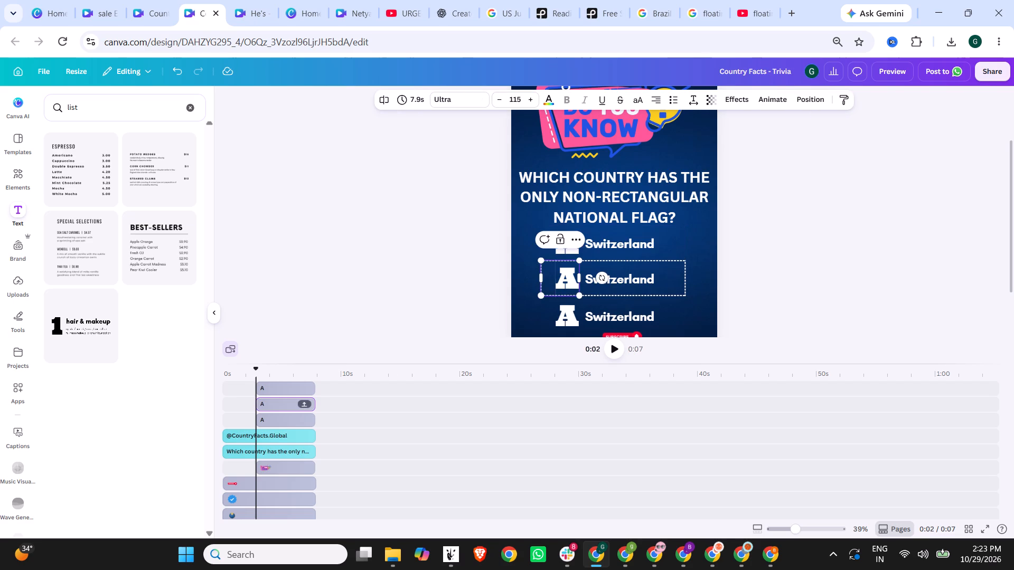
pyautogui.moveTo(552, 284); pyautogui.dragTo(583, 283)
pyautogui.click(565, 282)
pyautogui.moveTo(558, 280); pyautogui.dragTo(574, 279)
pyautogui.hotkey('shift', 'b')
pyautogui.click(819, 277)
pyautogui.doubleClick(562, 319)
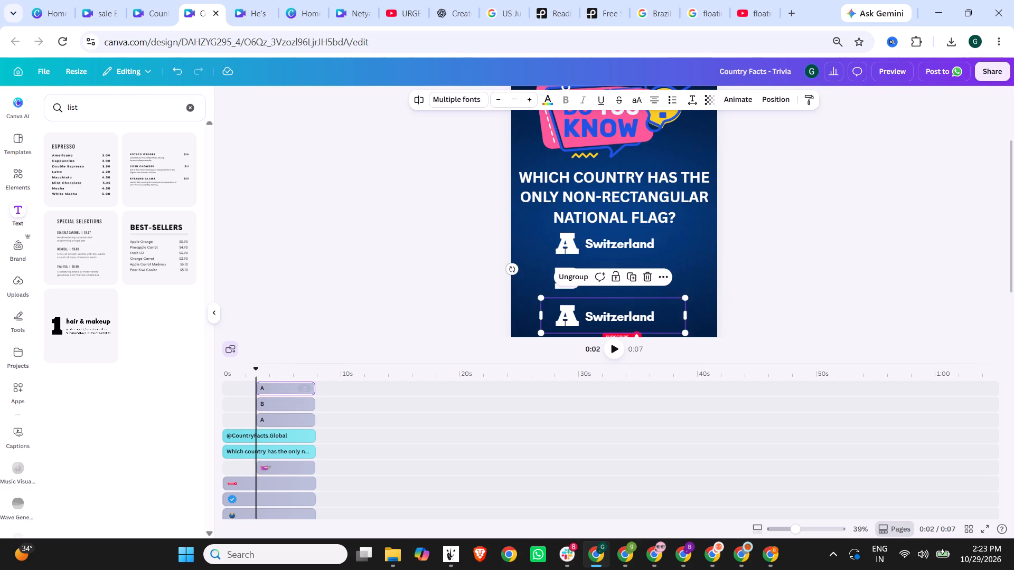
pyautogui.hotkey('shift', 'c')
# Replace option B's country name with "Nepal".
pyautogui.doubleClick(616, 279)
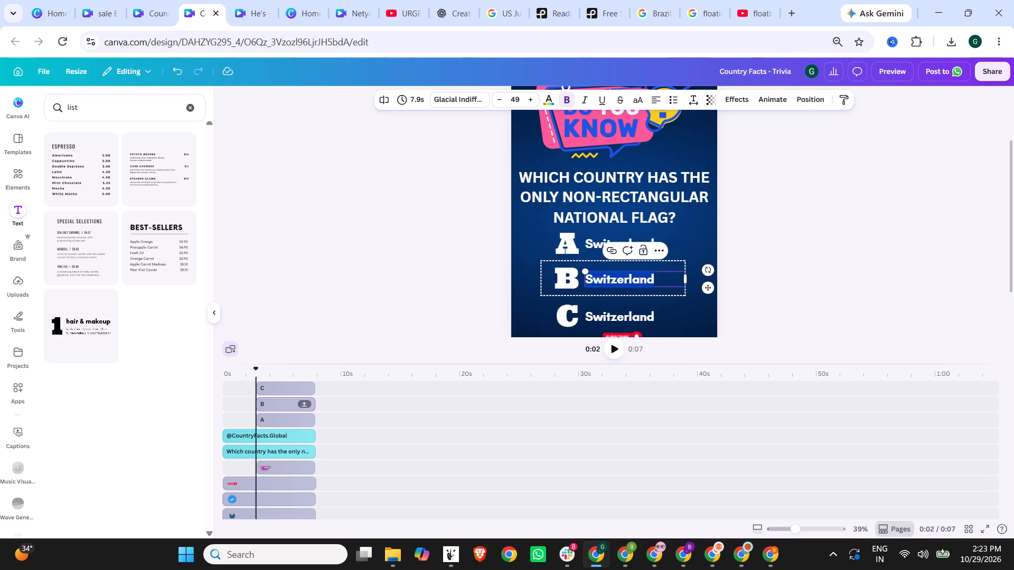
pyautogui.write('Nepal')
pyautogui.press('BackSpace')
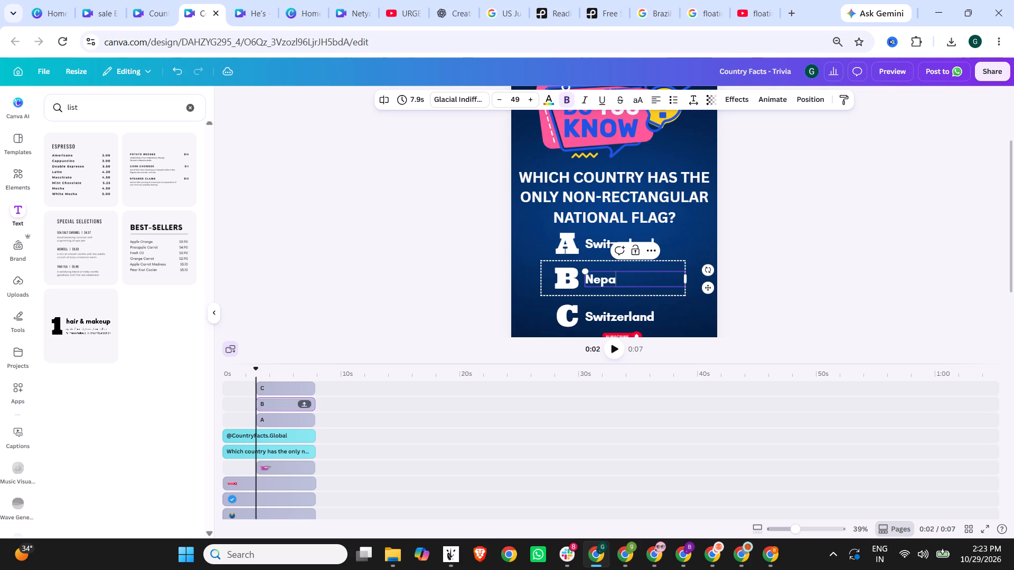
pyautogui.press('BackSpace')
pyautogui.press('BackSpace')
pyautogui.press('BackSpace')
pyautogui.write('epal')
# Replace option C's country name with "Bhutan".
pyautogui.doubleClick(623, 315)
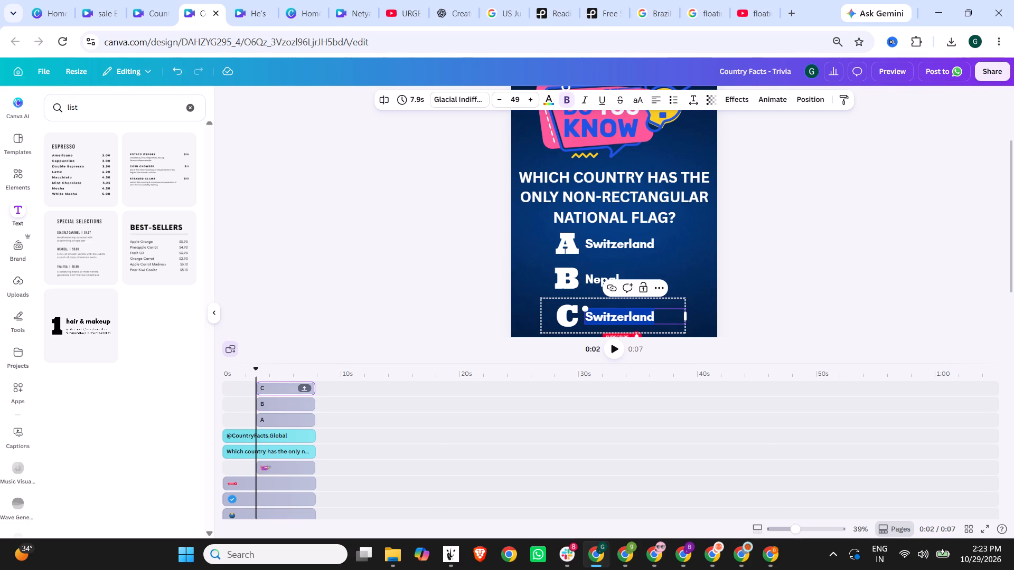
pyautogui.write('Bhutan')
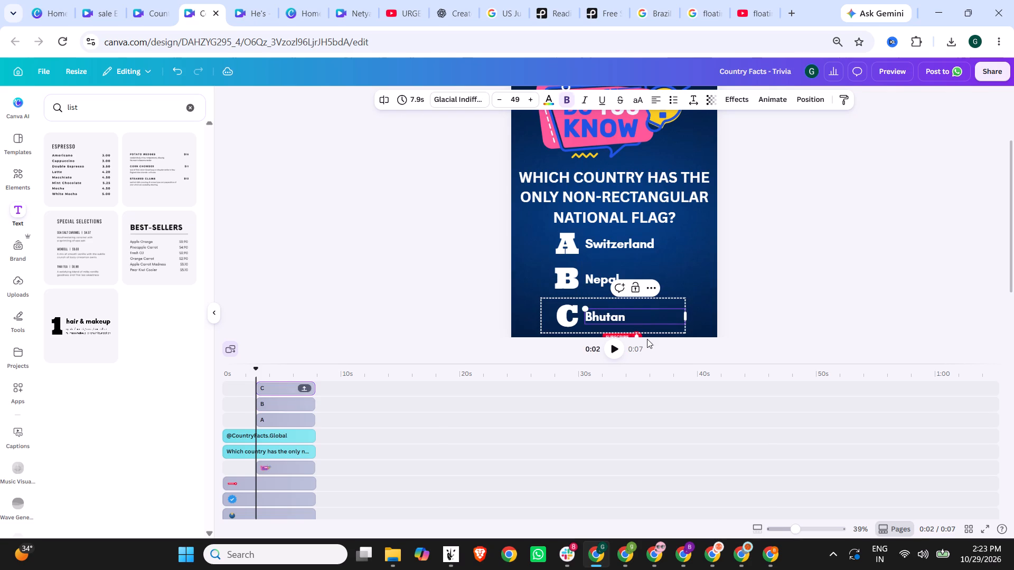
pyautogui.click(828, 293)
pyautogui.scroll(-2, 712, 229)
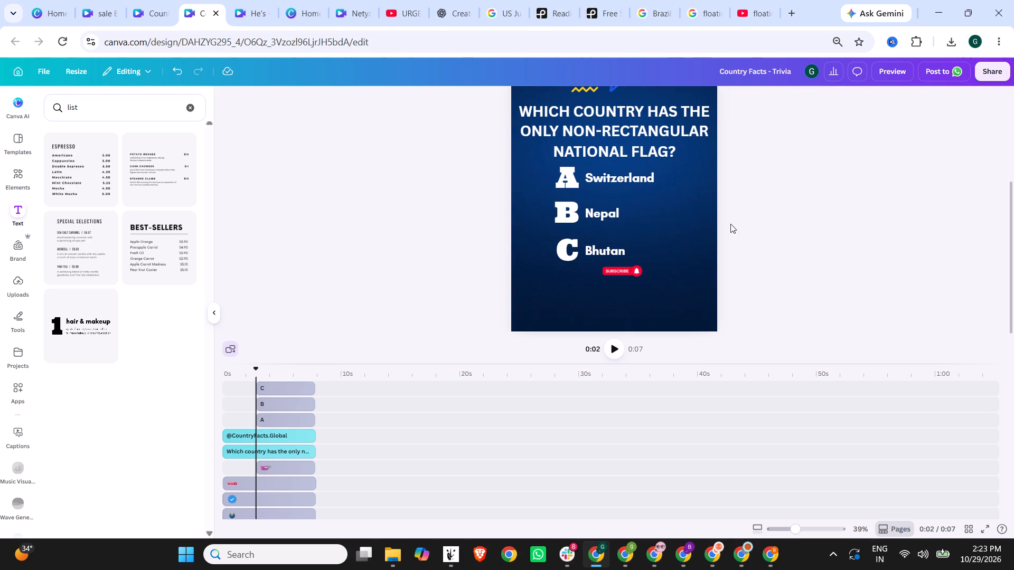
pyautogui.scroll(1, 786, 225)
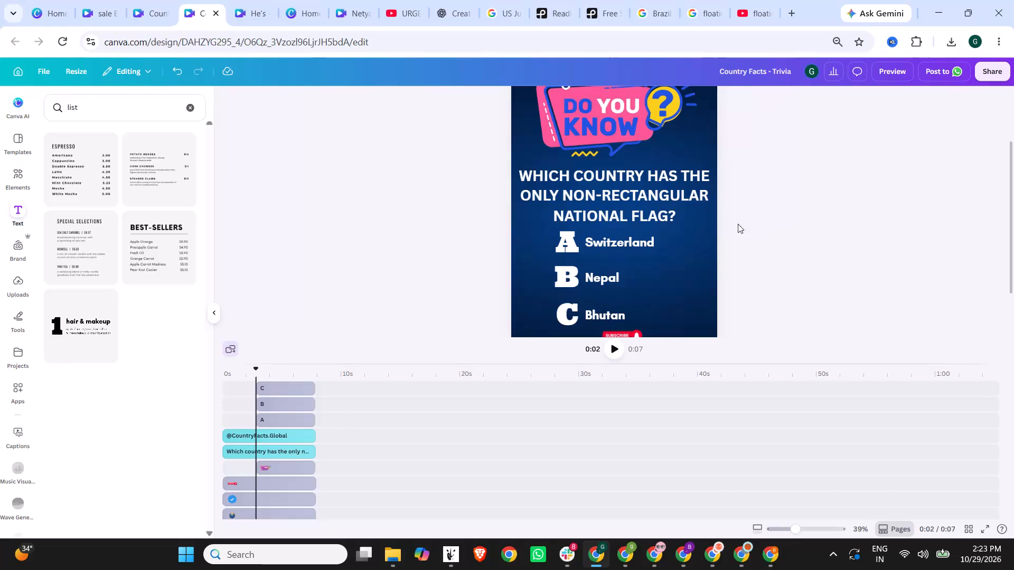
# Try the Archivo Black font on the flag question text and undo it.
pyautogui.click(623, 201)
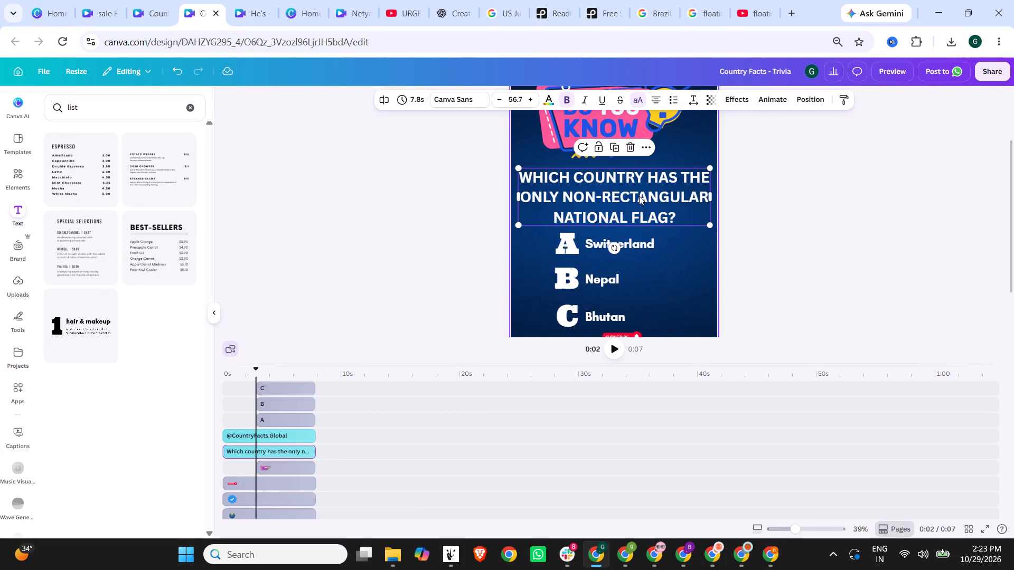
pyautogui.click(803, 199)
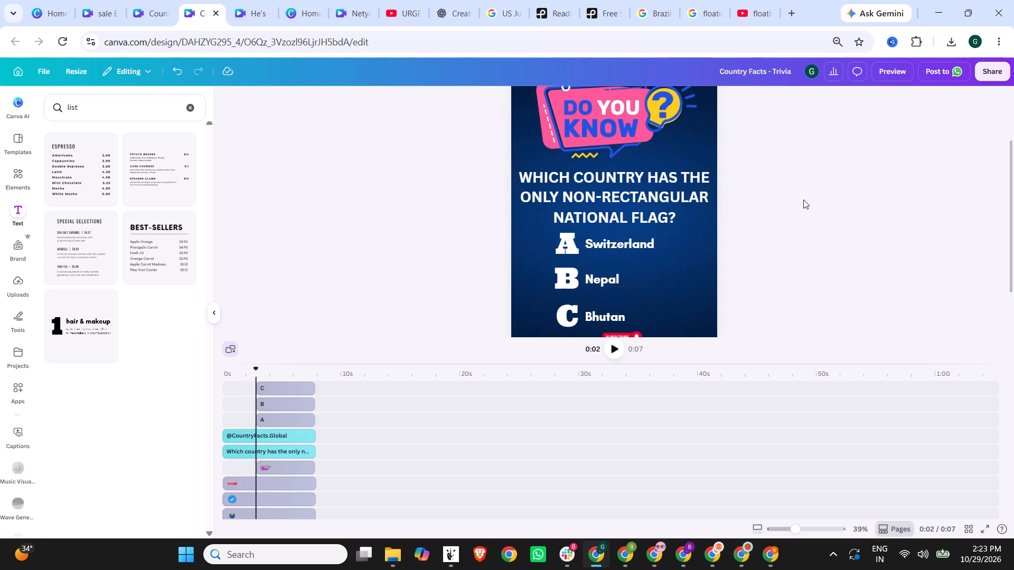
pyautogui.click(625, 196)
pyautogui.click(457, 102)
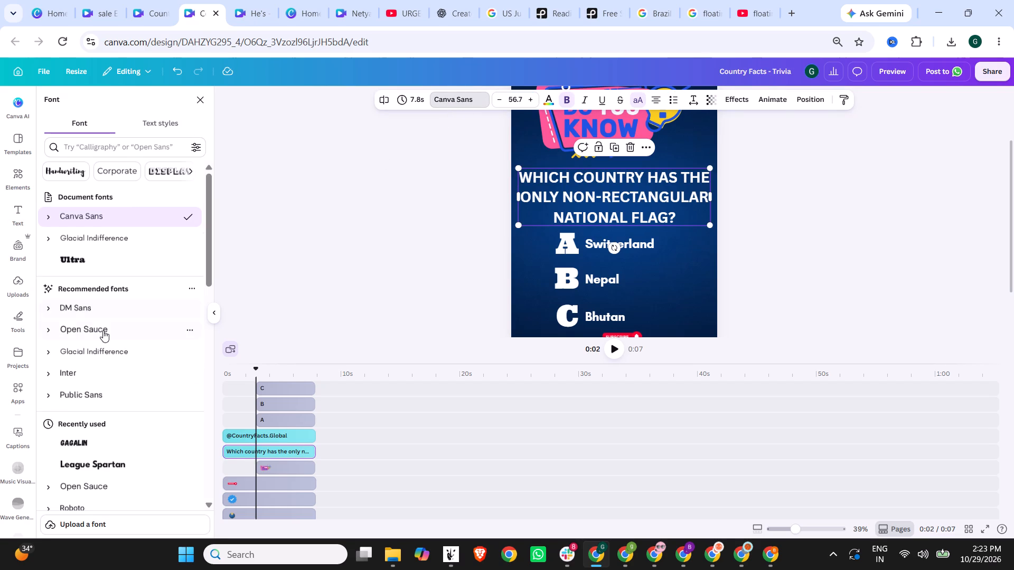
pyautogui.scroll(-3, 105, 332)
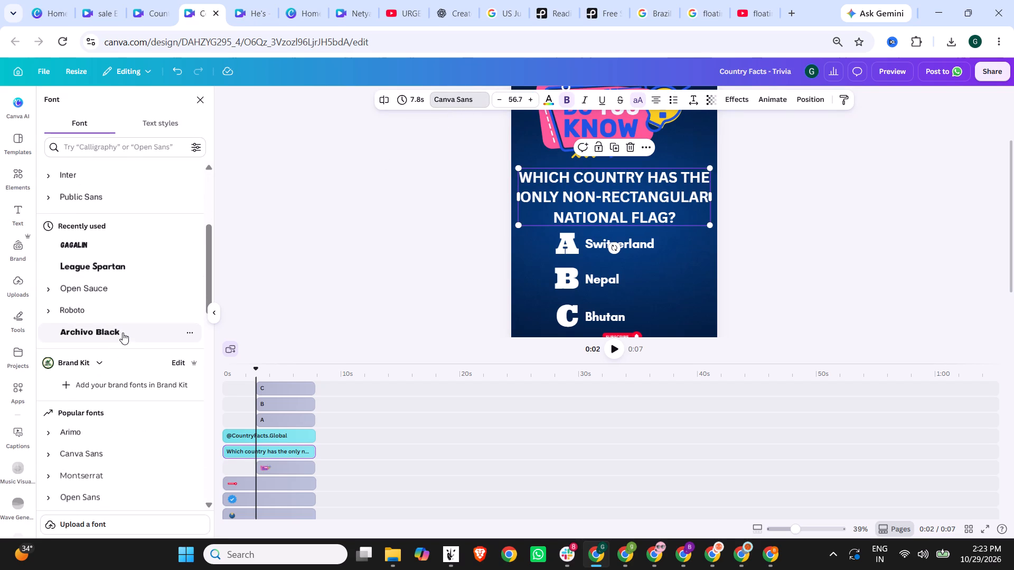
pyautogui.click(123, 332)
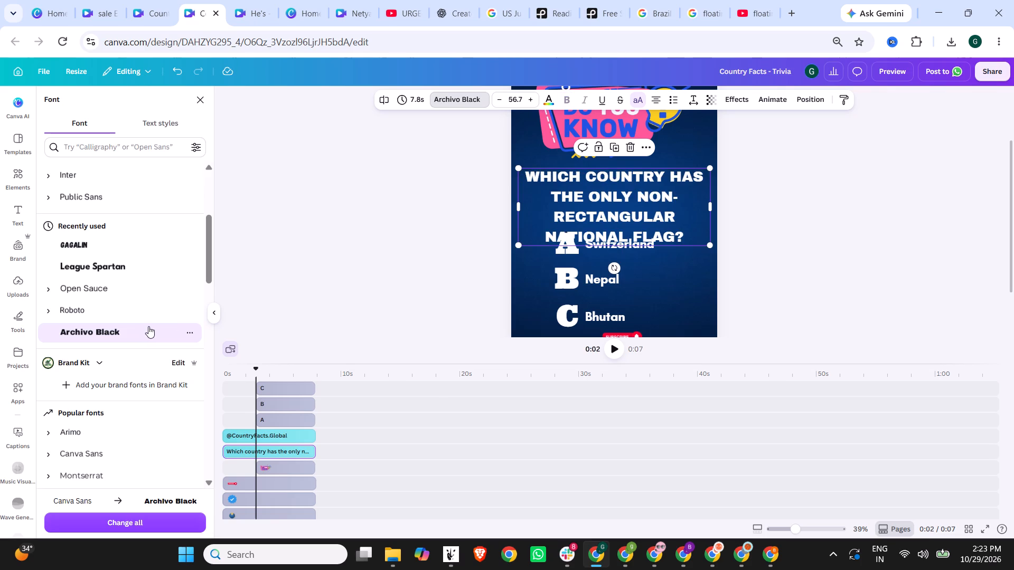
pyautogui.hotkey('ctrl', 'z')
# Set the flag question's font to Roboto.
pyautogui.scroll(-3, 121, 308)
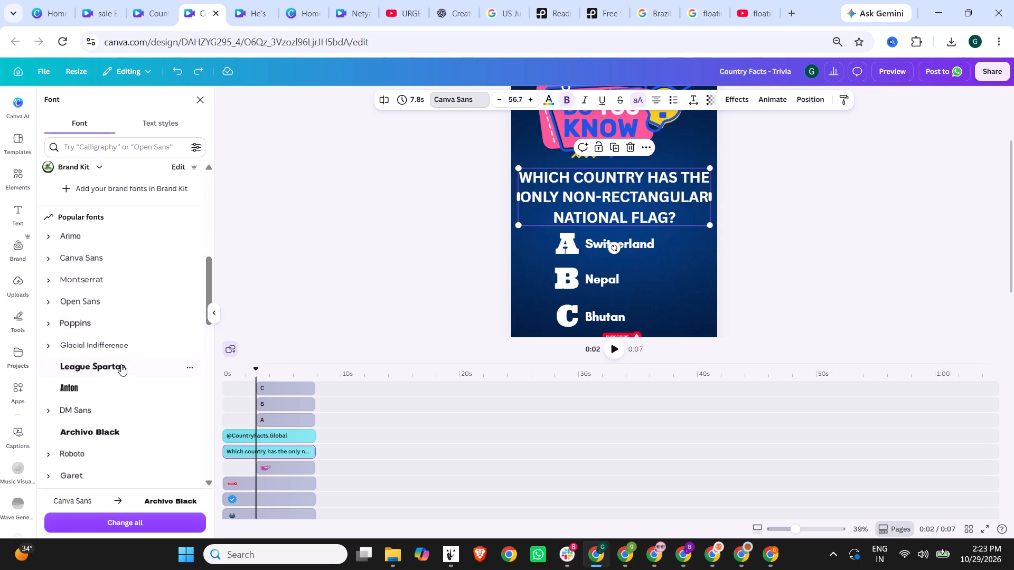
pyautogui.scroll(-2, 108, 408)
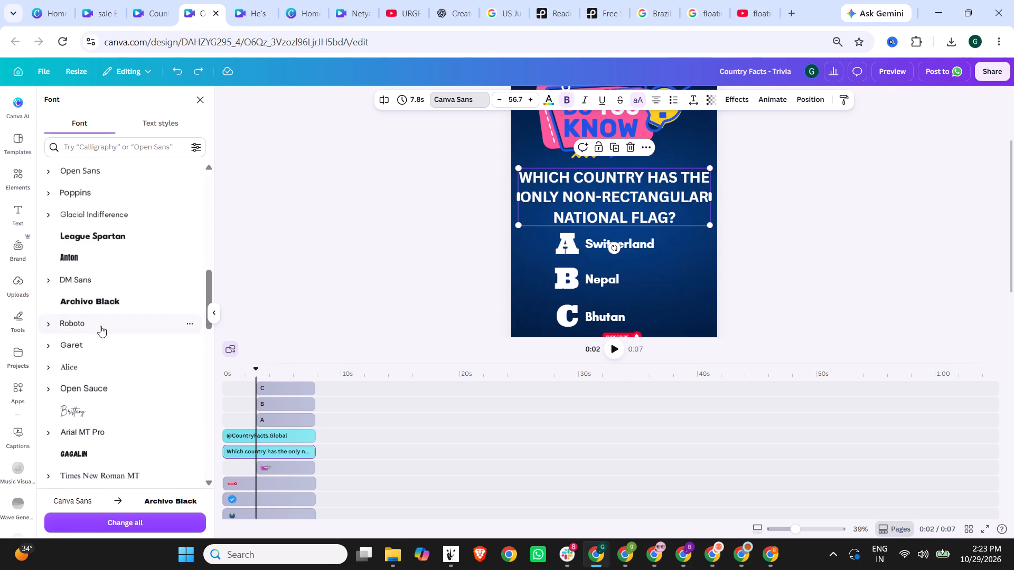
pyautogui.click(100, 326)
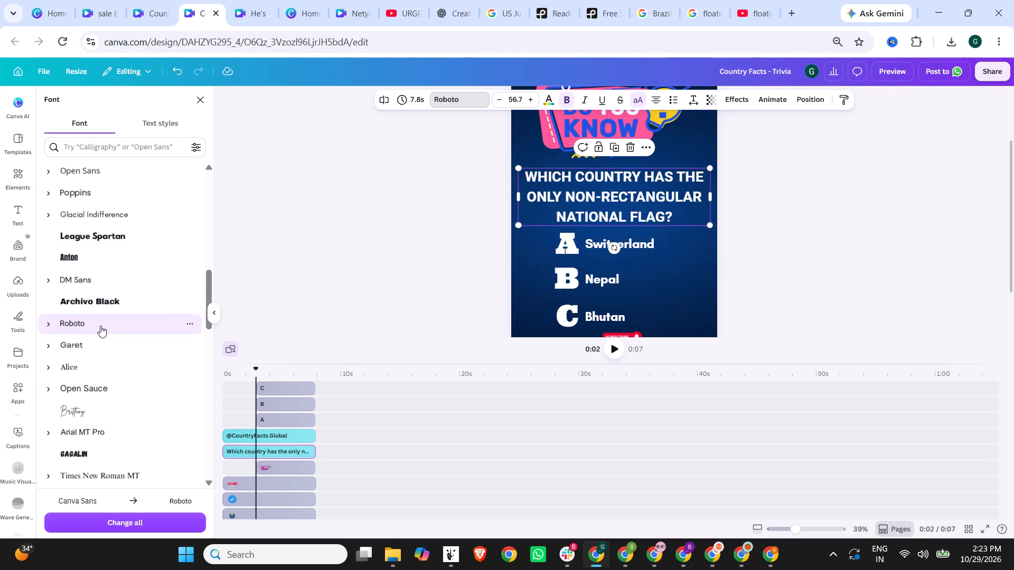
pyautogui.click(778, 228)
pyautogui.click(448, 181)
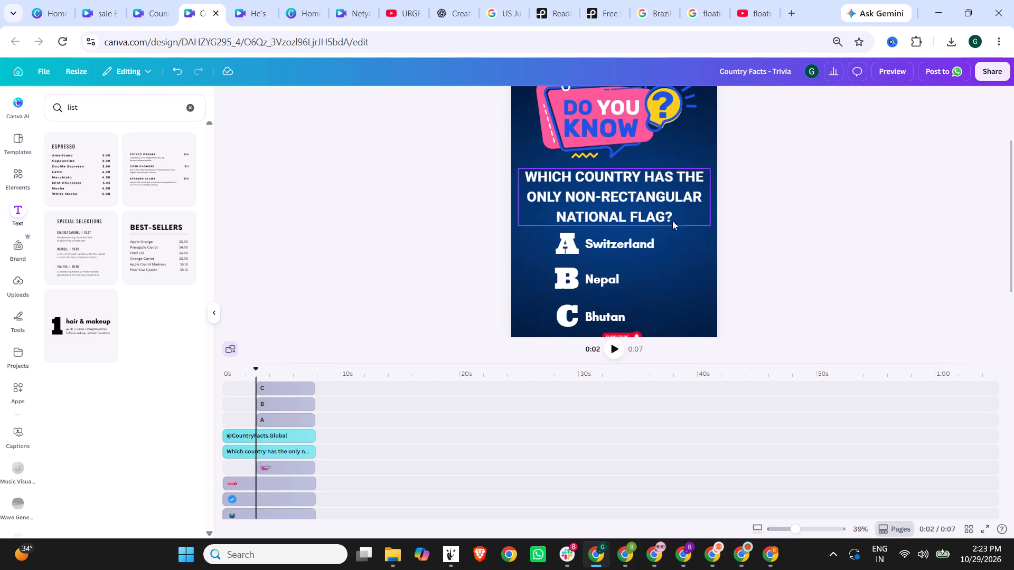
# Move the Subscribe button slightly down so it sits clear below the Bhutan option, with a gap of 12.
pyautogui.scroll(-1, 722, 237)
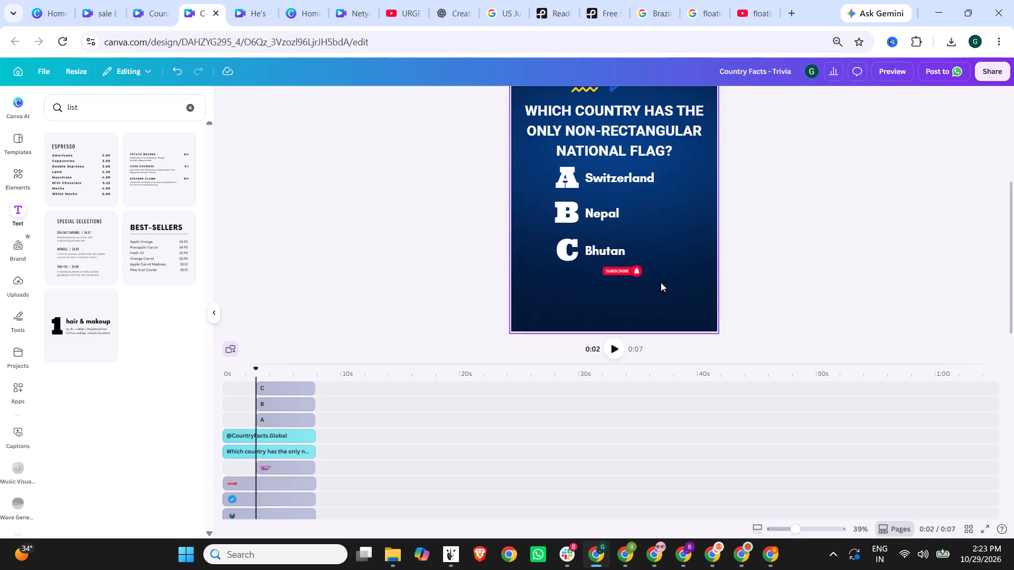
pyautogui.scroll(4, 785, 261)
pyautogui.scroll(-5, 765, 240)
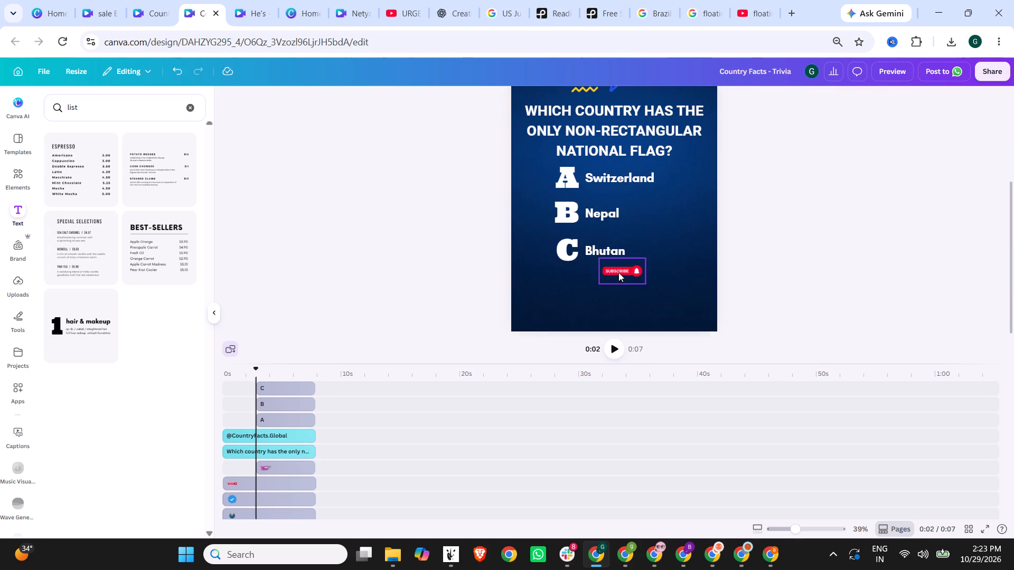
pyautogui.moveTo(619, 272); pyautogui.dragTo(615, 281)
pyautogui.click(806, 255)
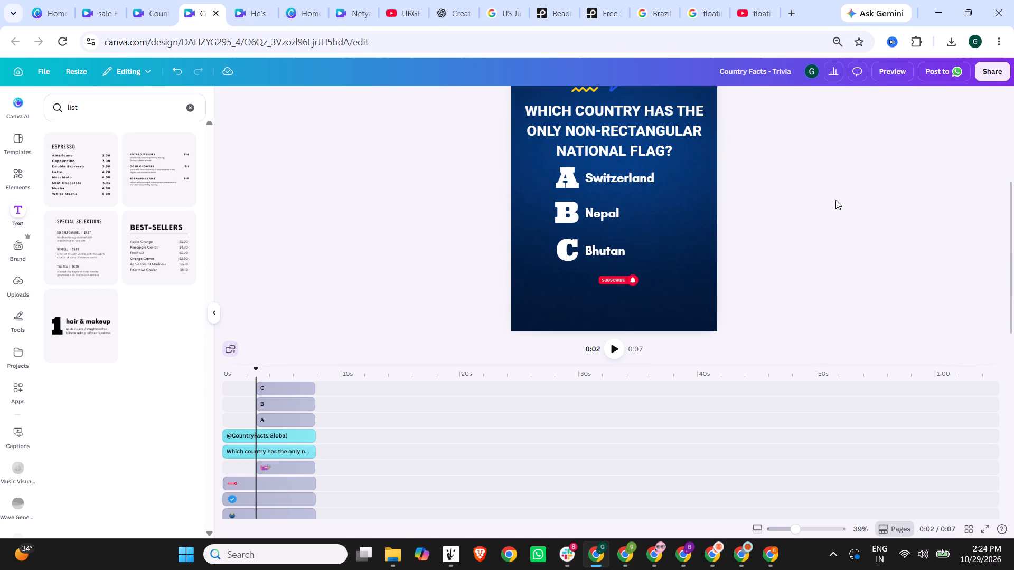
pyautogui.click(616, 283)
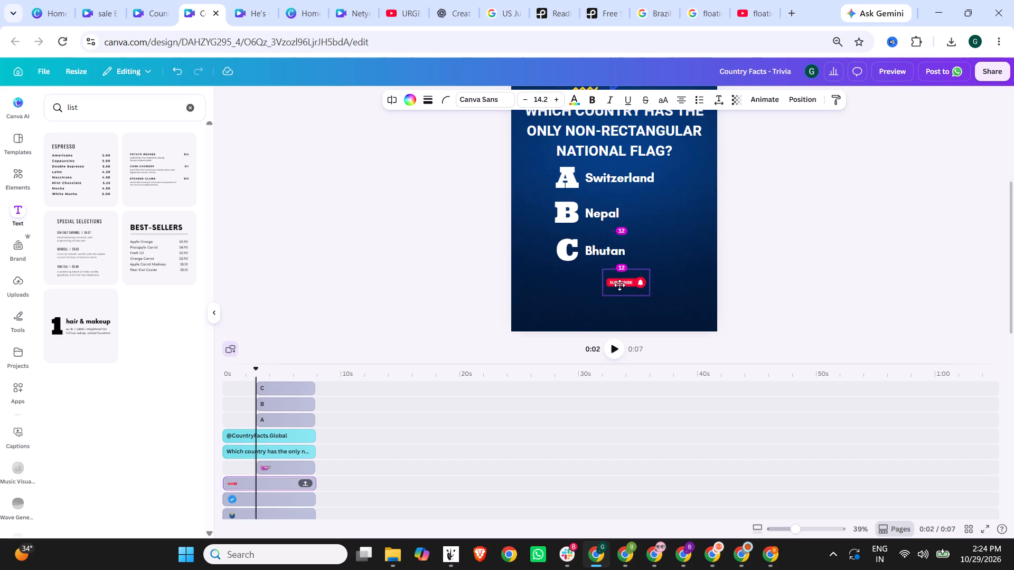
pyautogui.click(808, 270)
pyautogui.scroll(2, 746, 191)
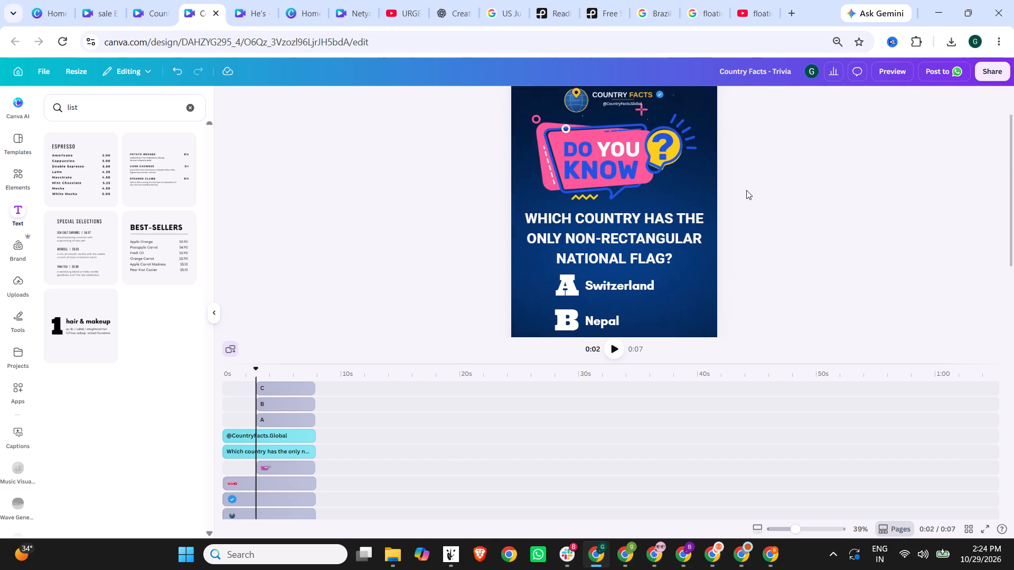
pyautogui.scroll(-2, 734, 215)
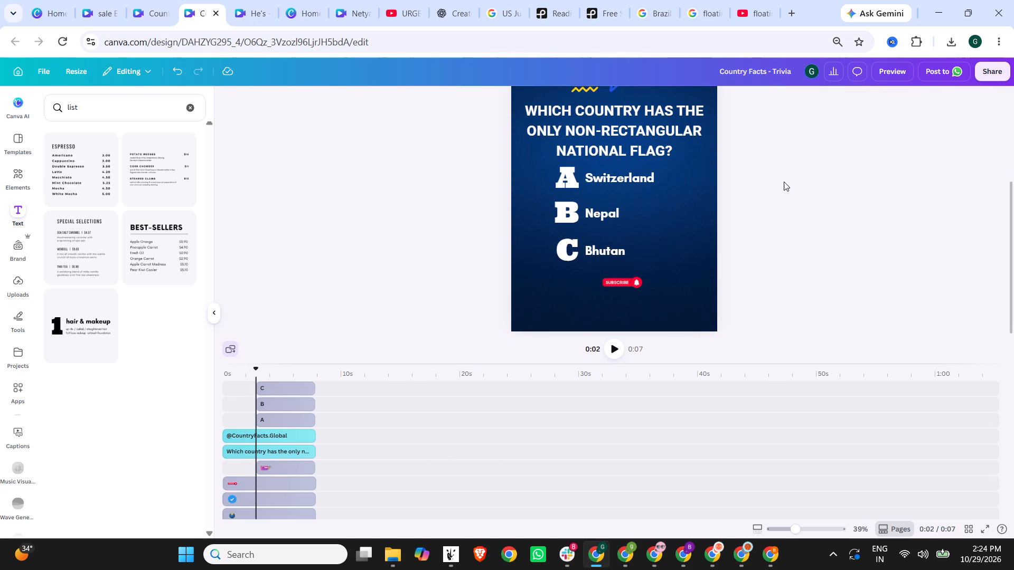
# Search the elements for "line" and place a thin gold fading line between the Switzerland and Nepal options.
pyautogui.click(784, 182)
pyautogui.click(22, 150)
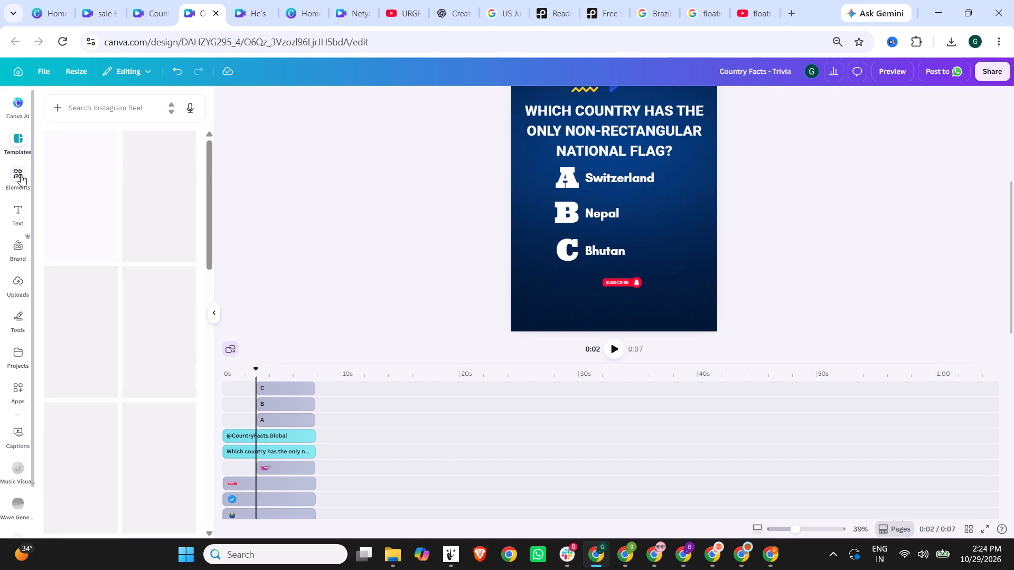
pyautogui.click(22, 175)
pyautogui.moveTo(103, 110); pyautogui.dragTo(0, 103)
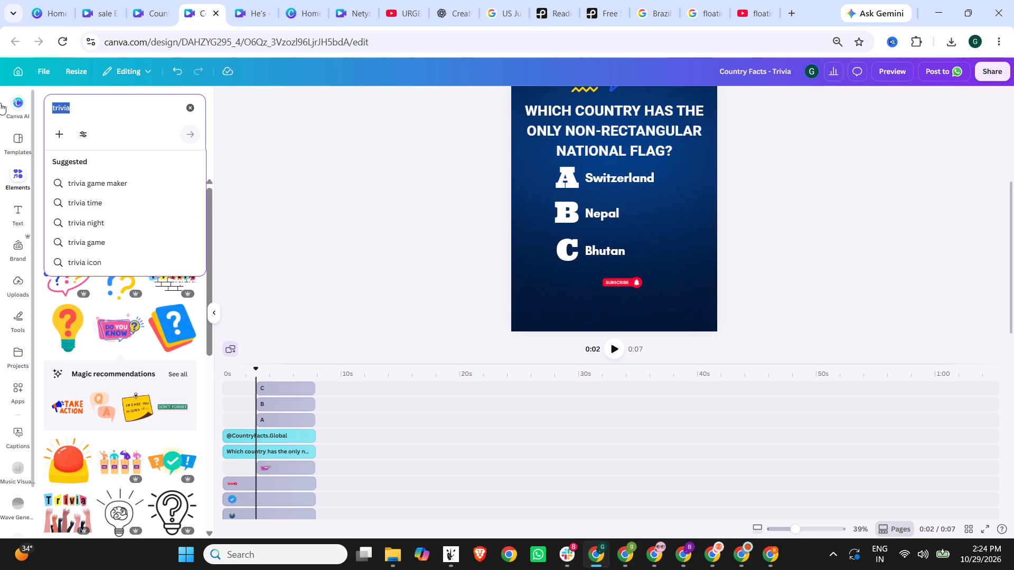
pyautogui.write('line')
pyautogui.press('Return')
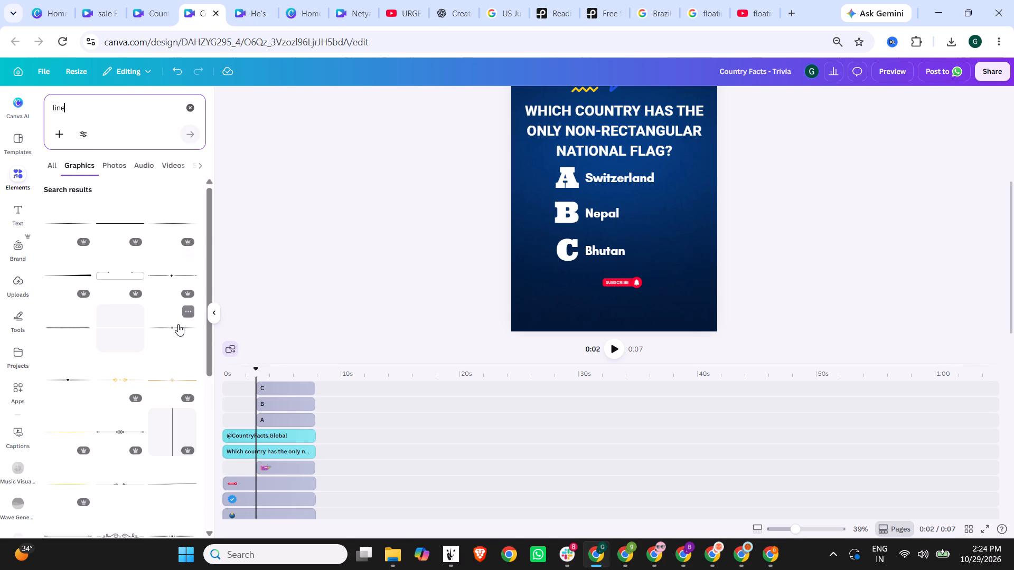
pyautogui.scroll(-2, 146, 326)
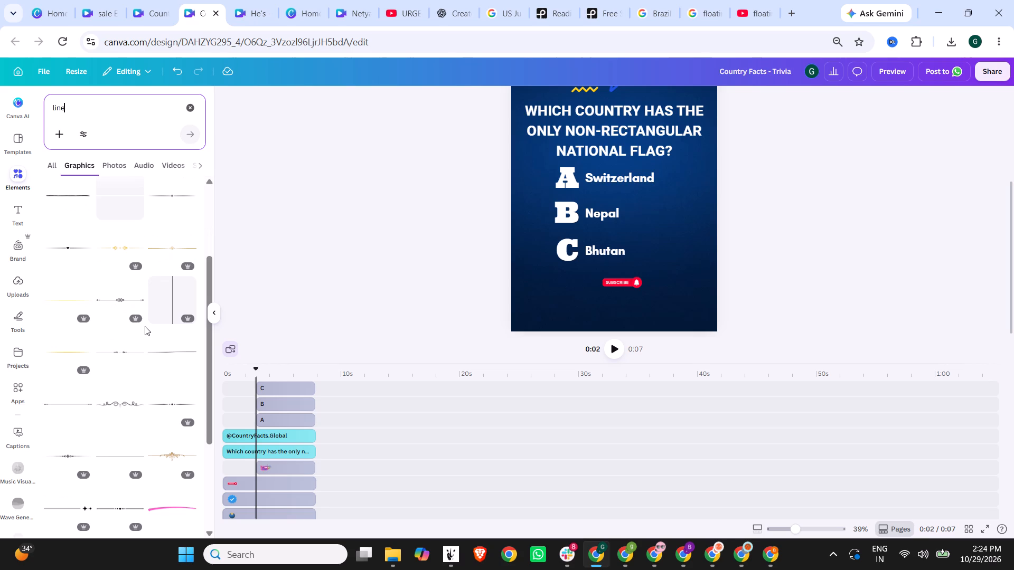
pyautogui.click(73, 299)
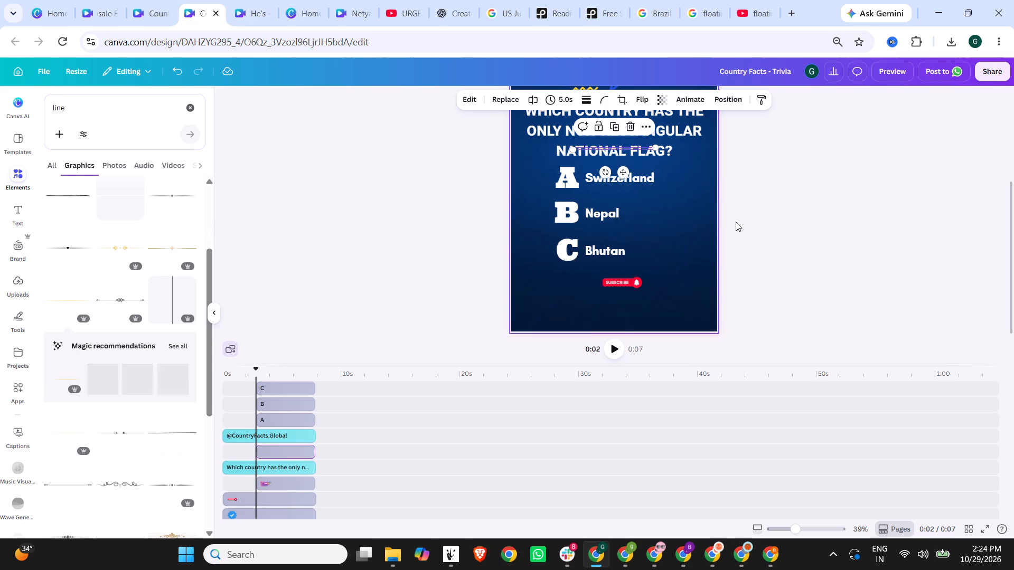
pyautogui.click(759, 203)
pyautogui.moveTo(629, 148); pyautogui.dragTo(628, 151)
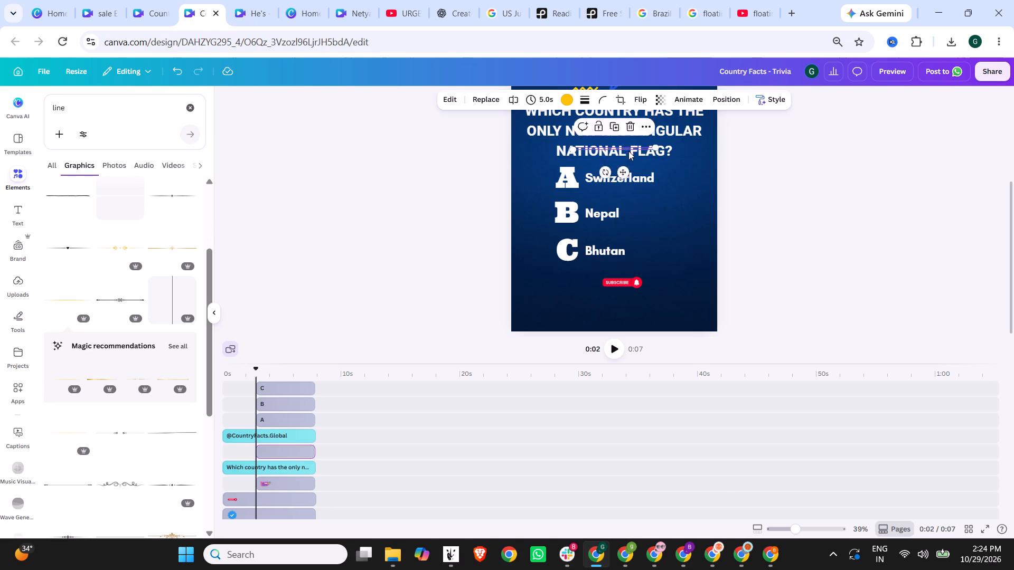
pyautogui.moveTo(628, 151); pyautogui.dragTo(621, 191)
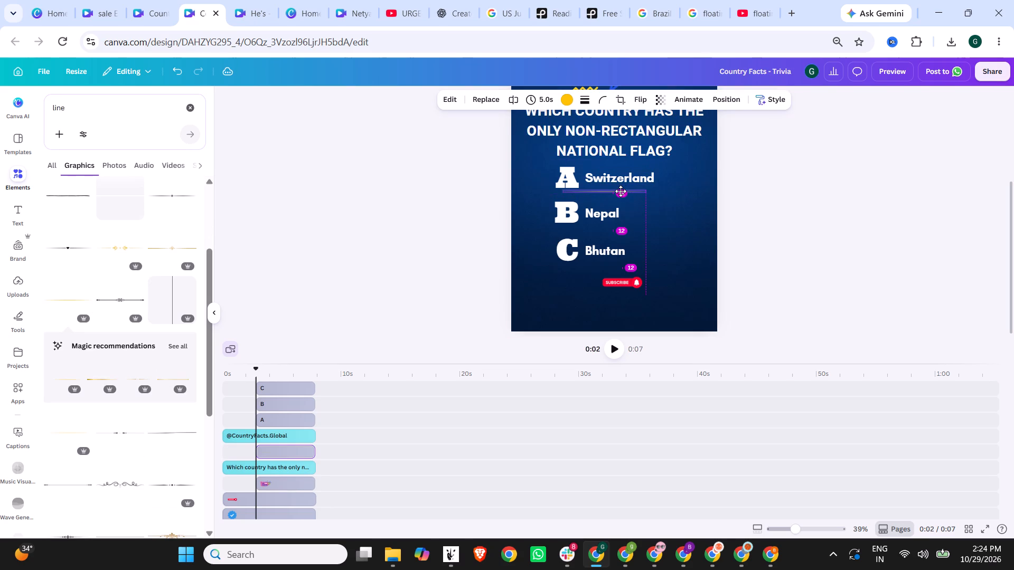
pyautogui.moveTo(621, 191); pyautogui.dragTo(621, 191)
pyautogui.moveTo(621, 191); pyautogui.dragTo(621, 192)
pyautogui.click(807, 193)
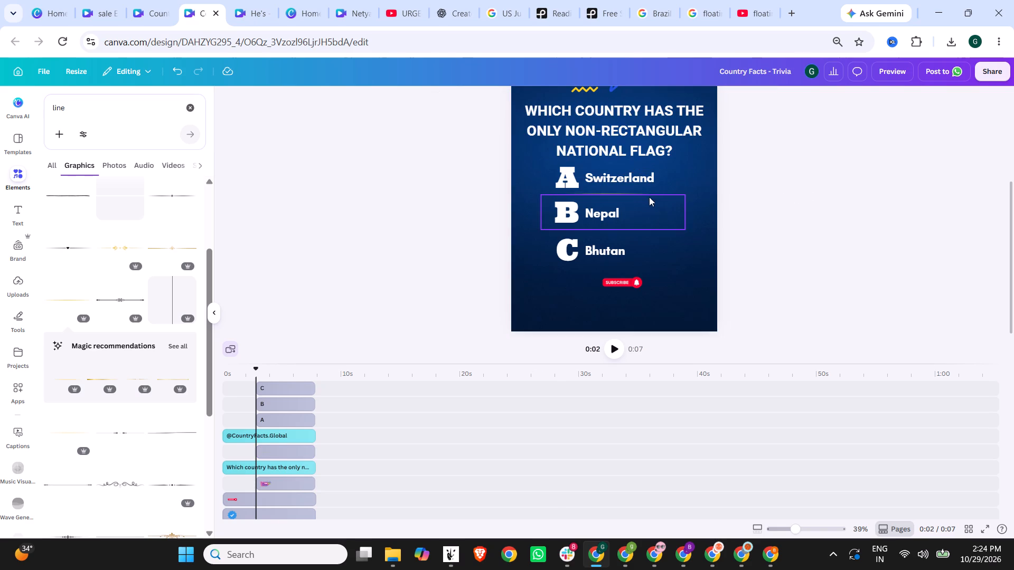
pyautogui.click(843, 194)
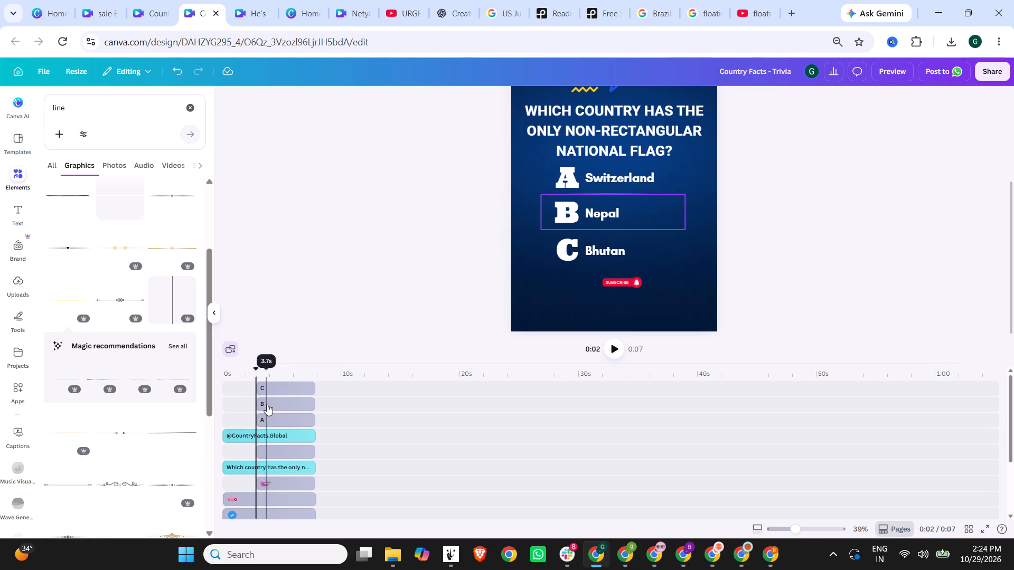
# Duplicate the gold line and align the copy under the first one, between the Nepal and Bhutan options.
pyautogui.click(275, 452)
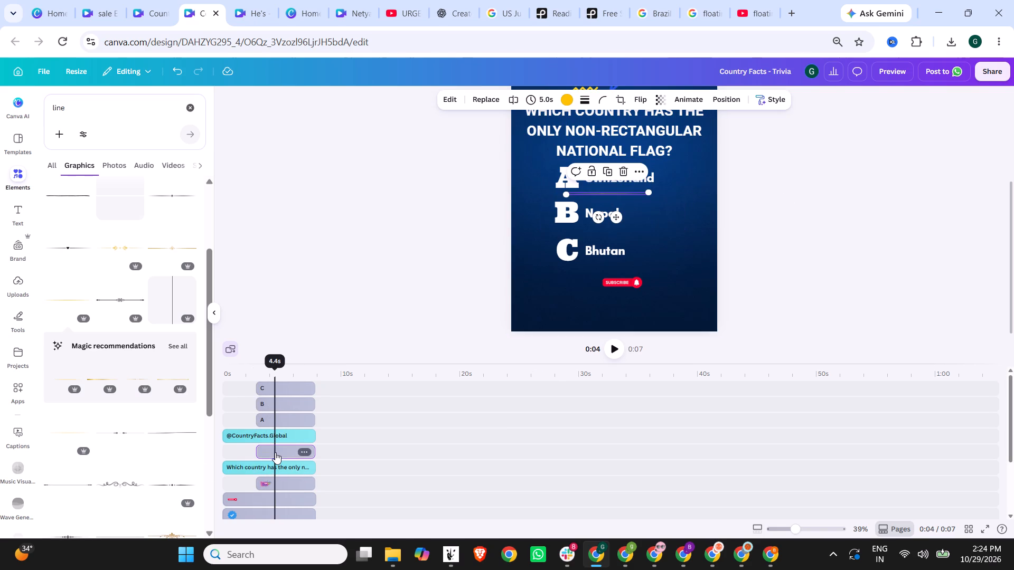
pyautogui.hotkey('ctrl', 'c')
pyautogui.hotkey('ctrl', 'v')
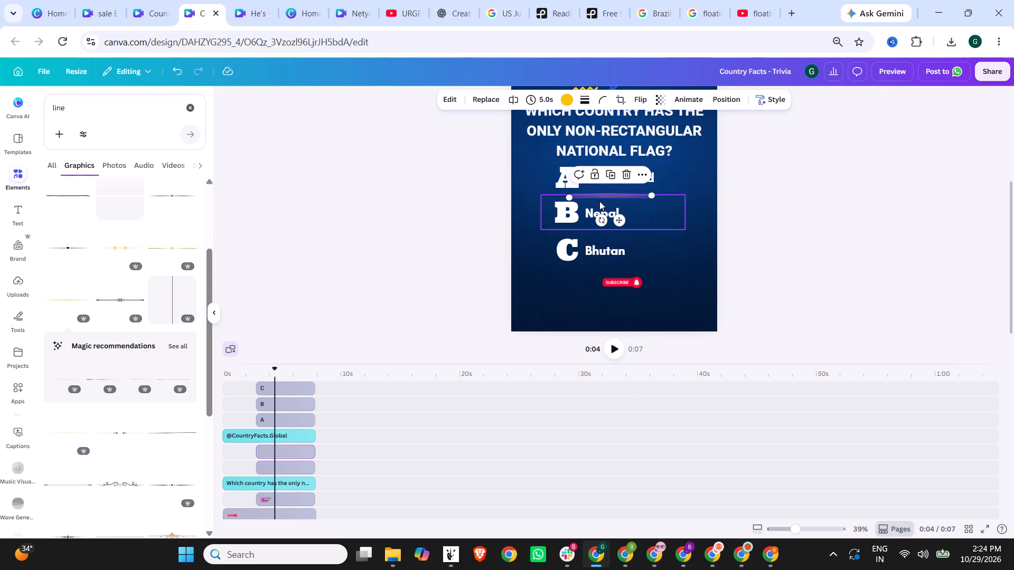
pyautogui.moveTo(575, 196); pyautogui.dragTo(572, 232)
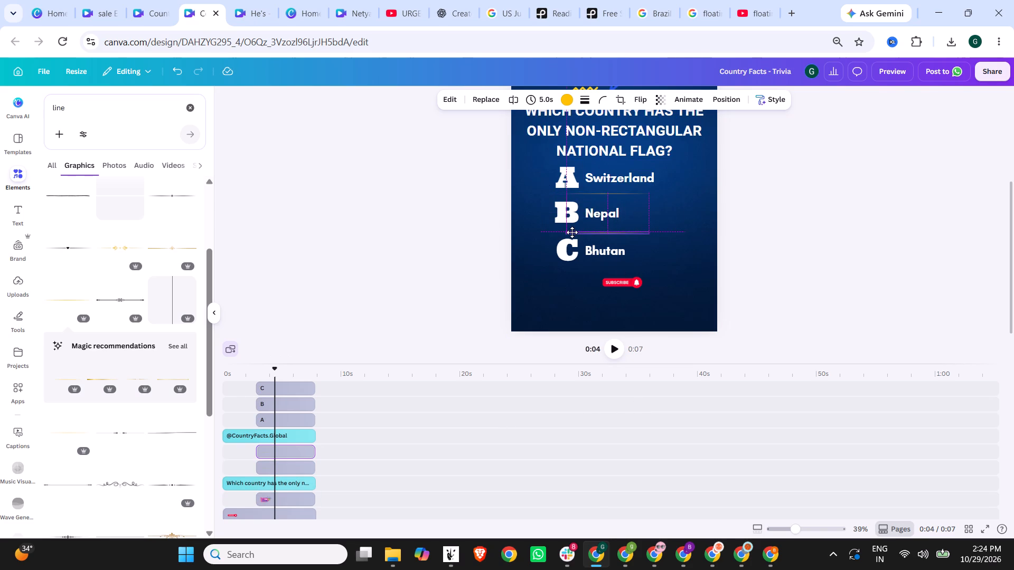
pyautogui.moveTo(572, 232); pyautogui.dragTo(572, 230)
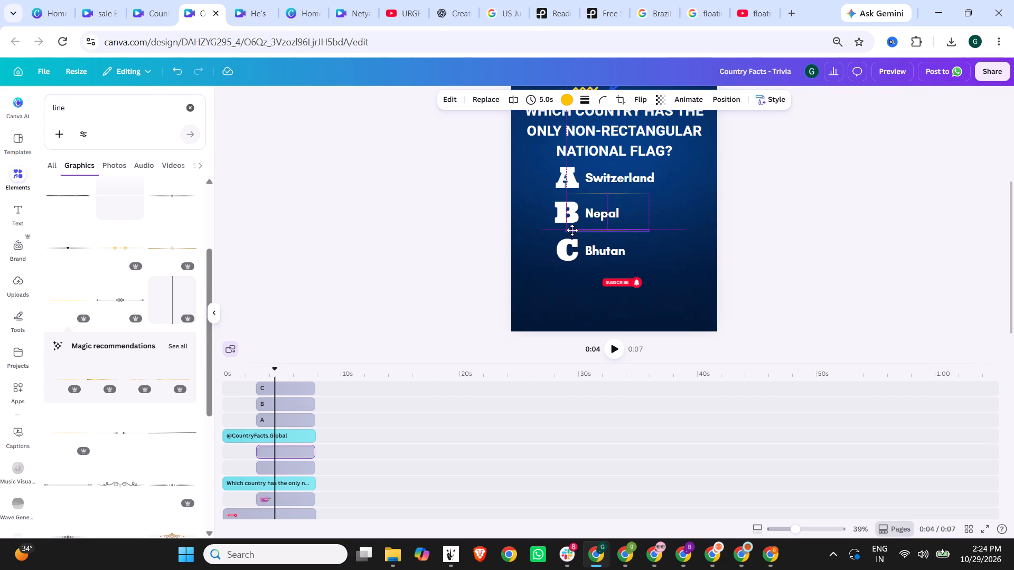
pyautogui.moveTo(572, 230); pyautogui.dragTo(571, 231)
pyautogui.click(775, 237)
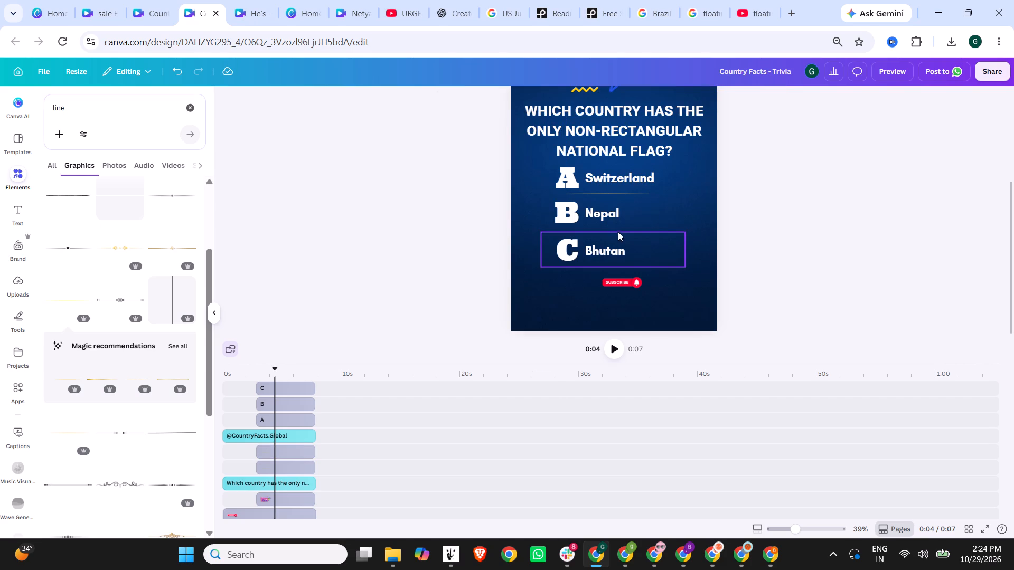
pyautogui.click(894, 167)
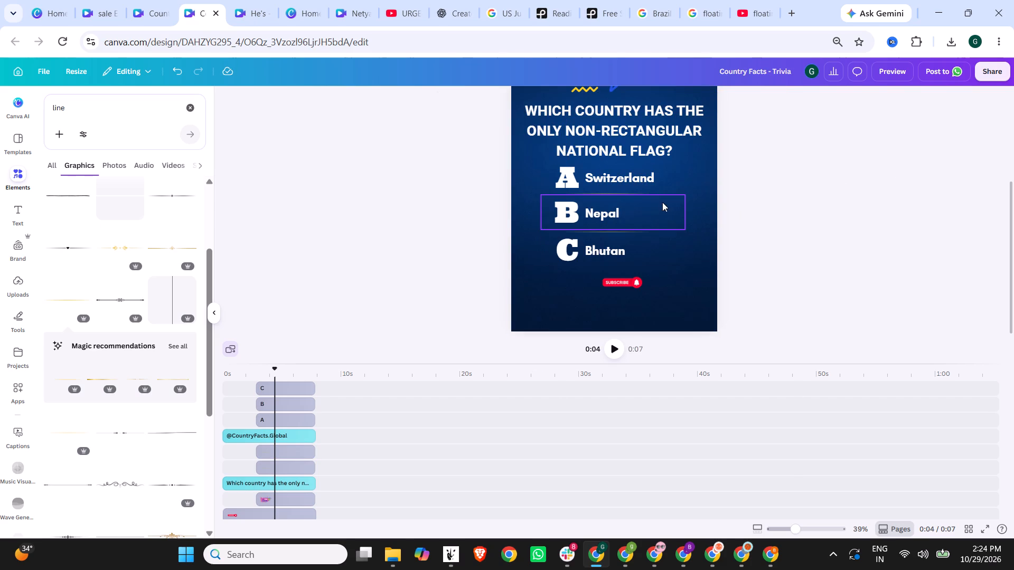
pyautogui.click(617, 231)
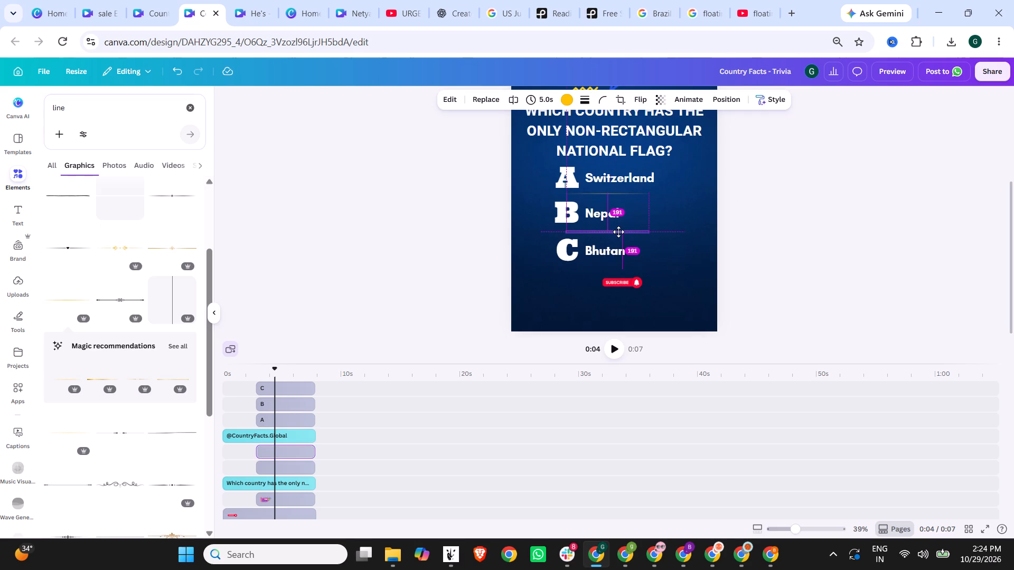
pyautogui.click(737, 231)
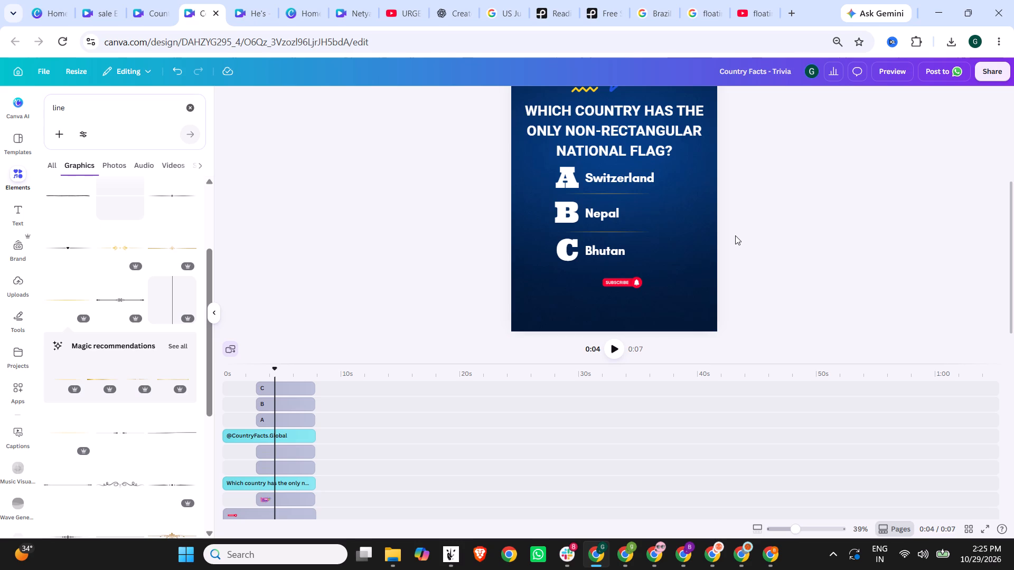
# Duplicate the gold divider line again and place the copy between the Bhutan option and the Subscribe button.
pyautogui.click(615, 231)
pyautogui.hotkey('ctrl', 'c')
pyautogui.hotkey('ctrl', 'v')
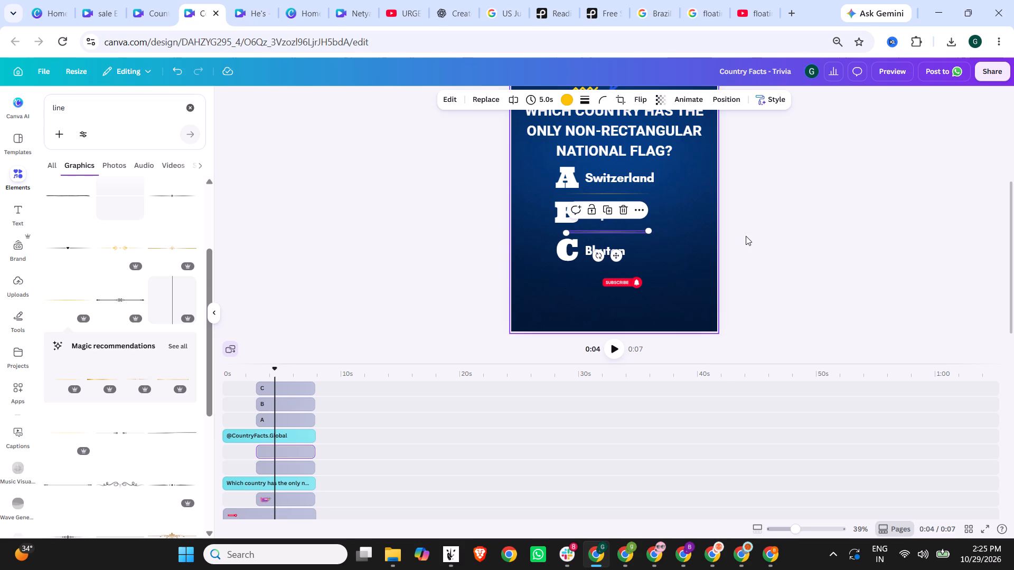
pyautogui.moveTo(634, 235); pyautogui.dragTo(637, 279)
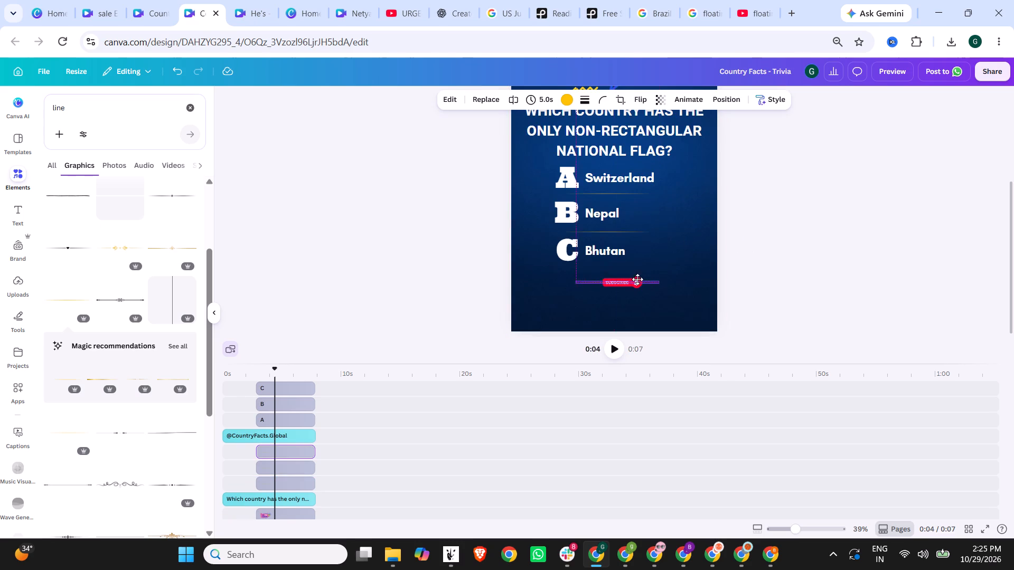
pyautogui.moveTo(637, 279); pyautogui.dragTo(633, 272)
pyautogui.click(800, 262)
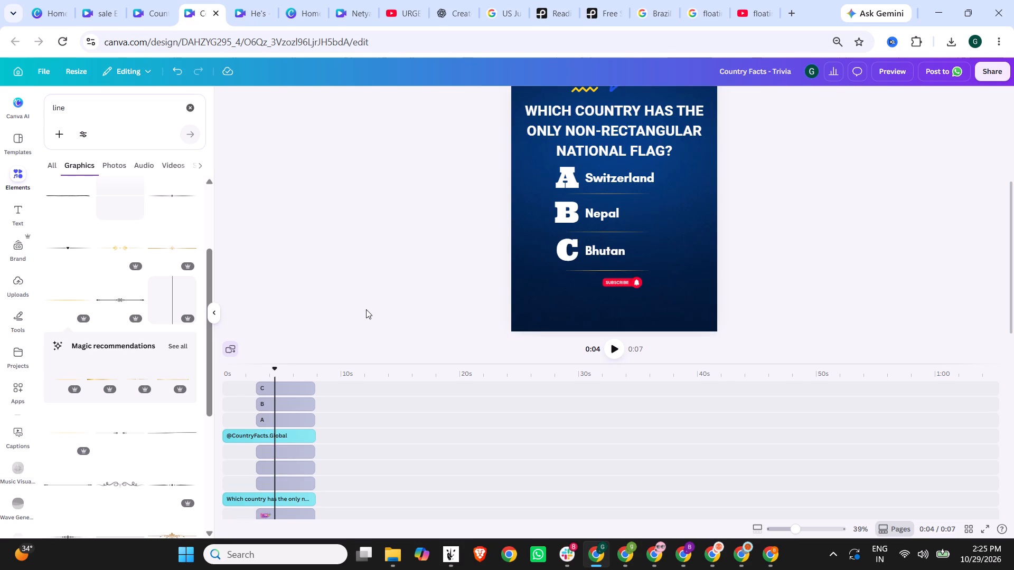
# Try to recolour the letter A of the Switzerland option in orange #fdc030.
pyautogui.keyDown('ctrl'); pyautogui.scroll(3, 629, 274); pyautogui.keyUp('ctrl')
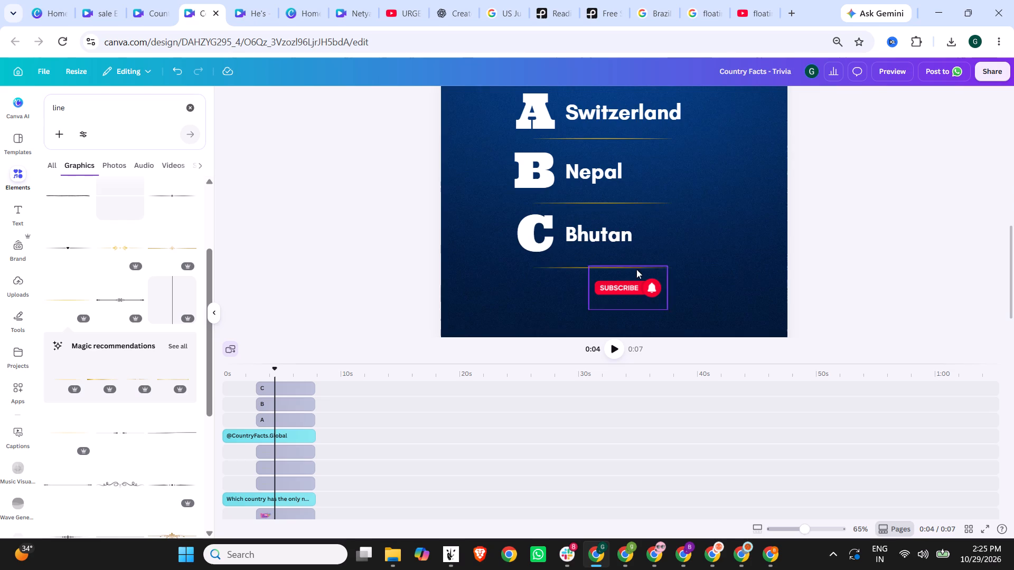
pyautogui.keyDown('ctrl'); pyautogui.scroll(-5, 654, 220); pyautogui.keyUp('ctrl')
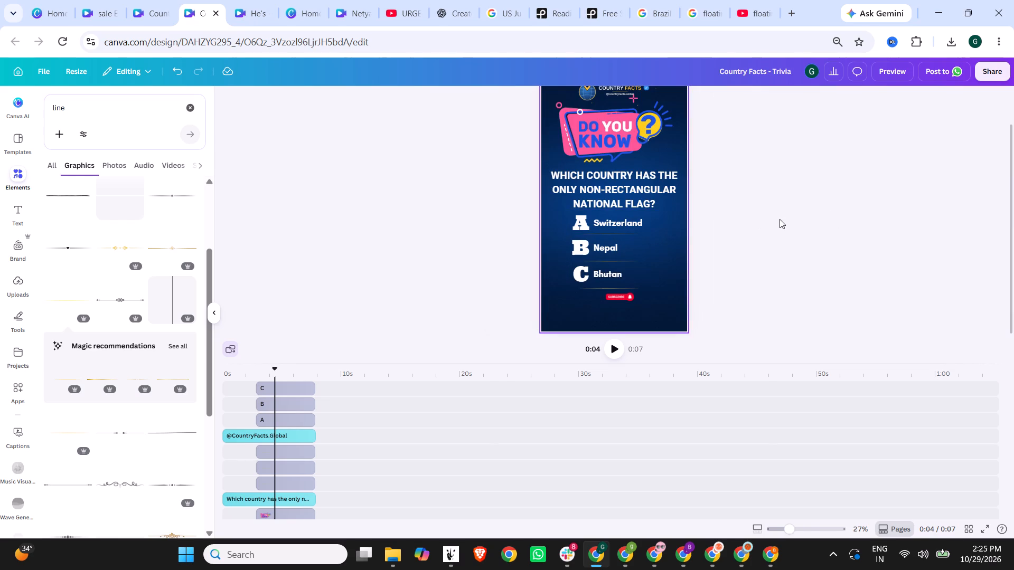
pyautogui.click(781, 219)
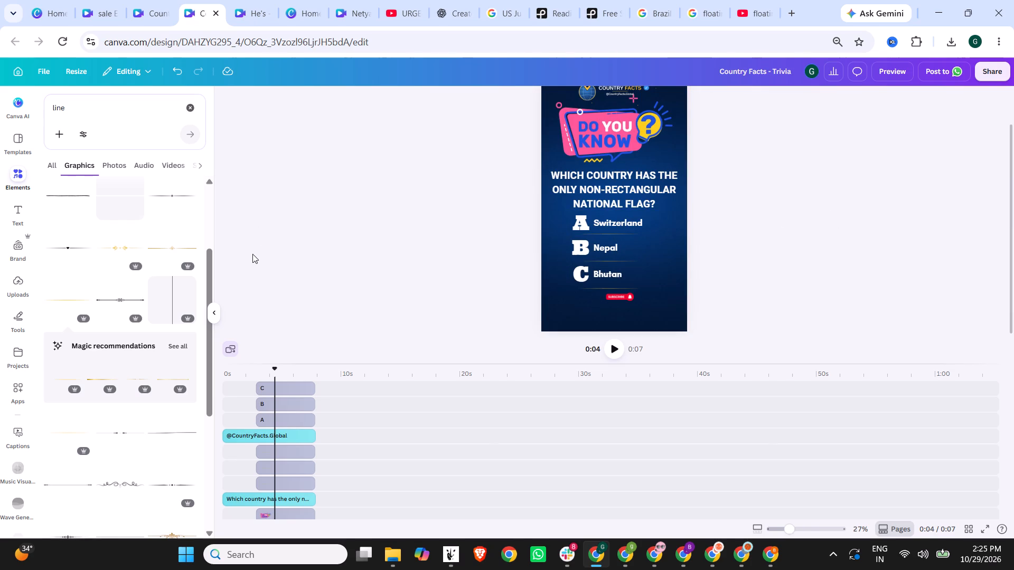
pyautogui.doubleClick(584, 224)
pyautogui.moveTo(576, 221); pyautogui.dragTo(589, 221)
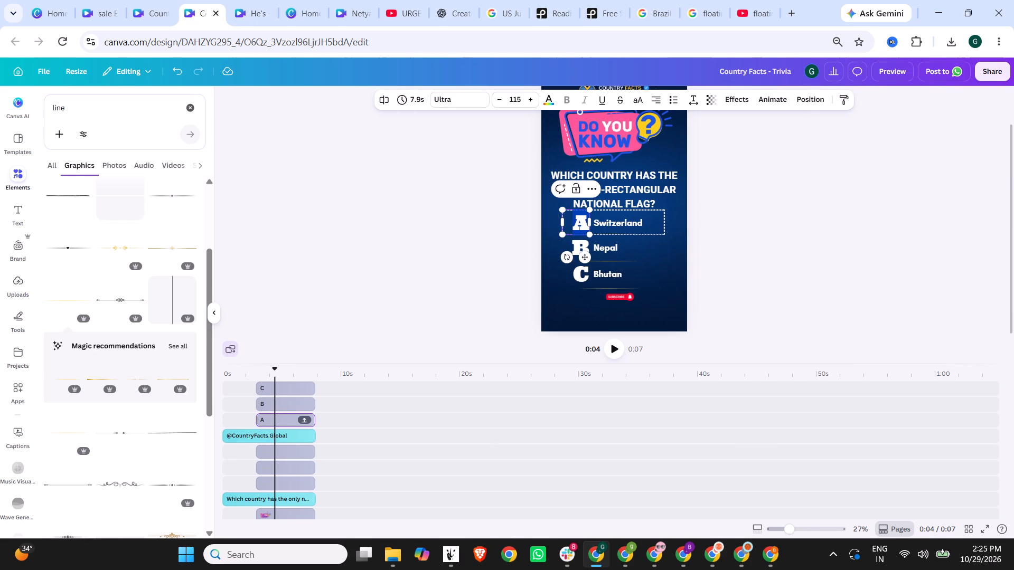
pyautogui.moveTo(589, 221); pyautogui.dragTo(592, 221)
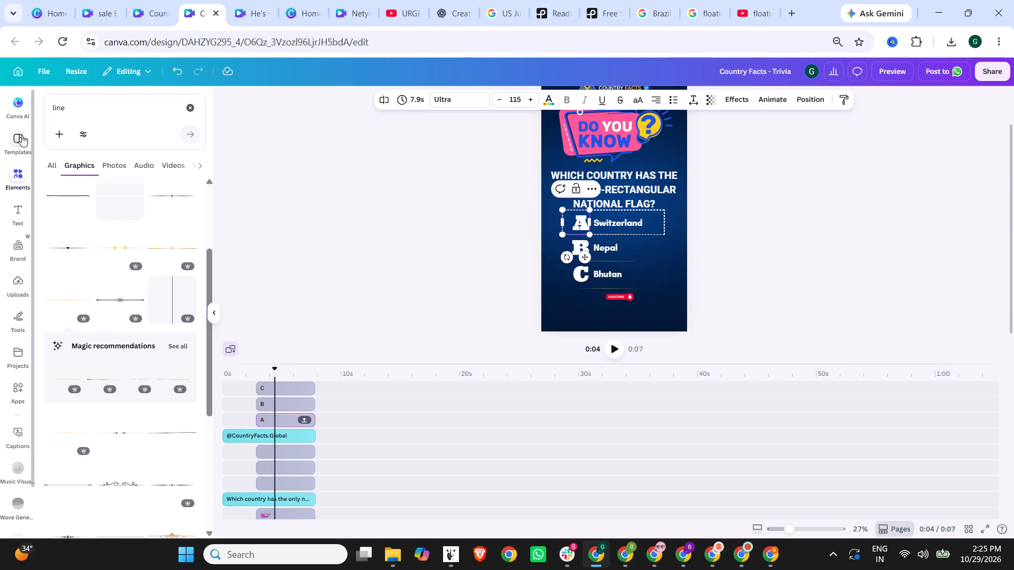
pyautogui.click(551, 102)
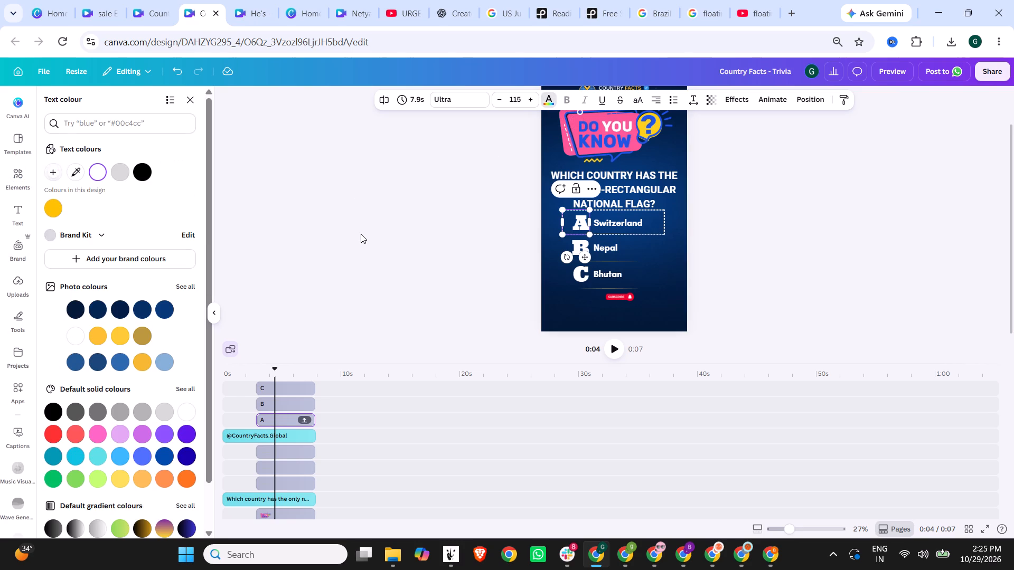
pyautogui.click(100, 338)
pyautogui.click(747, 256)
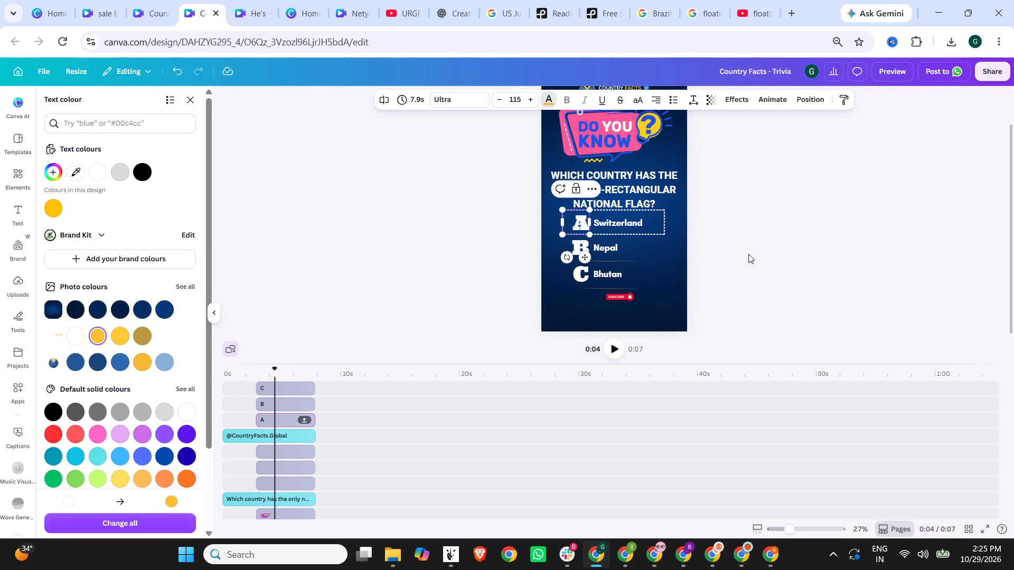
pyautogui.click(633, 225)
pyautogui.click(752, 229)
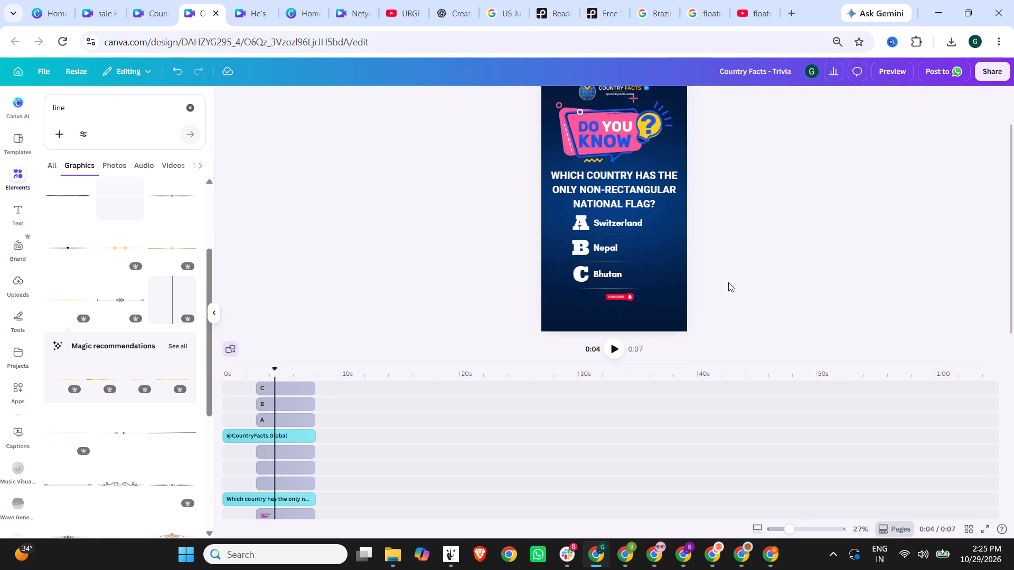
# Extend the C, B and A answer option clips on the timeline so they start at 0 s.
pyautogui.scroll(-3, 752, 248)
pyautogui.scroll(3, 748, 263)
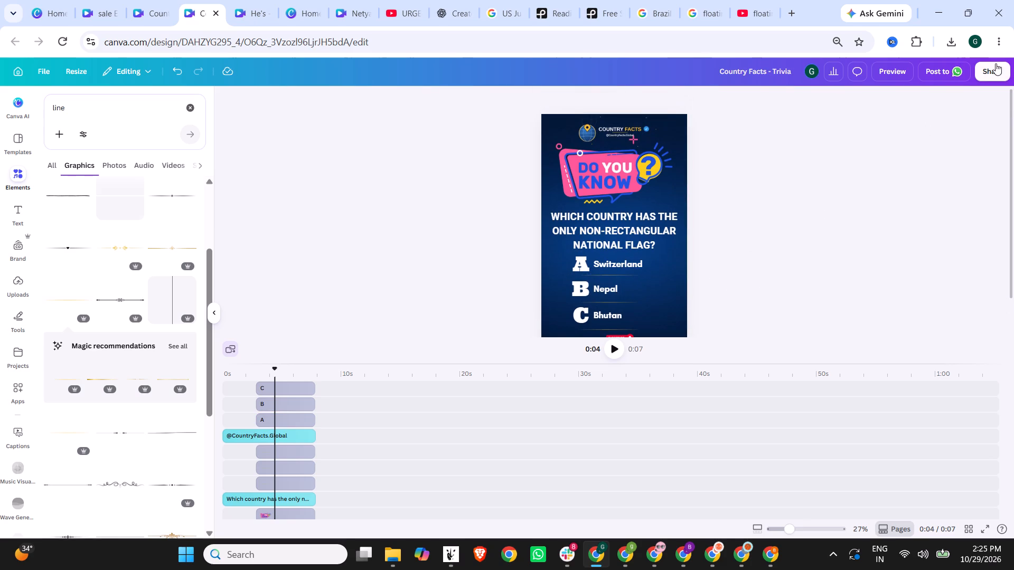
pyautogui.click(293, 384)
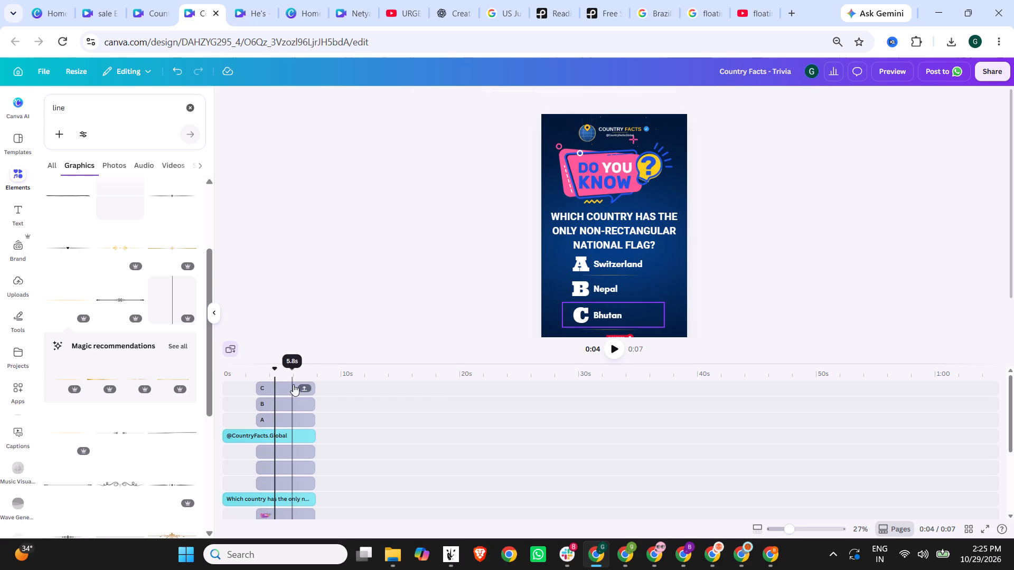
pyautogui.moveTo(258, 385); pyautogui.dragTo(218, 385)
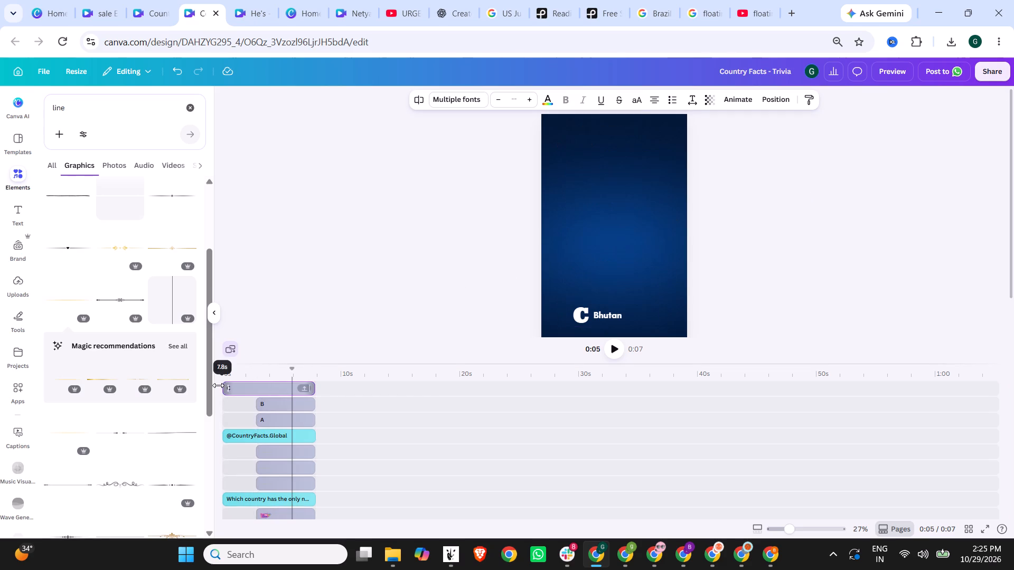
pyautogui.moveTo(218, 385); pyautogui.dragTo(223, 385)
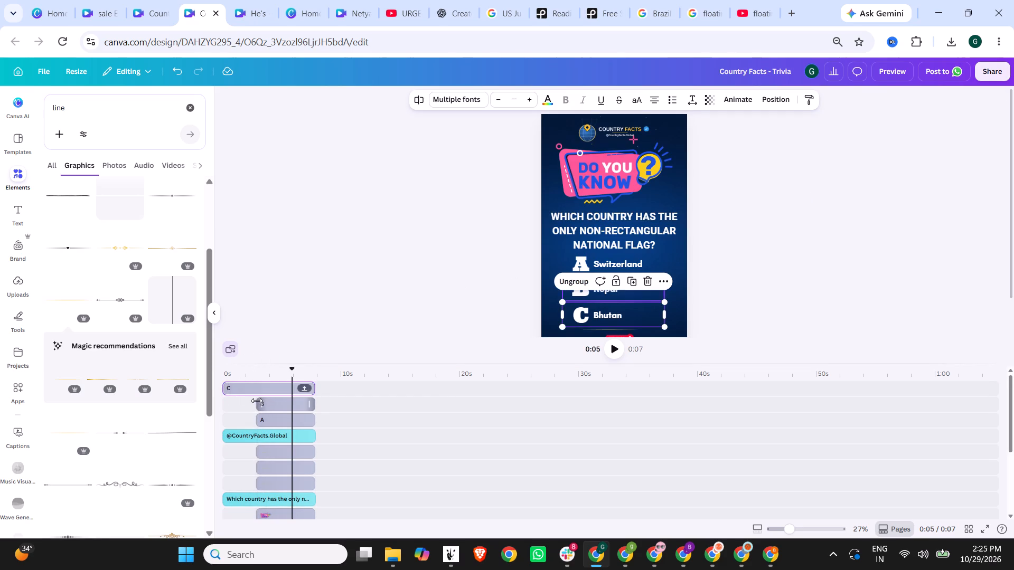
pyautogui.moveTo(257, 401); pyautogui.dragTo(218, 399)
pyautogui.moveTo(257, 420); pyautogui.dragTo(233, 420)
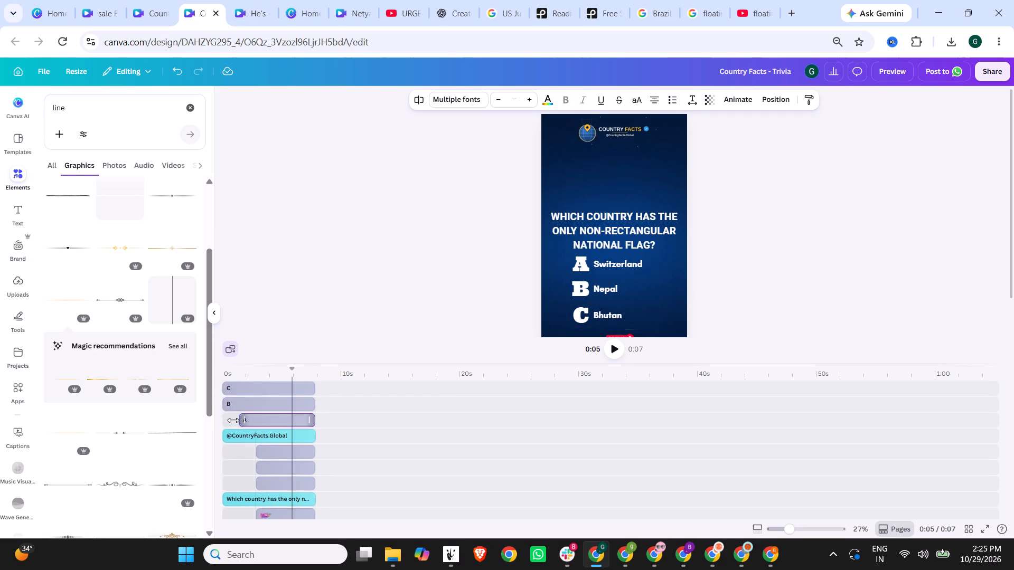
pyautogui.moveTo(233, 420); pyautogui.dragTo(227, 420)
# Extend the three gold divider line clips on the timeline so they start at 0 s.
pyautogui.moveTo(261, 452); pyautogui.dragTo(227, 451)
pyautogui.moveTo(261, 465); pyautogui.dragTo(248, 465)
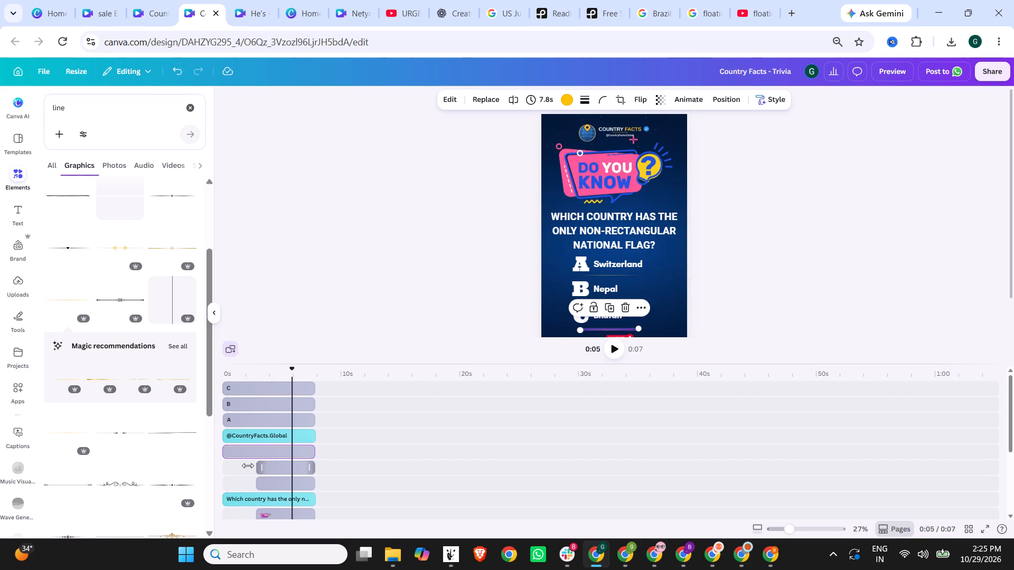
pyautogui.moveTo(248, 465); pyautogui.dragTo(227, 465)
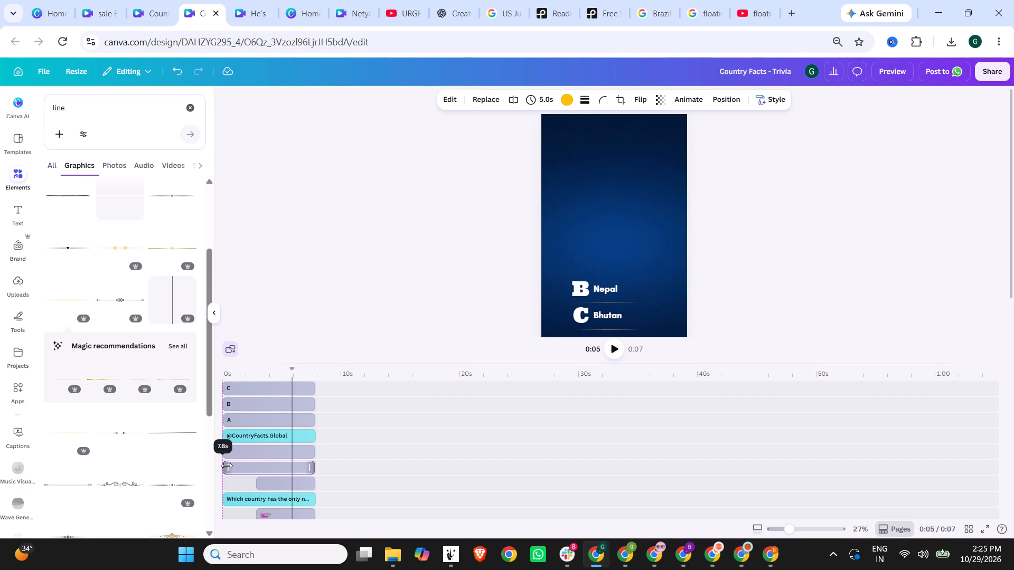
pyautogui.moveTo(227, 465); pyautogui.dragTo(229, 465)
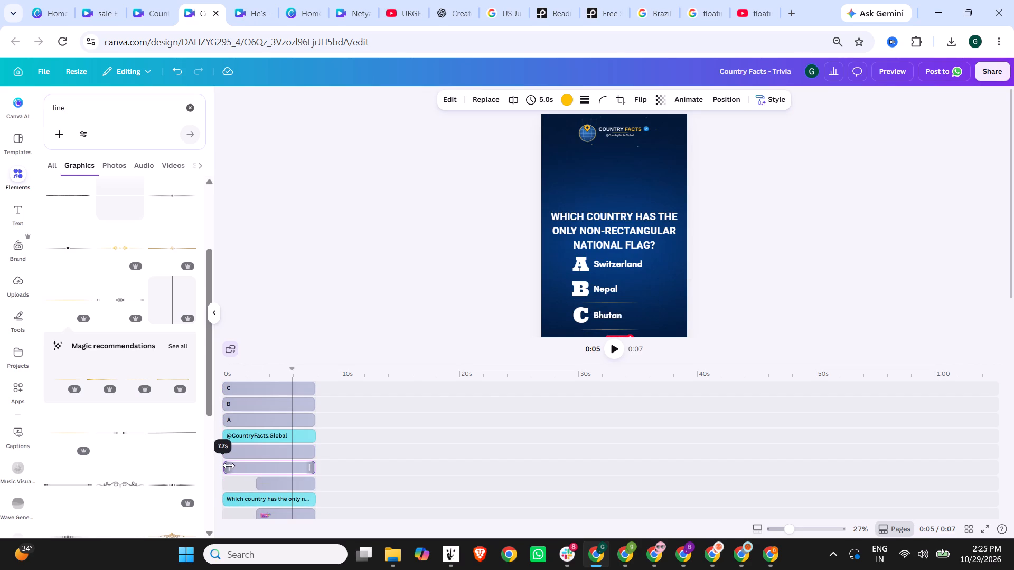
pyautogui.moveTo(229, 465); pyautogui.dragTo(227, 465)
pyautogui.moveTo(258, 483); pyautogui.dragTo(231, 481)
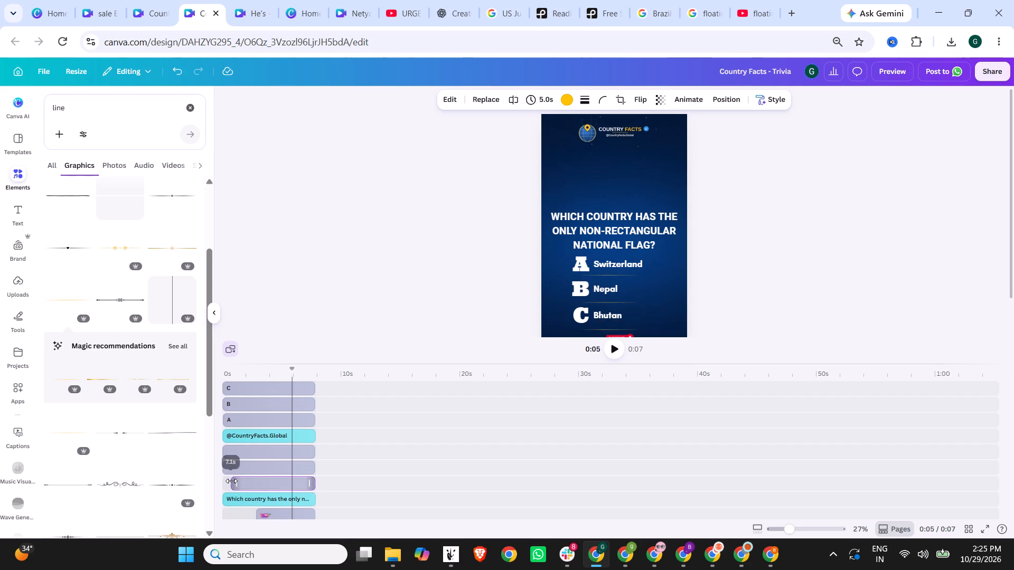
pyautogui.moveTo(231, 481); pyautogui.dragTo(226, 481)
# Extend the Do You Know graphic's clip to start at 0 s and check the remaining tracks below it.
pyautogui.scroll(-2, 336, 295)
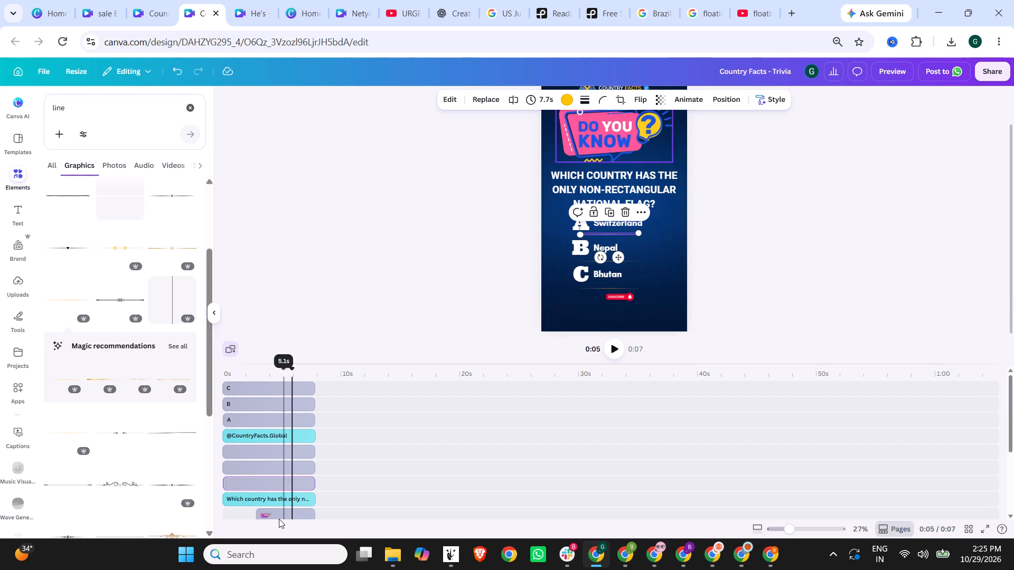
pyautogui.moveTo(258, 512); pyautogui.dragTo(226, 512)
pyautogui.scroll(-3, 355, 341)
pyautogui.scroll(-4, 314, 463)
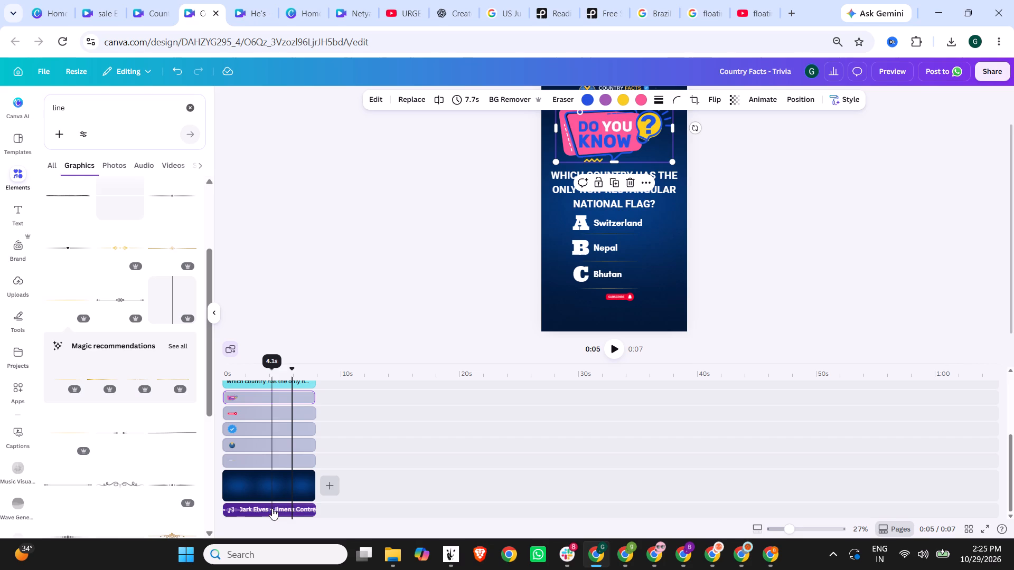
pyautogui.click(250, 448)
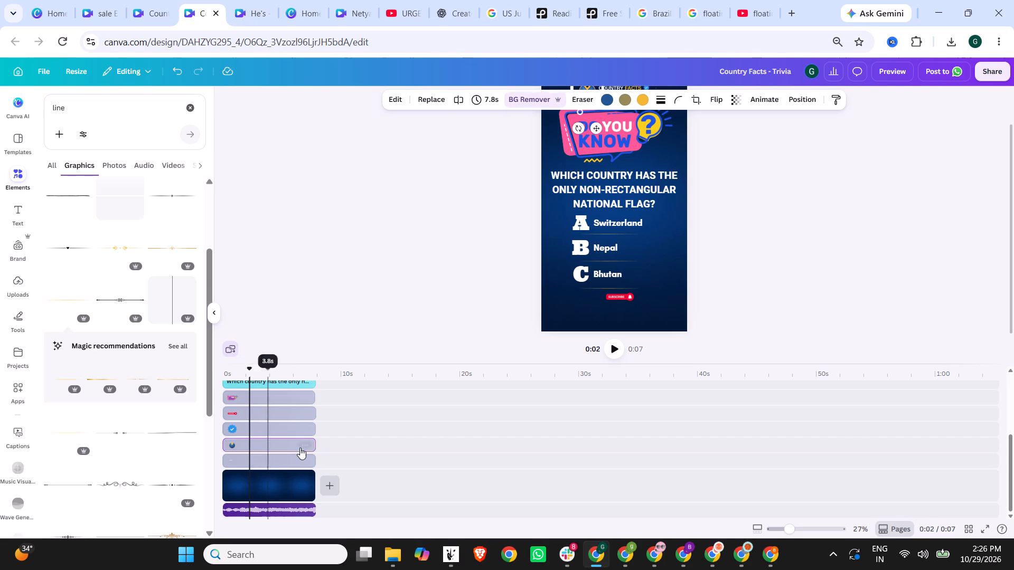
pyautogui.scroll(3, 578, 284)
pyautogui.click(934, 179)
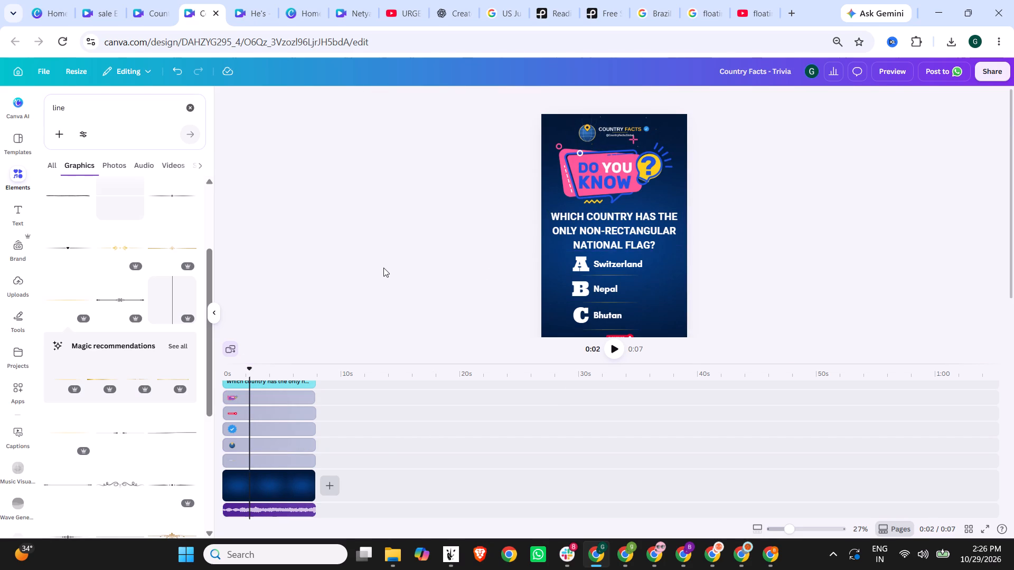
# Shrink the Do You Know graphic slightly from its lower-left corner, keeping it above the question.
pyautogui.scroll(-1, 392, 269)
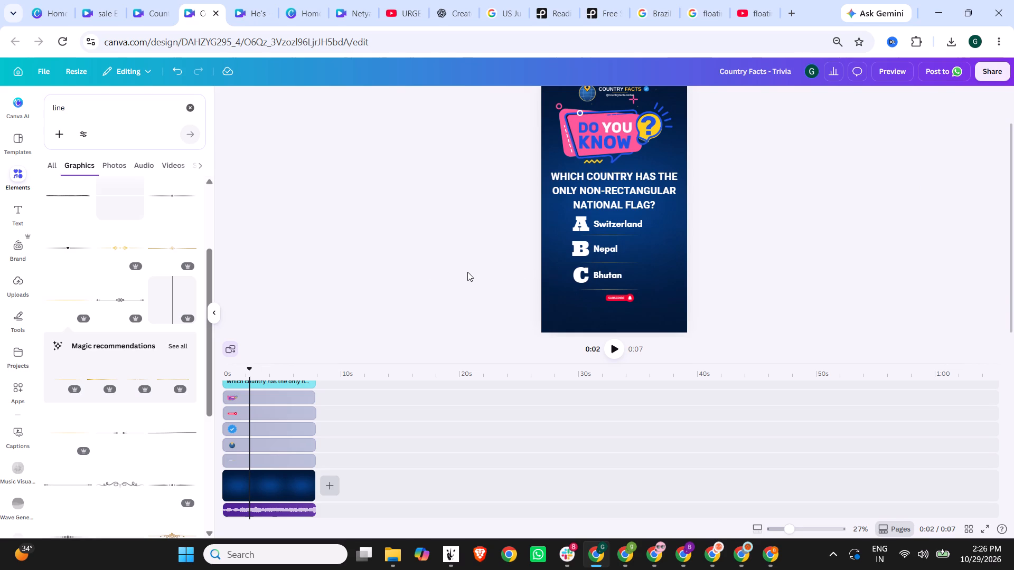
pyautogui.scroll(2, 825, 204)
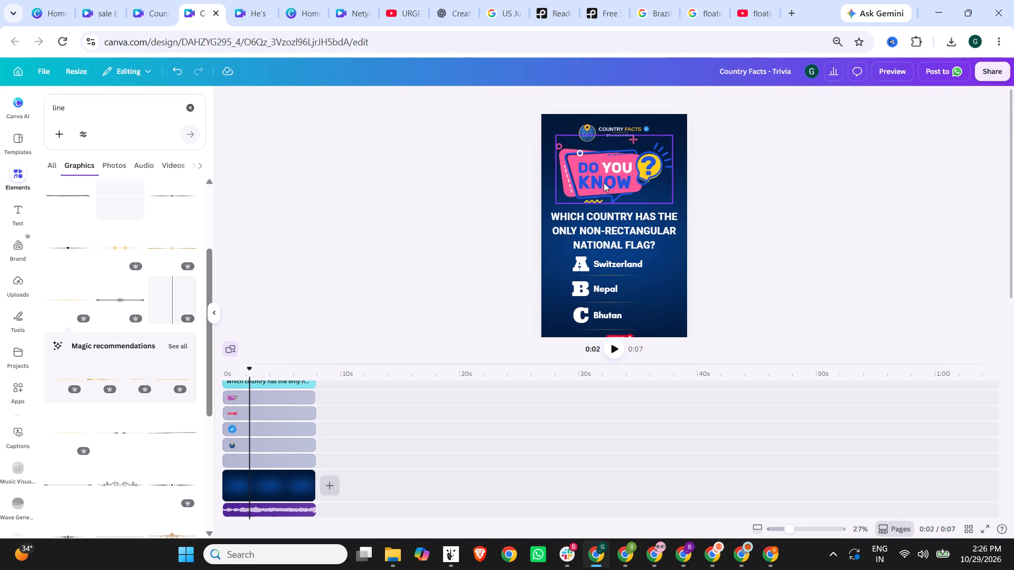
pyautogui.click(604, 183)
pyautogui.moveTo(555, 202); pyautogui.dragTo(571, 193)
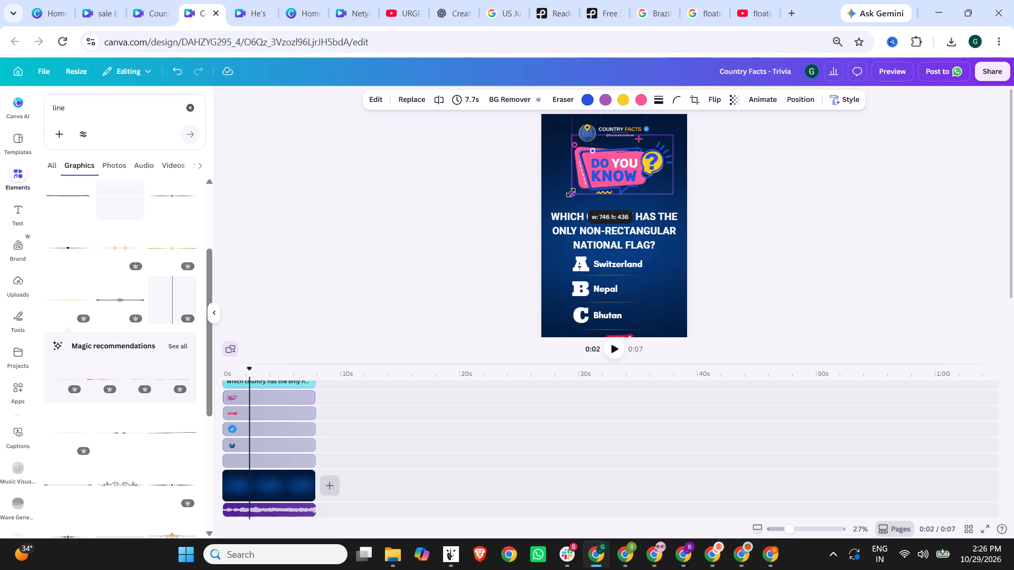
pyautogui.moveTo(571, 193); pyautogui.dragTo(565, 197)
pyautogui.click(760, 175)
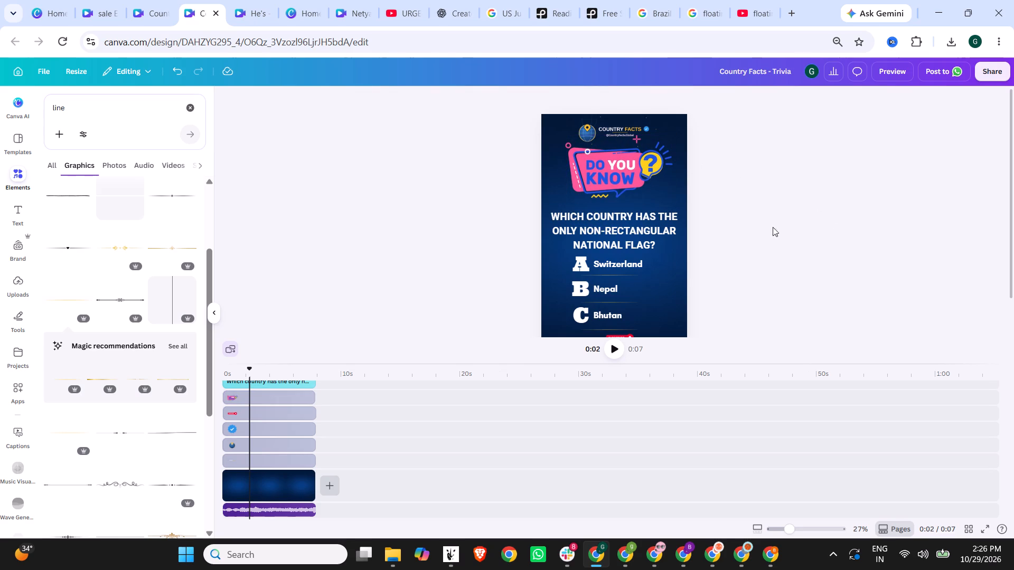
# Nudge the question text up so it sits closer beneath the Do You Know graphic.
pyautogui.click(611, 225)
pyautogui.press('Up')
pyautogui.press('Up')
pyautogui.press('Up')
pyautogui.press('Up')
pyautogui.press('Up')
pyautogui.press('Up')
pyautogui.press('Up')
pyautogui.press('Up')
pyautogui.press('Up')
pyautogui.press('Up')
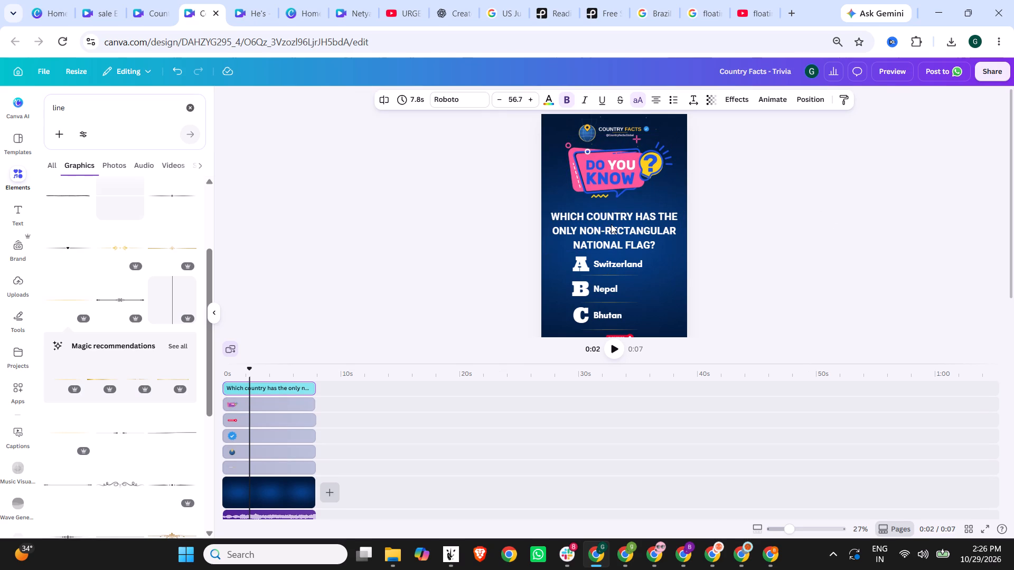
pyautogui.press('Up')
pyautogui.press('Up')
pyautogui.press('Up')
pyautogui.press('Up')
pyautogui.press('Up')
pyautogui.press('Up')
pyautogui.press('Up')
pyautogui.press('Up')
pyautogui.press('Up')
pyautogui.press('Up')
pyautogui.press('Up')
pyautogui.press('Up')
pyautogui.press('Up')
pyautogui.press('Up')
pyautogui.press('Up')
pyautogui.press('Up')
pyautogui.press('Up')
pyautogui.press('Up')
pyautogui.press('Up')
pyautogui.press('Up')
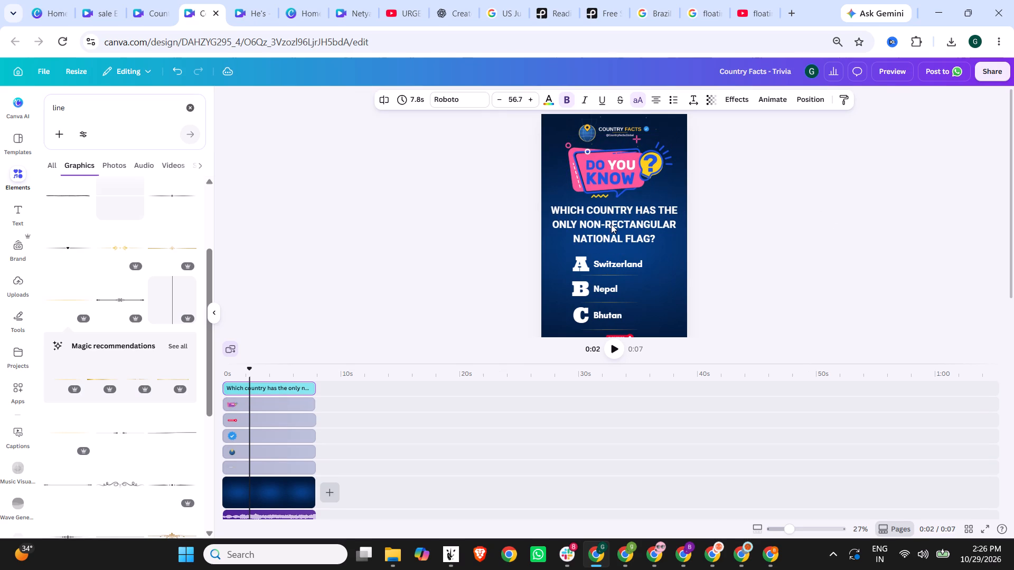
pyautogui.click(910, 243)
# Move the three answer options, their divider lines and the Subscribe button up together, closer beneath the question.
pyautogui.scroll(-1, 764, 231)
pyautogui.moveTo(504, 200); pyautogui.dragTo(685, 267)
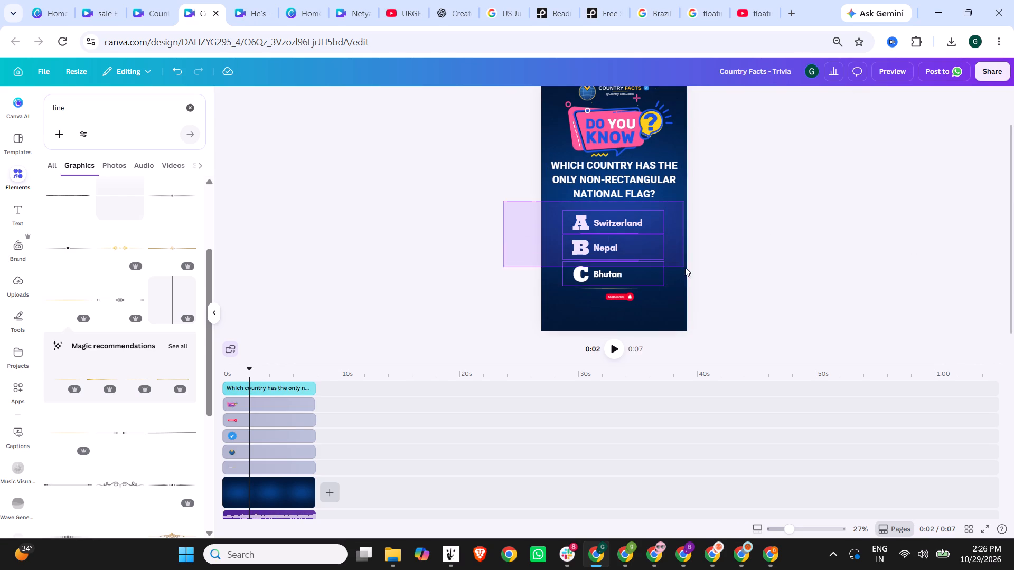
pyautogui.moveTo(685, 267); pyautogui.dragTo(731, 291)
pyautogui.press('Up')
pyautogui.press('Up')
pyautogui.press('Up')
pyautogui.press('Up')
pyautogui.press('Up')
pyautogui.press('Up')
pyautogui.press('Up')
pyautogui.press('Up')
pyautogui.press('Up')
pyautogui.press('Up')
pyautogui.press('Up')
pyautogui.press('Up')
pyautogui.press('Up')
pyautogui.press('Up')
pyautogui.press('Up')
pyautogui.press('Up')
pyautogui.press('Up')
pyautogui.press('Up')
pyautogui.press('Up')
pyautogui.press('Up')
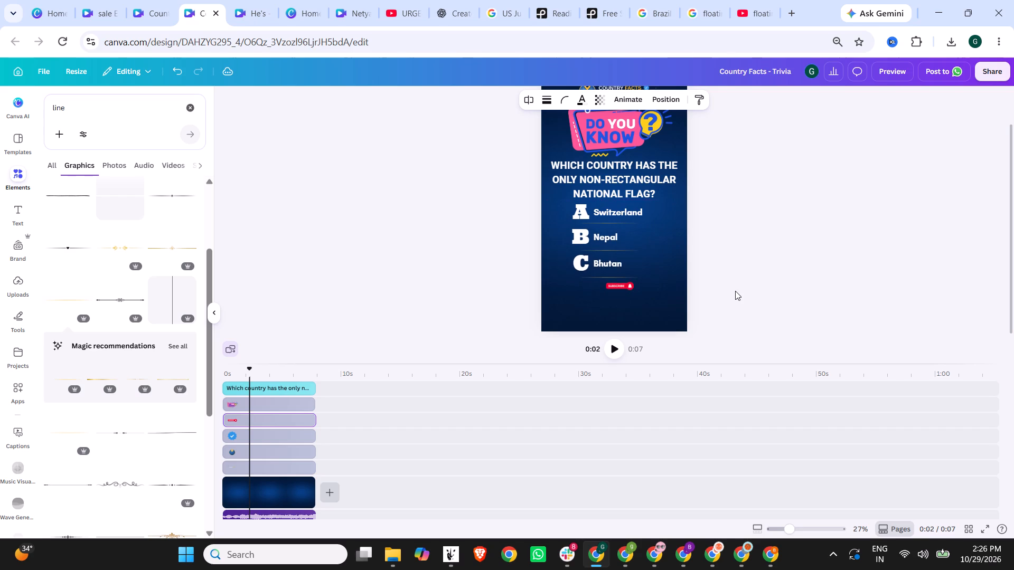
pyautogui.press('Down')
pyautogui.press('Down')
pyautogui.press('Down')
pyautogui.press('Down')
pyautogui.press('Down')
pyautogui.press('Down')
pyautogui.press('Down')
pyautogui.press('Down')
pyautogui.press('Down')
pyautogui.press('Down')
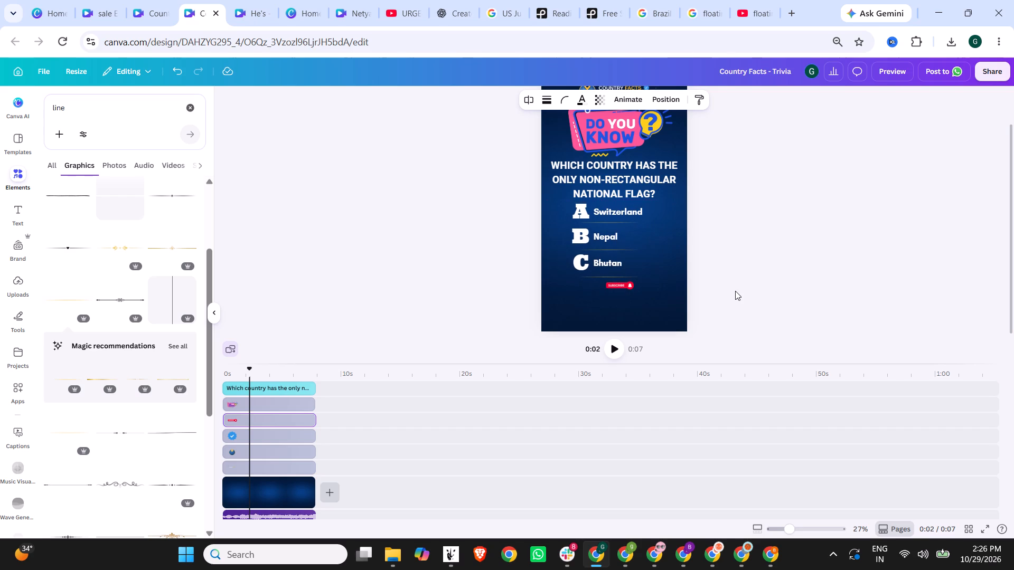
pyautogui.click(800, 294)
# Move the Subscribe button down near the bottom of the page and centre it horizontally.
pyautogui.moveTo(628, 287); pyautogui.dragTo(626, 301)
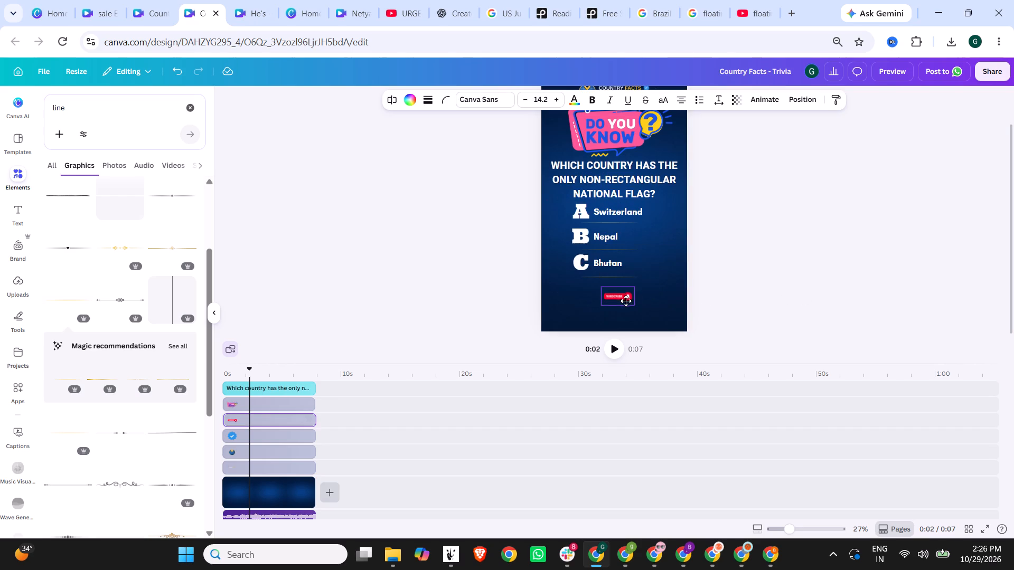
pyautogui.moveTo(626, 301); pyautogui.dragTo(623, 305)
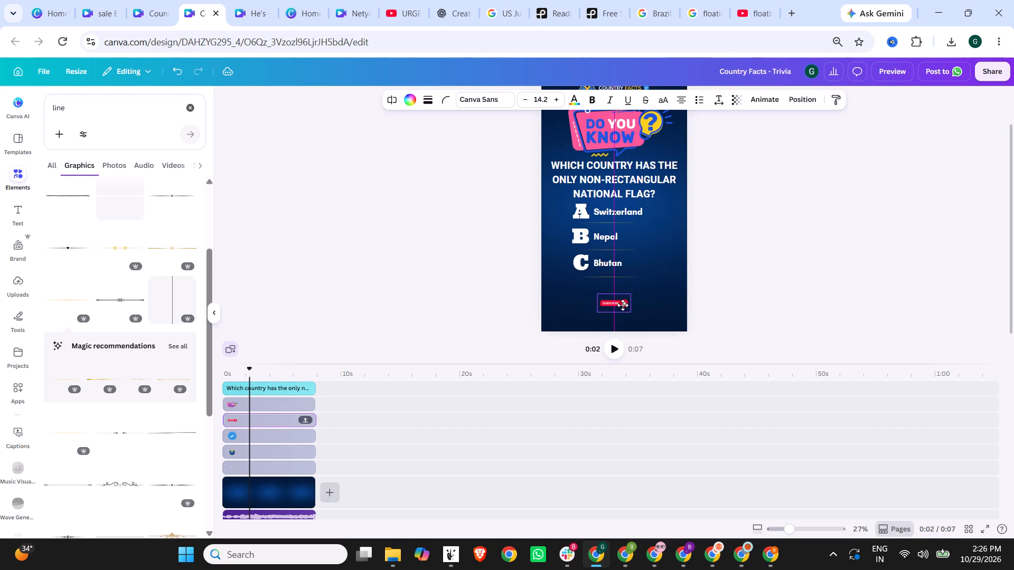
pyautogui.moveTo(623, 305); pyautogui.dragTo(623, 307)
pyautogui.click(753, 296)
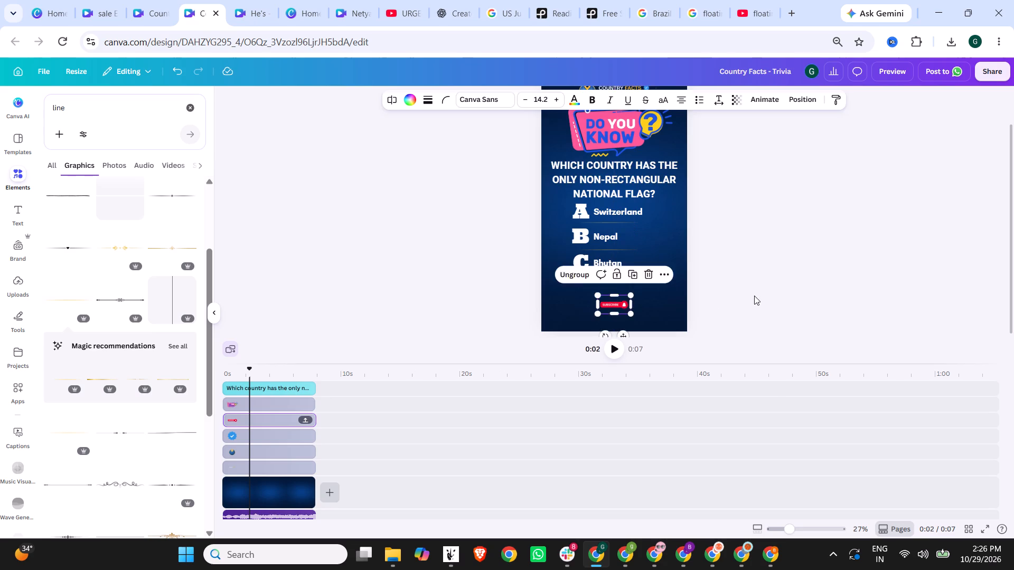
# Add a subheading text box and place it beneath the three answer options, just above the Subscribe button.
pyautogui.scroll(-3, 727, 281)
pyautogui.keyDown('ctrl'); pyautogui.scroll(-2, 495, 290); pyautogui.keyUp('ctrl')
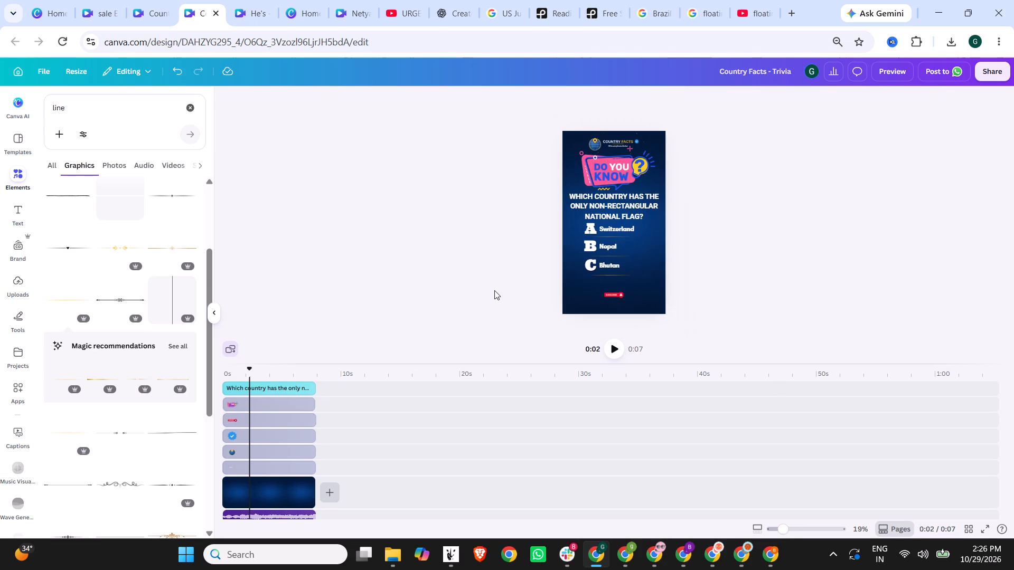
pyautogui.keyDown('ctrl'); pyautogui.scroll(2, 494, 290); pyautogui.keyUp('ctrl')
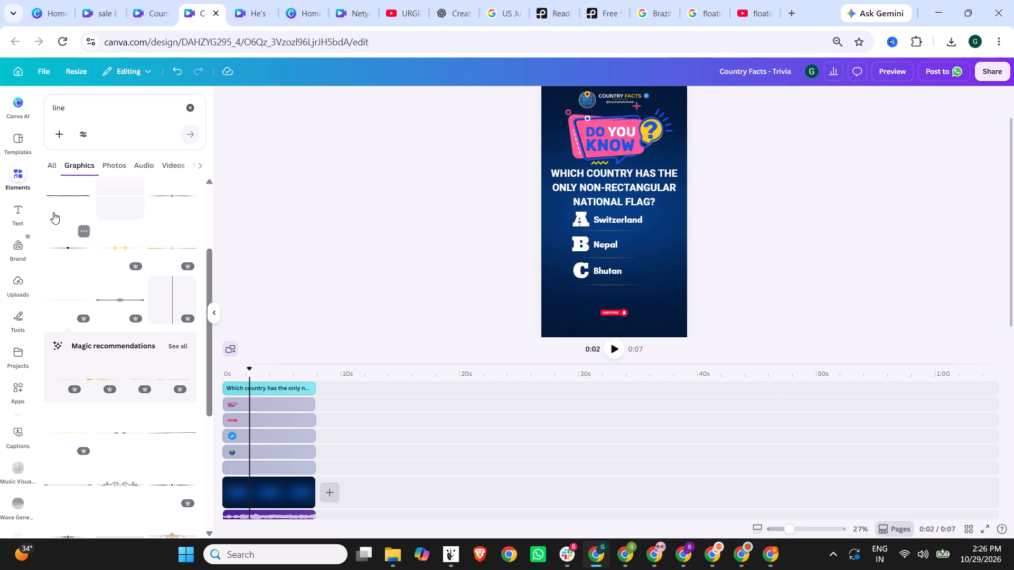
pyautogui.click(11, 235)
pyautogui.click(20, 213)
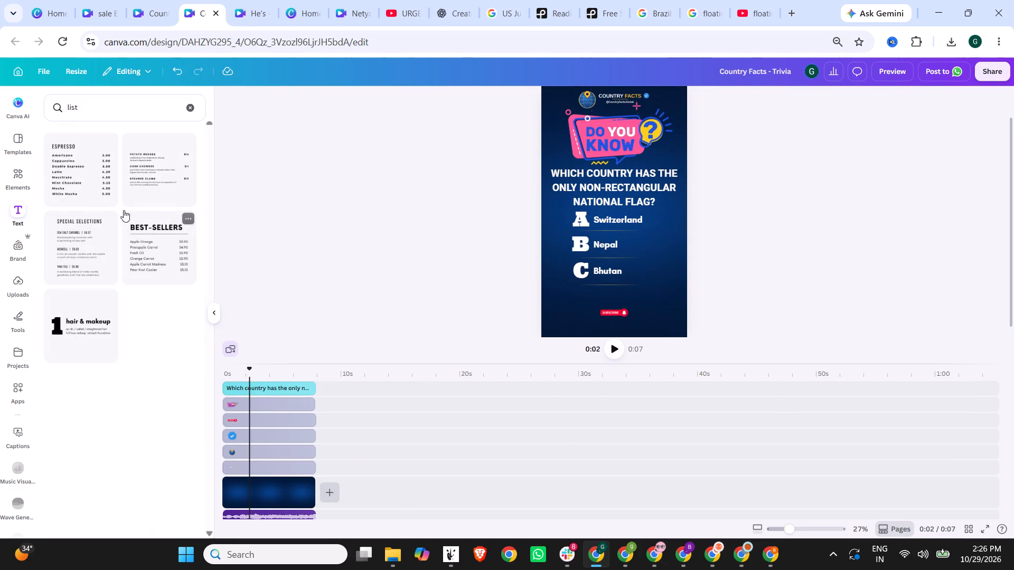
pyautogui.click(192, 108)
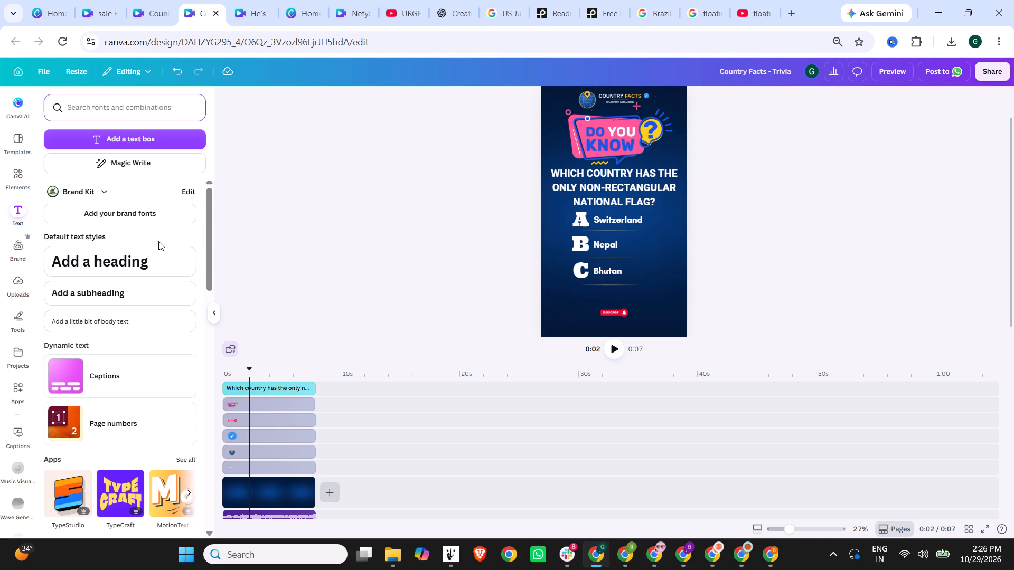
pyautogui.click(134, 297)
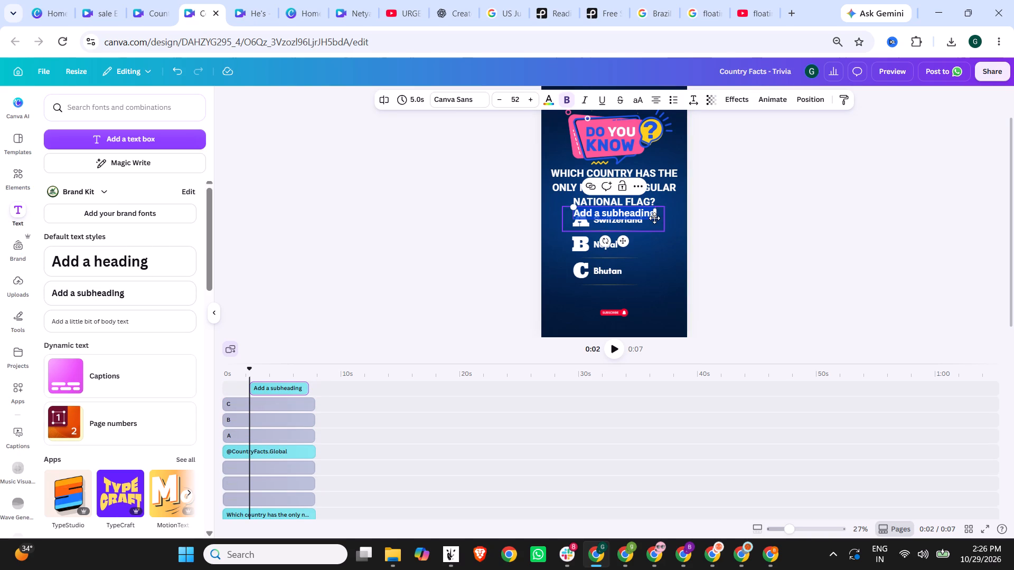
pyautogui.moveTo(650, 219); pyautogui.dragTo(650, 261)
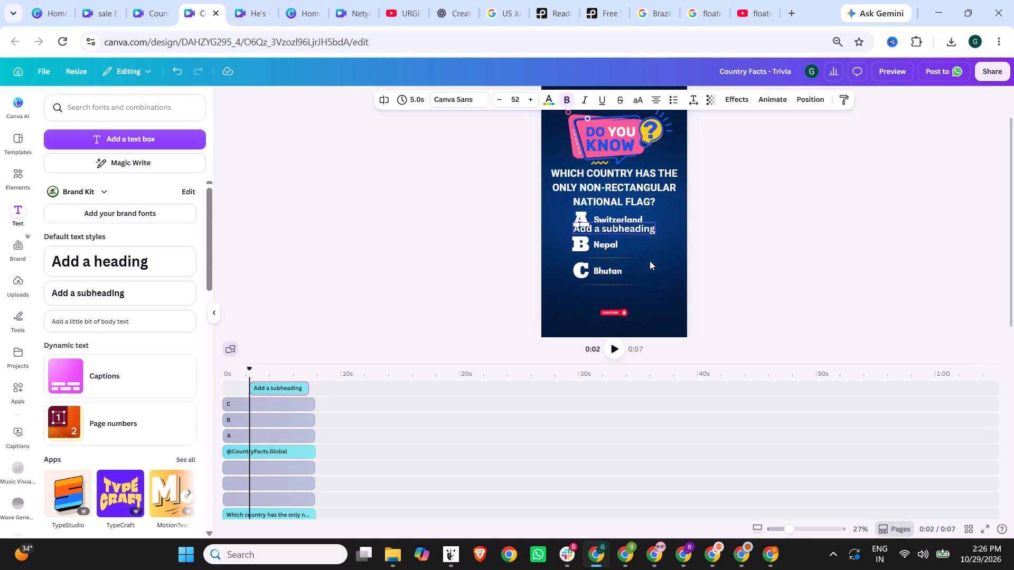
pyautogui.moveTo(650, 261); pyautogui.dragTo(621, 300)
pyautogui.click(626, 296)
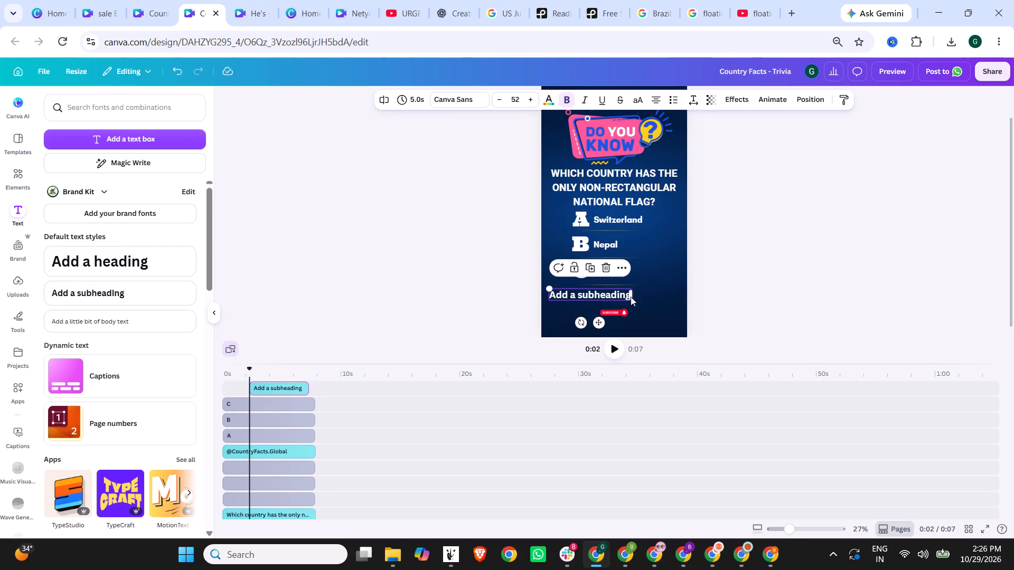
# Resize the new subheading to font size 55.6 and replace its placeholder with "Let us know in the comments".
pyautogui.click(811, 292)
pyautogui.click(582, 293)
pyautogui.moveTo(630, 294); pyautogui.dragTo(680, 294)
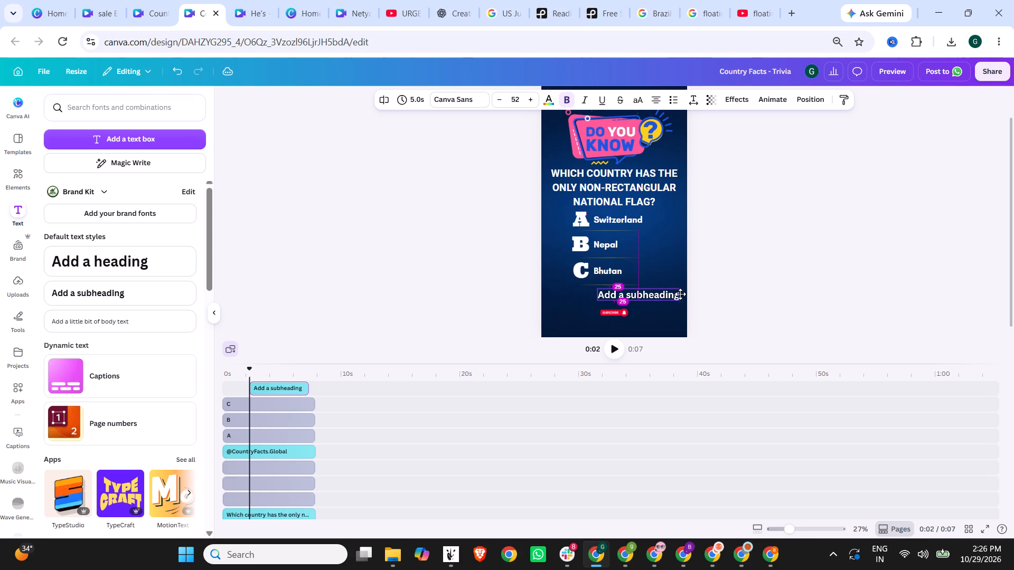
pyautogui.moveTo(680, 294); pyautogui.dragTo(681, 294)
pyautogui.moveTo(597, 289); pyautogui.dragTo(541, 291)
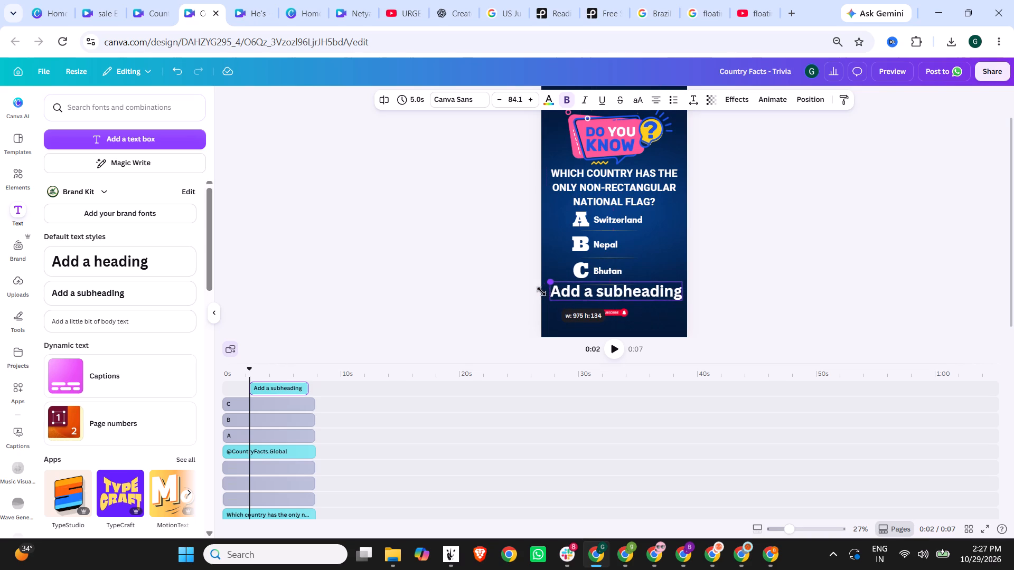
pyautogui.moveTo(541, 291); pyautogui.dragTo(539, 291)
pyautogui.doubleClick(598, 291)
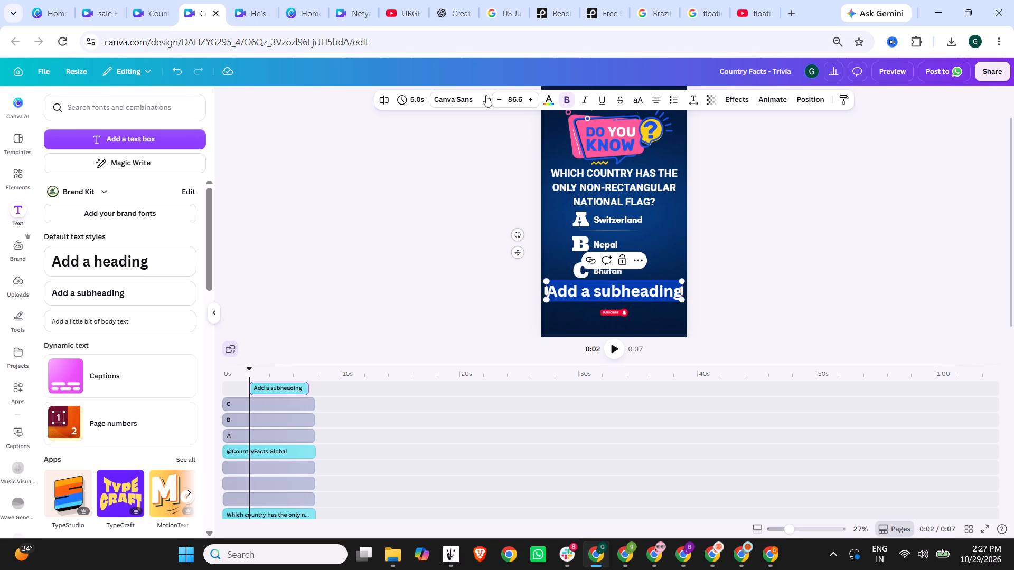
pyautogui.click(496, 98)
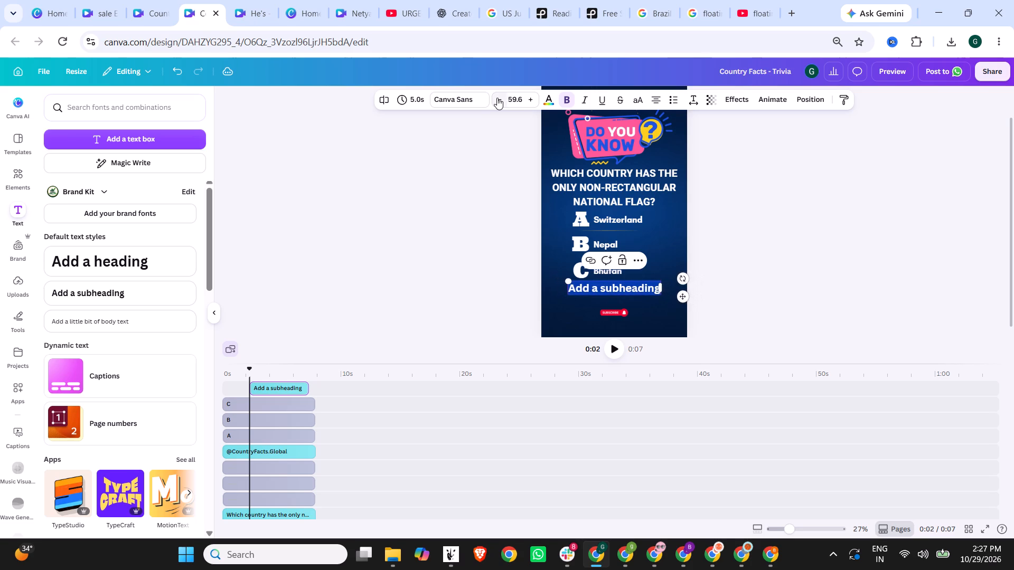
pyautogui.write('Let us know in the comments')
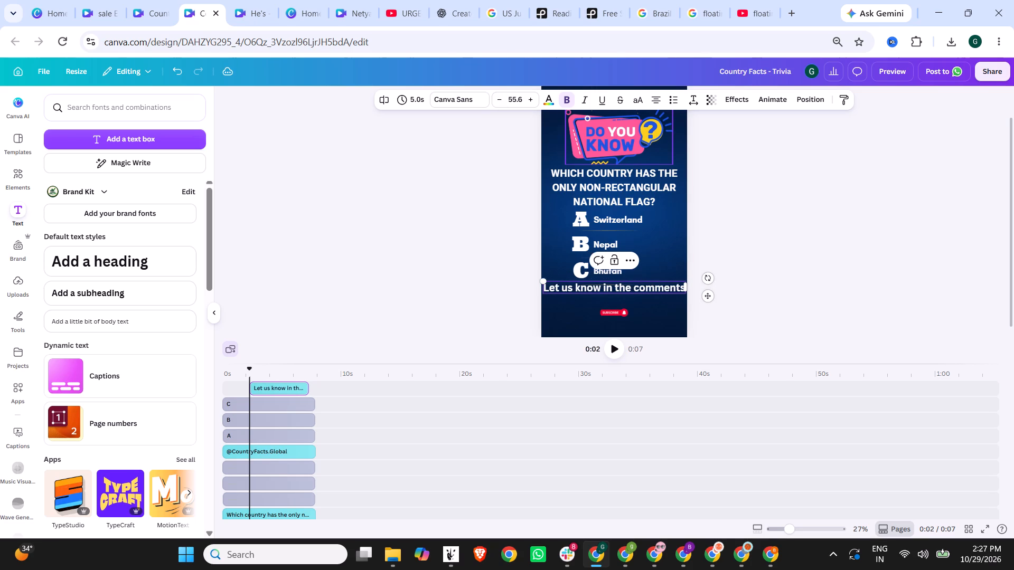
pyautogui.click(801, 169)
# Move the comments line down slightly so it sits between option C's divider and the Subscribe button, centred on the page.
pyautogui.moveTo(666, 288); pyautogui.dragTo(665, 296)
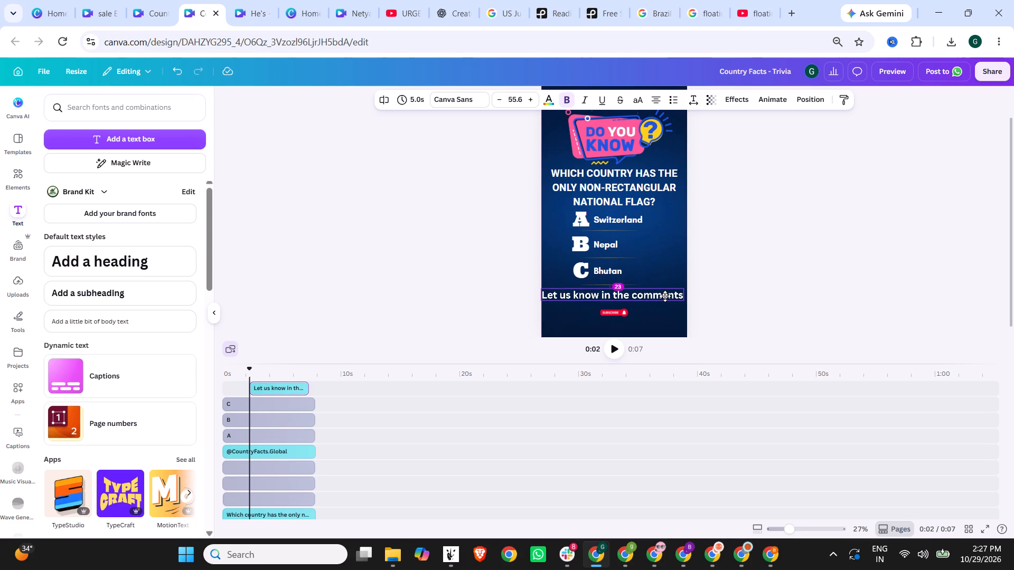
pyautogui.moveTo(665, 296); pyautogui.dragTo(665, 295)
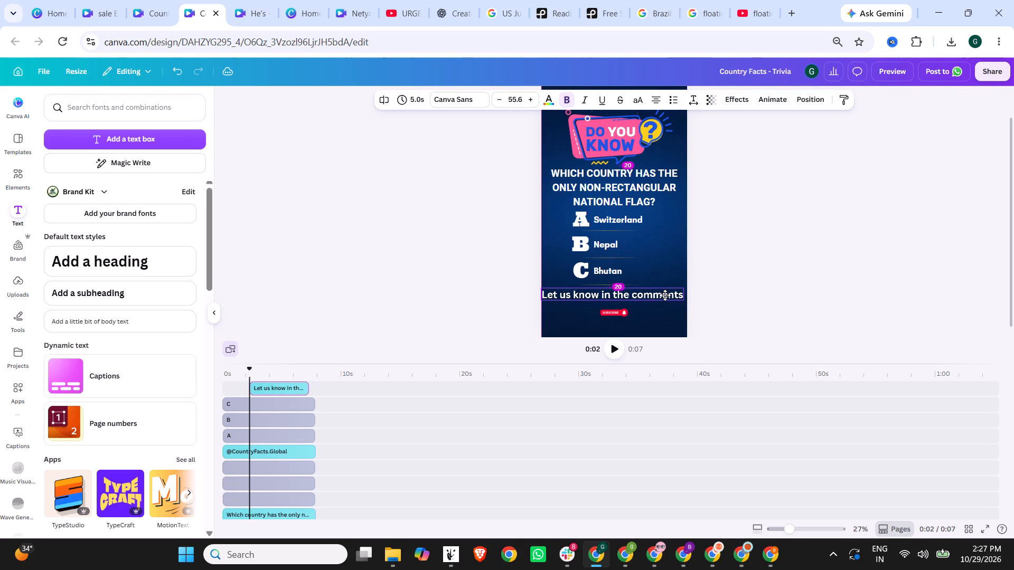
pyautogui.moveTo(665, 295); pyautogui.dragTo(666, 295)
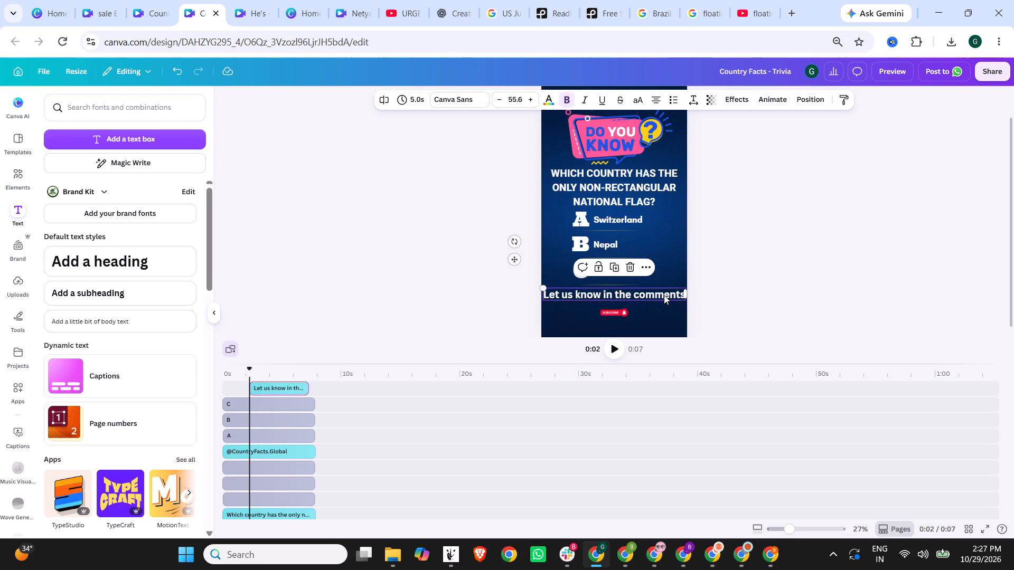
# Remove bold from the comments line and change its font to Roboto.
pyautogui.tripleClick(664, 295)
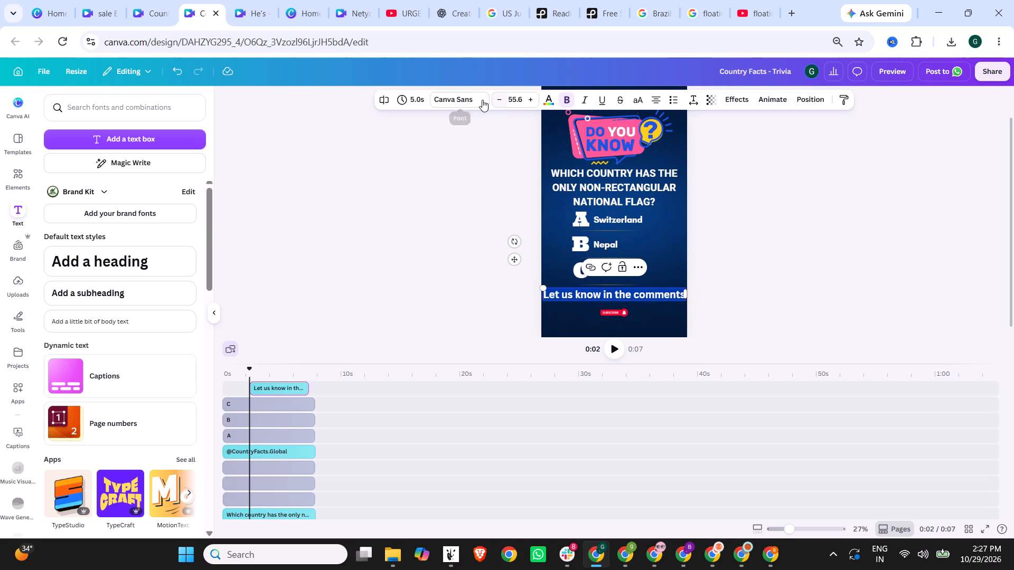
pyautogui.click(564, 101)
pyautogui.click(810, 222)
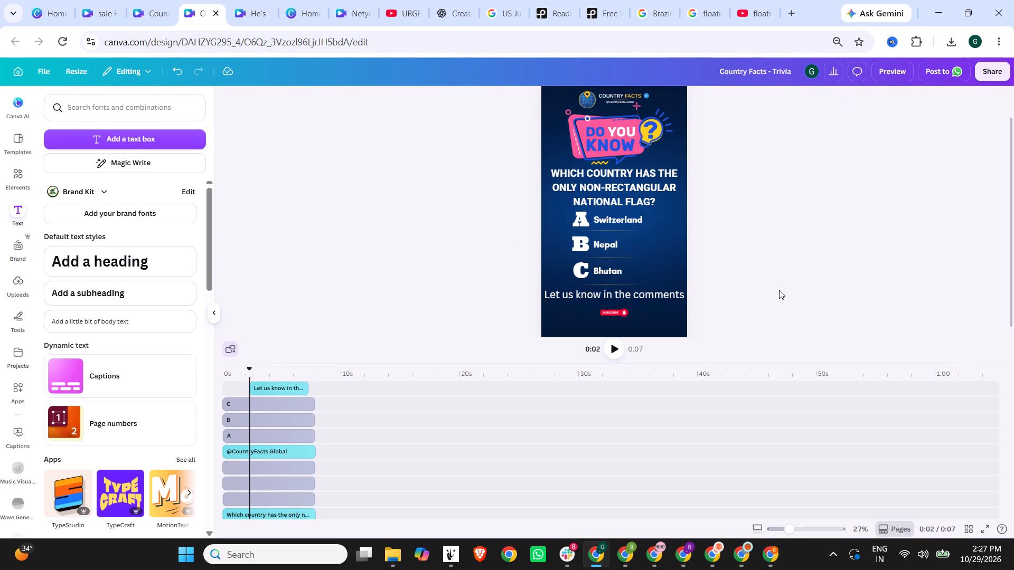
pyautogui.click(656, 296)
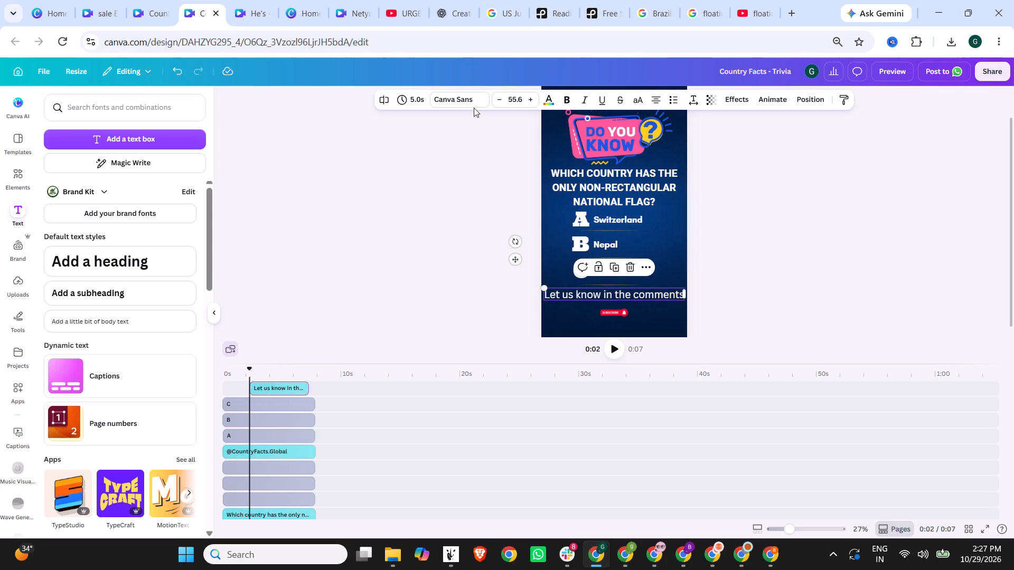
pyautogui.click(470, 103)
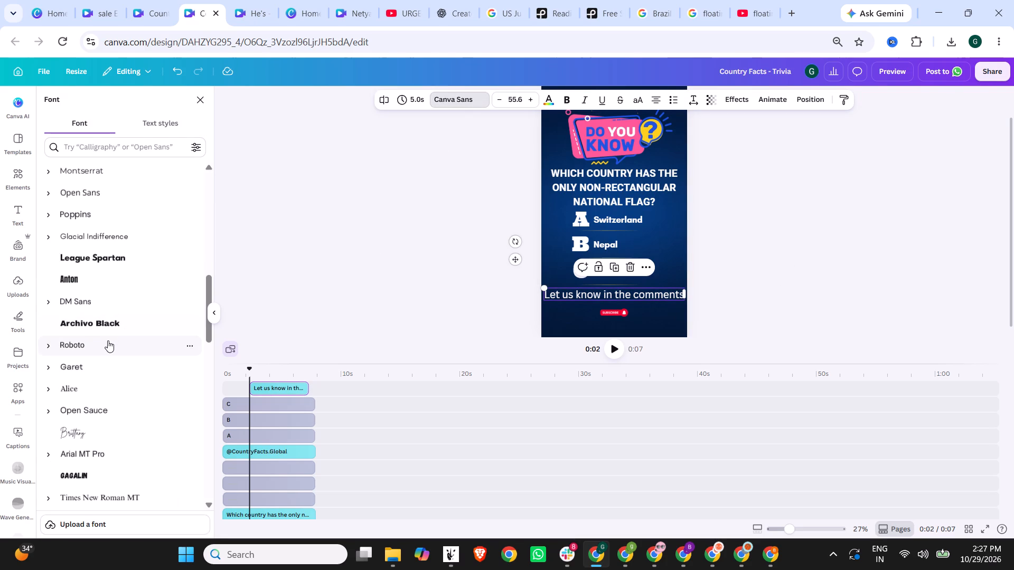
pyautogui.click(108, 340)
pyautogui.click(765, 288)
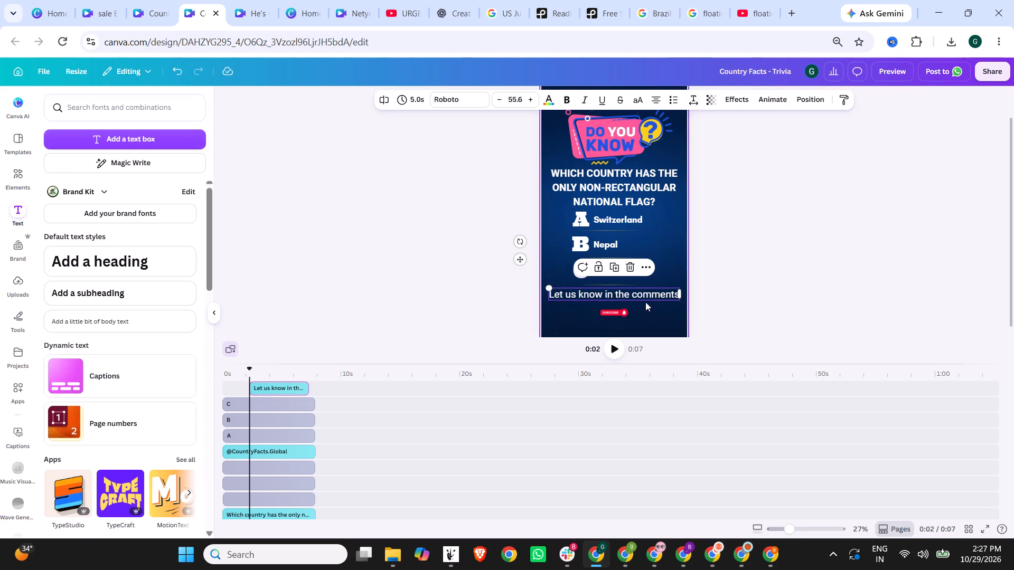
# Colour the comments line with the yellow already used in this design.
pyautogui.click(550, 101)
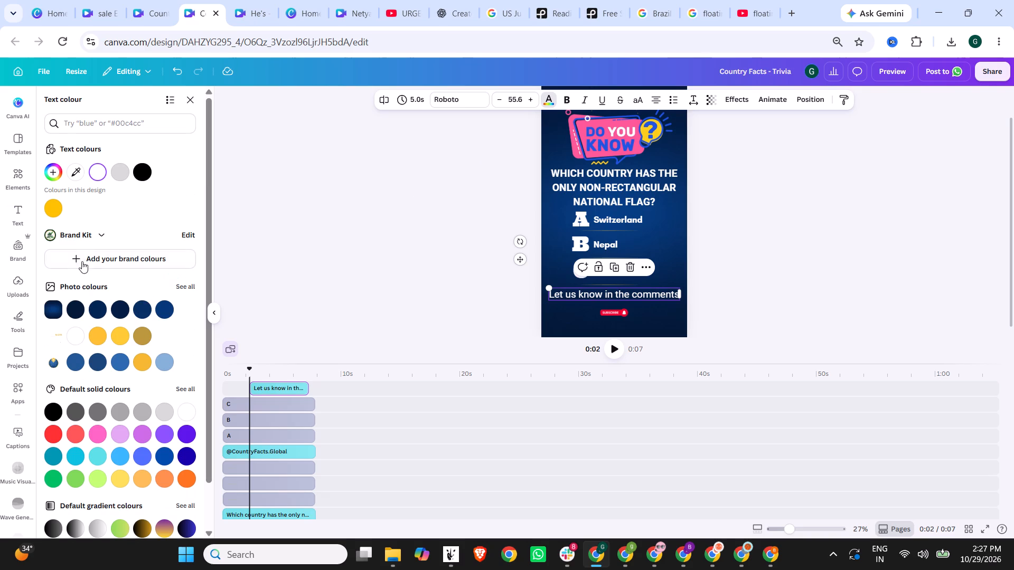
pyautogui.click(61, 205)
pyautogui.click(389, 227)
pyautogui.click(872, 287)
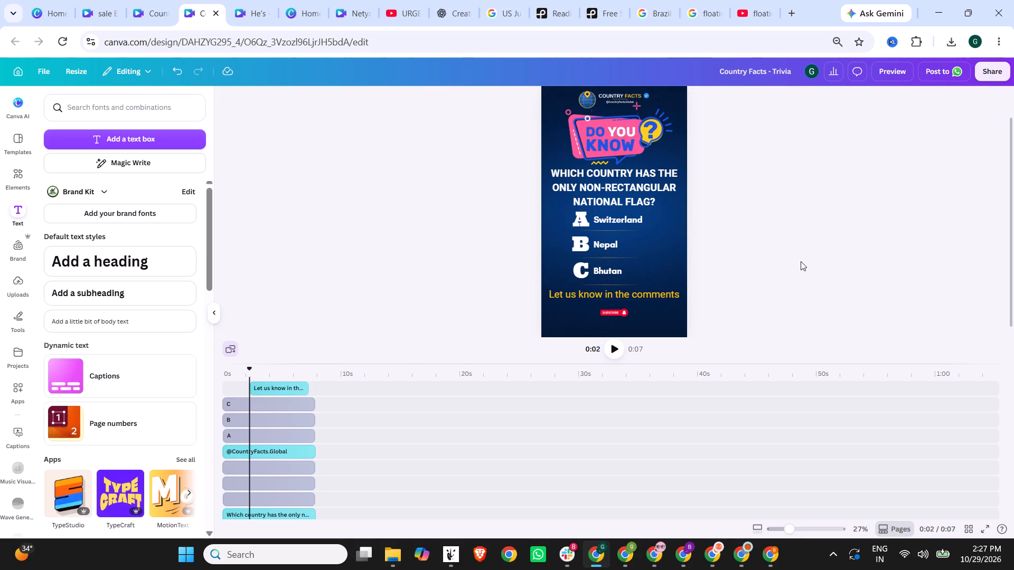
# Apply the Typewriter animation to the comments line.
pyautogui.click(646, 297)
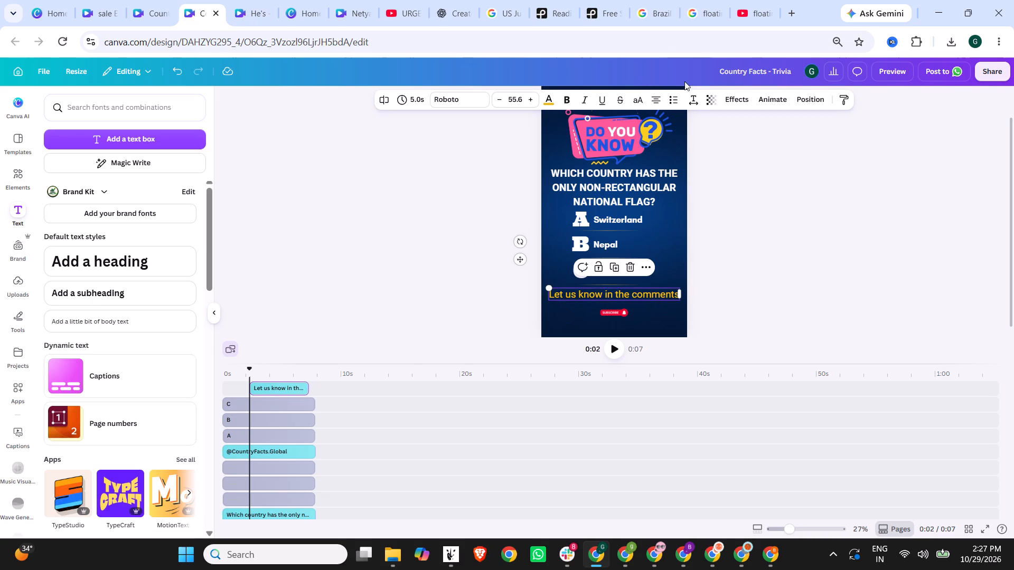
pyautogui.click(779, 102)
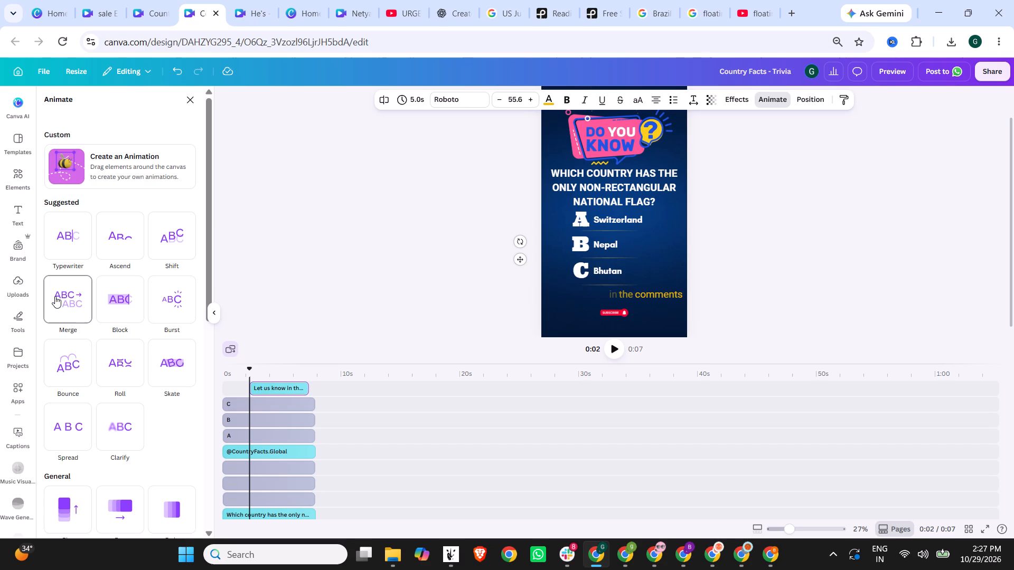
pyautogui.click(76, 256)
pyautogui.click(772, 249)
pyautogui.click(459, 241)
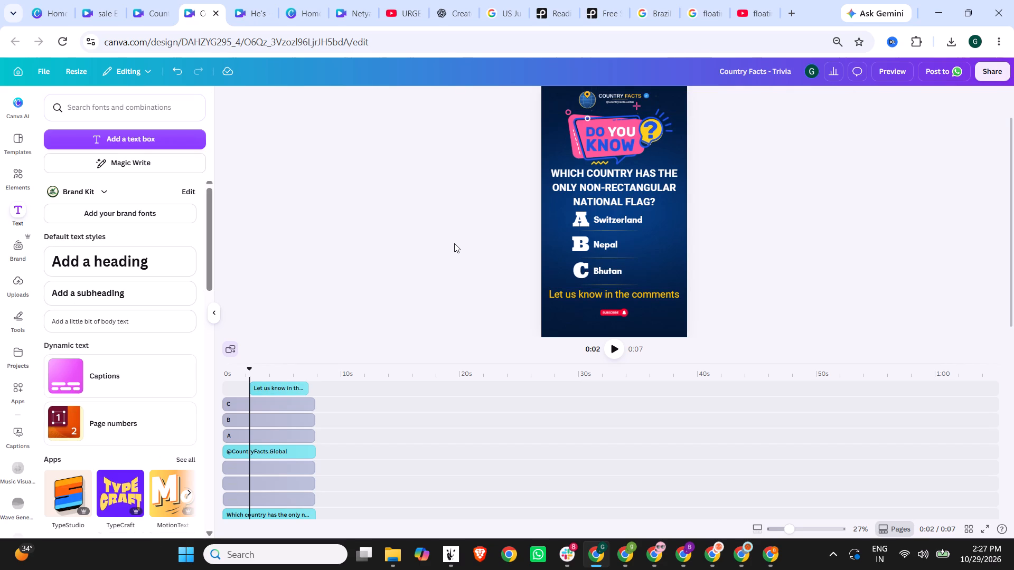
# Enlarge the Subscribe button slightly and move it directly beneath the comments line, near the page's horizontal centre.
pyautogui.click(614, 311)
pyautogui.moveTo(601, 321); pyautogui.dragTo(591, 327)
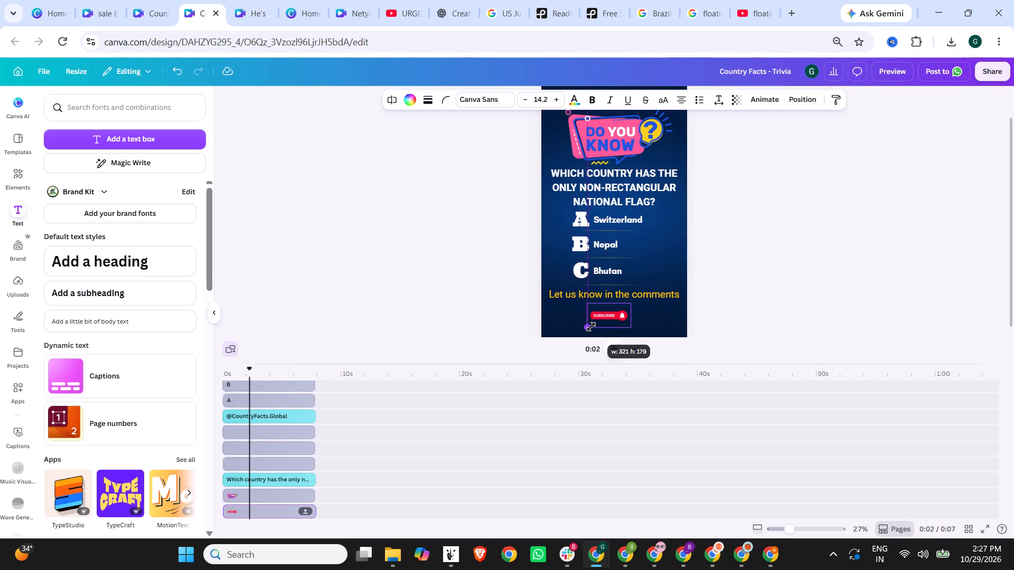
pyautogui.moveTo(591, 327); pyautogui.dragTo(589, 329)
pyautogui.click(788, 291)
pyautogui.moveTo(607, 319); pyautogui.dragTo(612, 312)
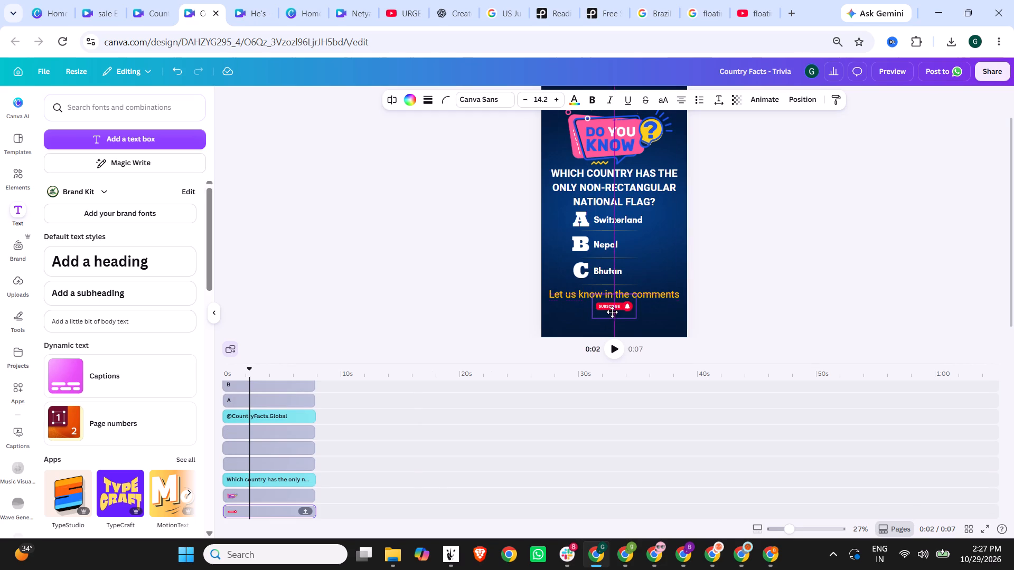
pyautogui.moveTo(612, 312); pyautogui.dragTo(611, 314)
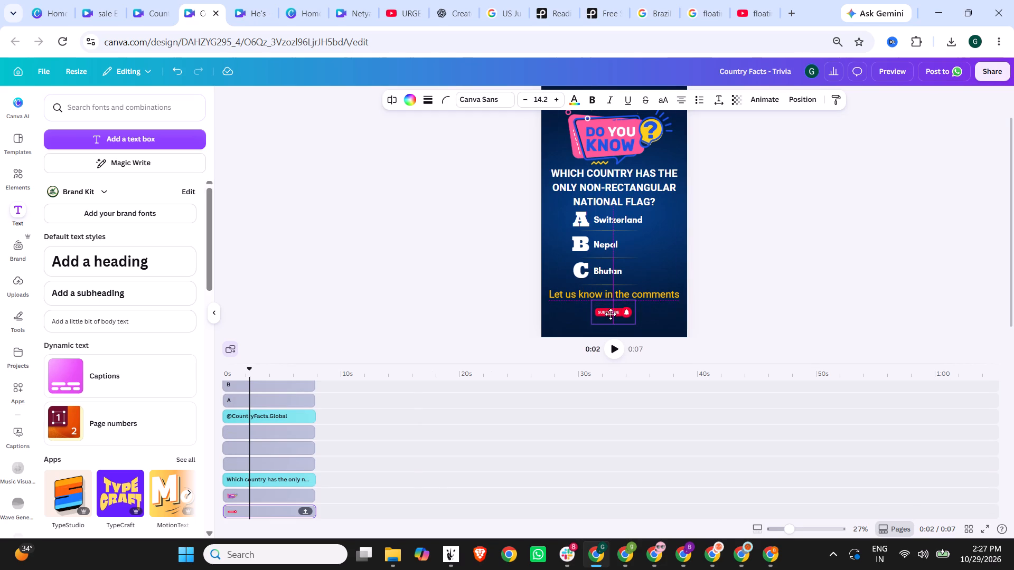
pyautogui.moveTo(611, 314); pyautogui.dragTo(611, 313)
pyautogui.click(762, 307)
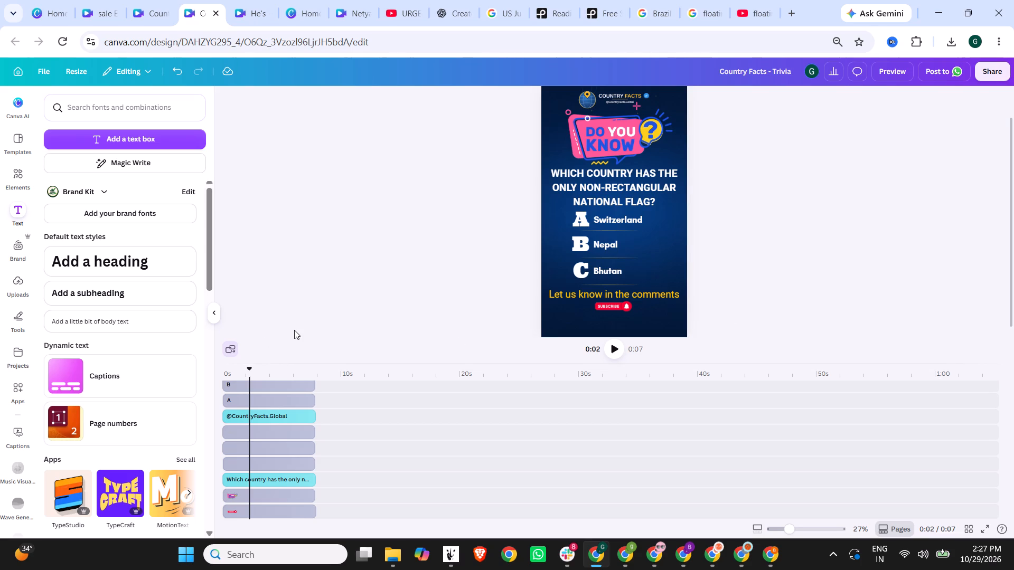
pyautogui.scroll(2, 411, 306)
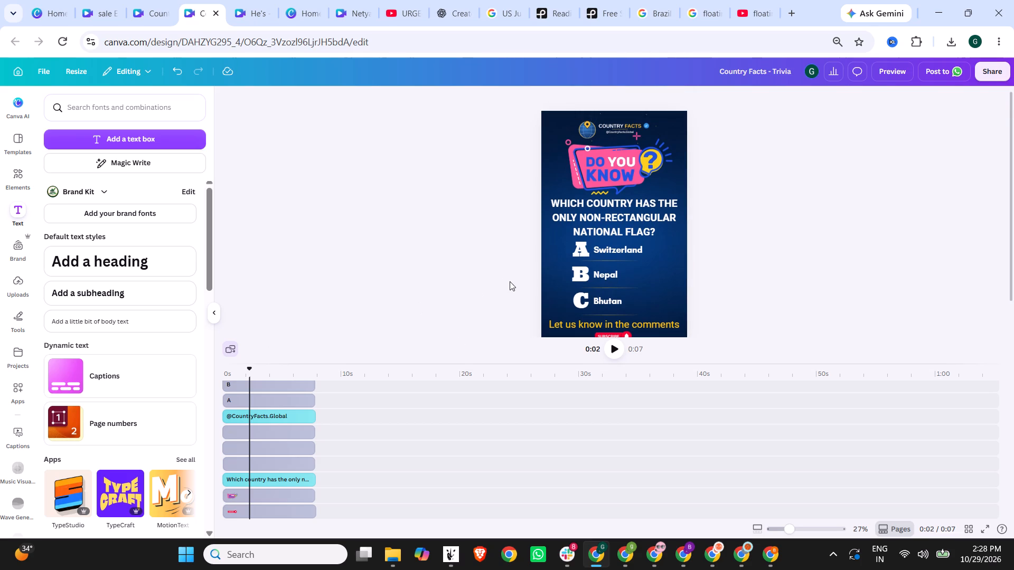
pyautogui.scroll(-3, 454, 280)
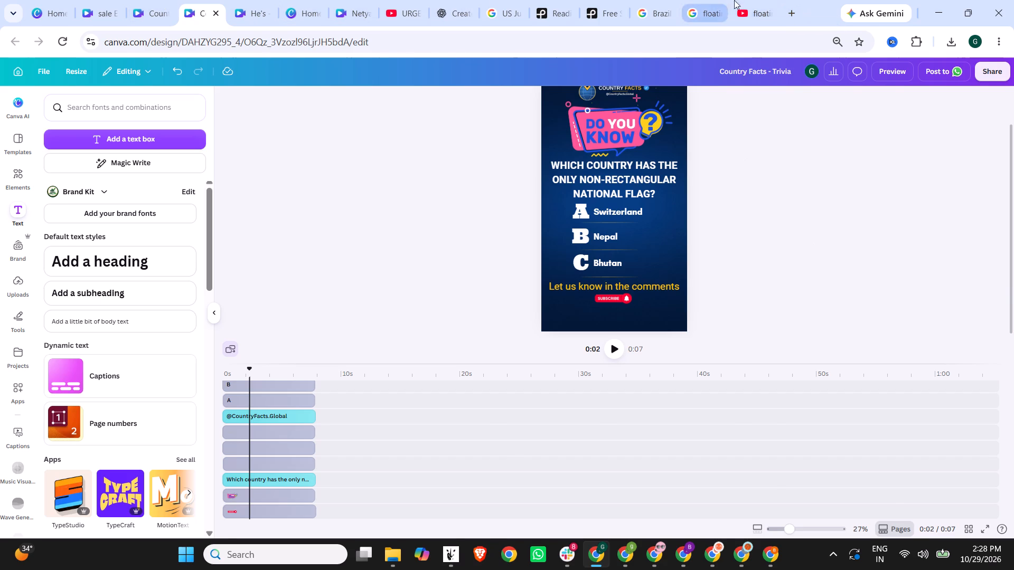
# Switch to the browser window with YouTube Studio and open the Country Facts channel's Audio library.
pyautogui.click(754, 0)
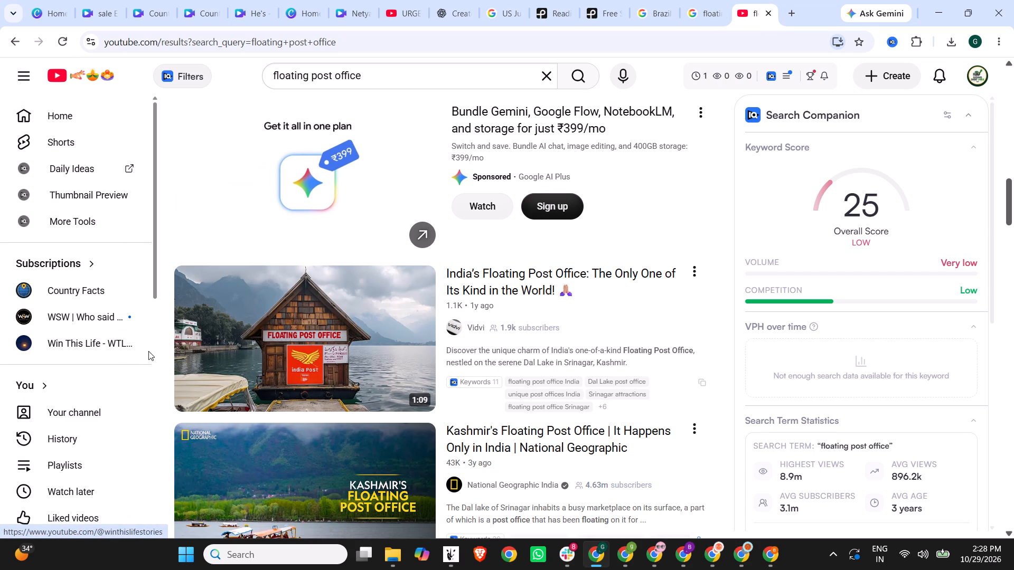
pyautogui.click(981, 79)
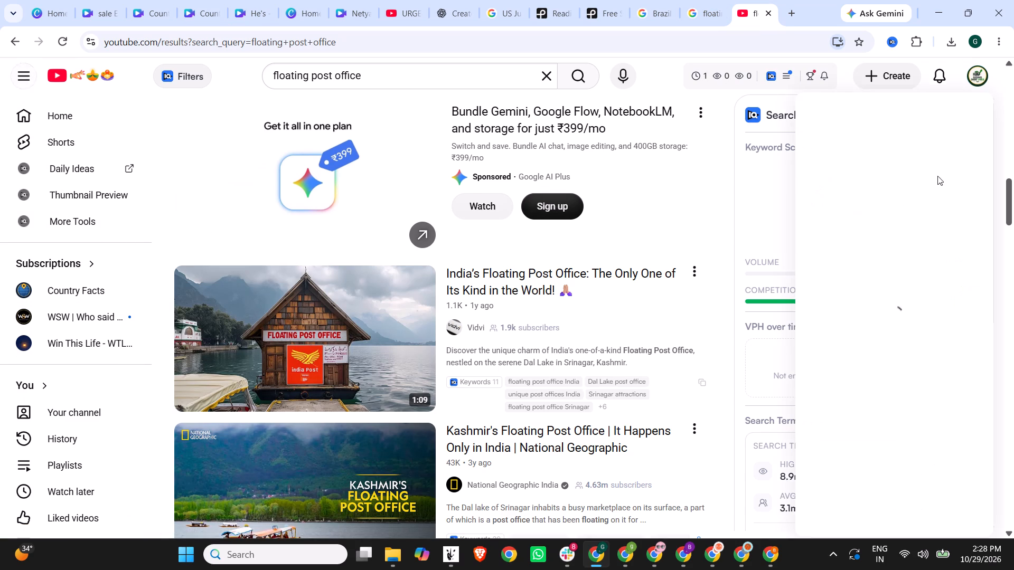
pyautogui.click(736, 556)
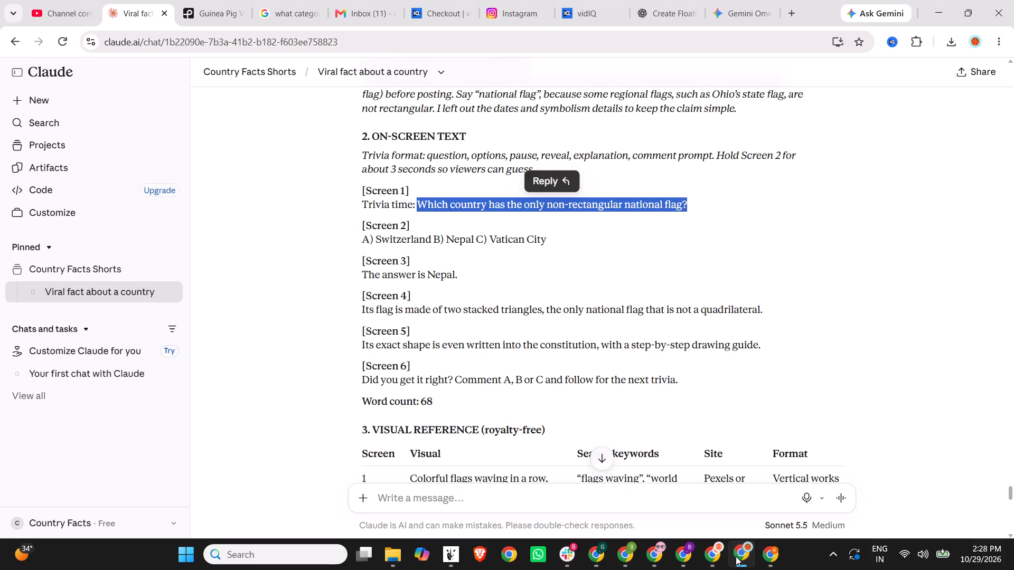
pyautogui.click(86, 0)
pyautogui.click(81, 472)
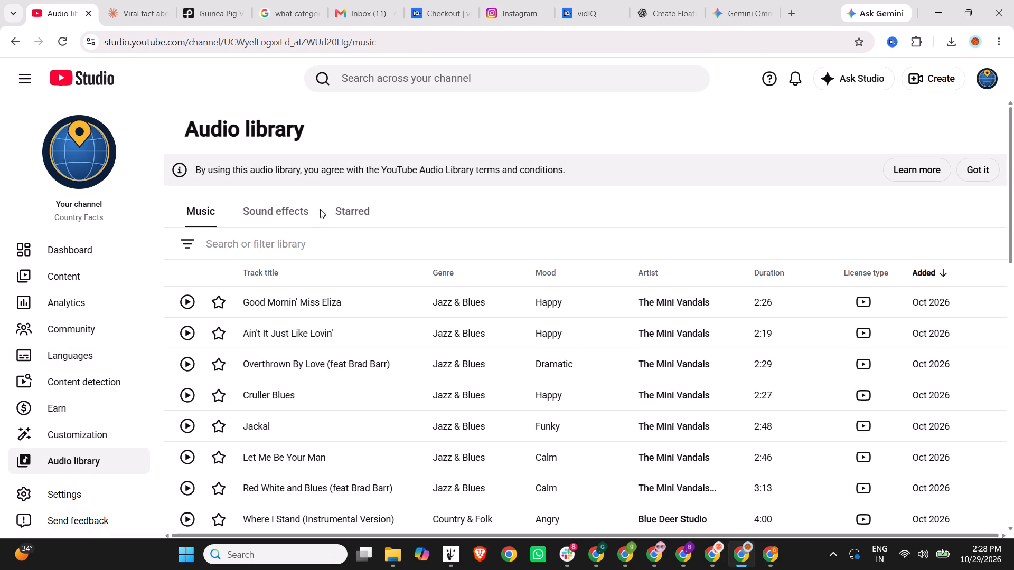
# Search the audio library for "trivia" and preview the tracks Runway Fashion and Peony Morning.
pyautogui.click(280, 245)
pyautogui.write('trivia')
pyautogui.press('Return')
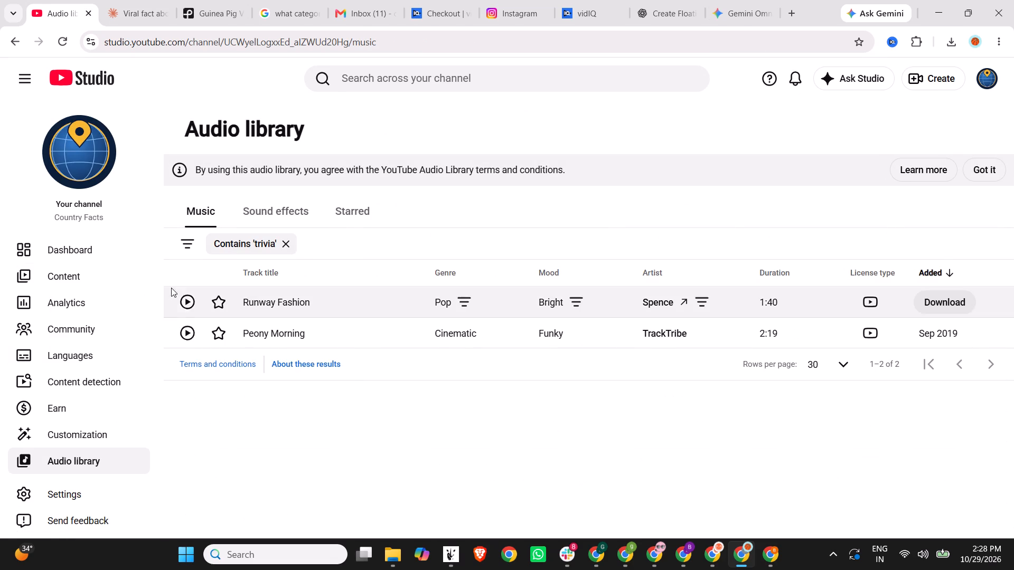
pyautogui.click(185, 300)
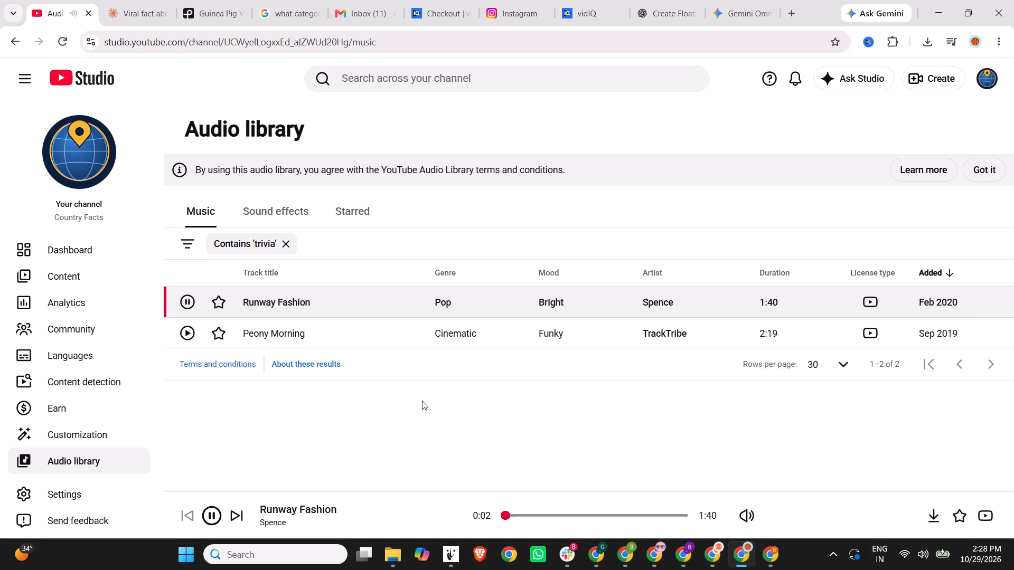
pyautogui.click(183, 332)
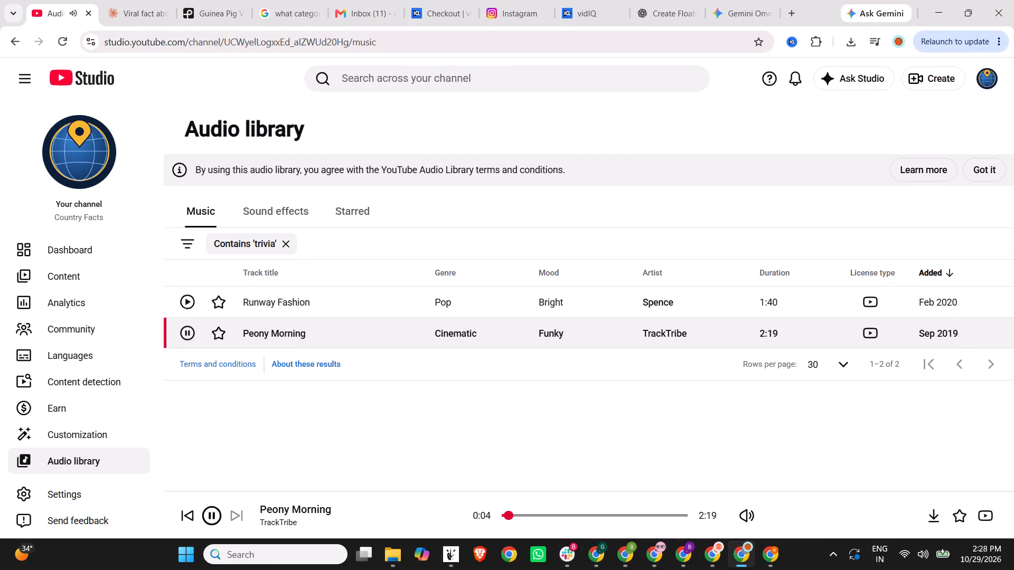
# Replace the trivia search with "riddle", and clear that filter again.
pyautogui.click(286, 244)
pyautogui.click(310, 243)
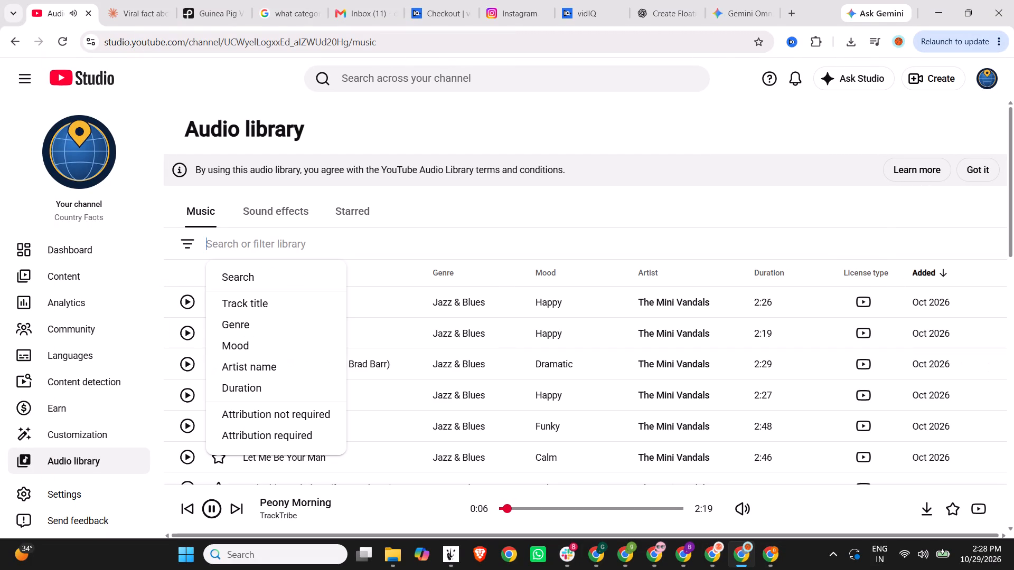
pyautogui.write('riddle')
pyautogui.press('Return')
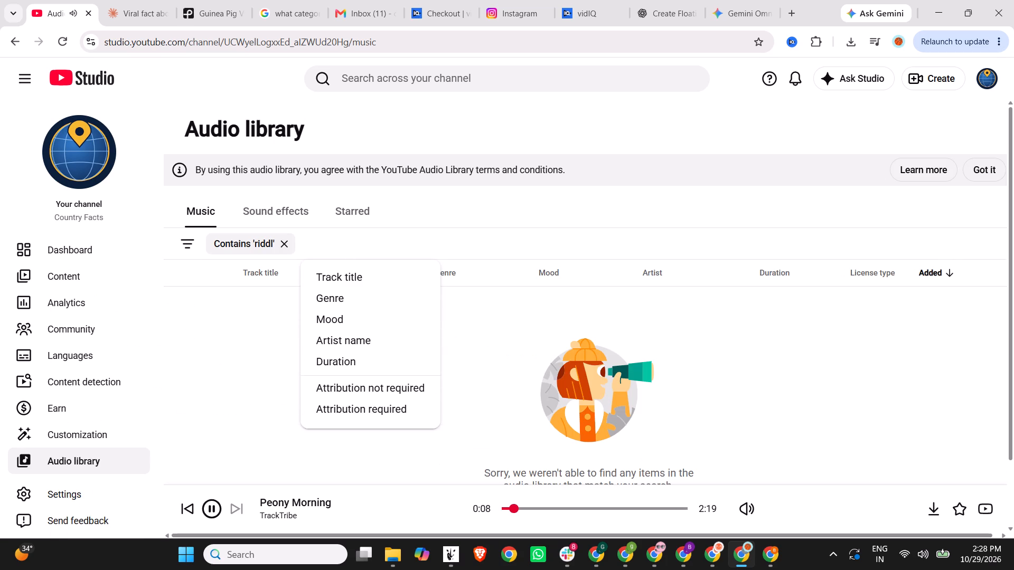
pyautogui.click(283, 247)
pyautogui.click(281, 246)
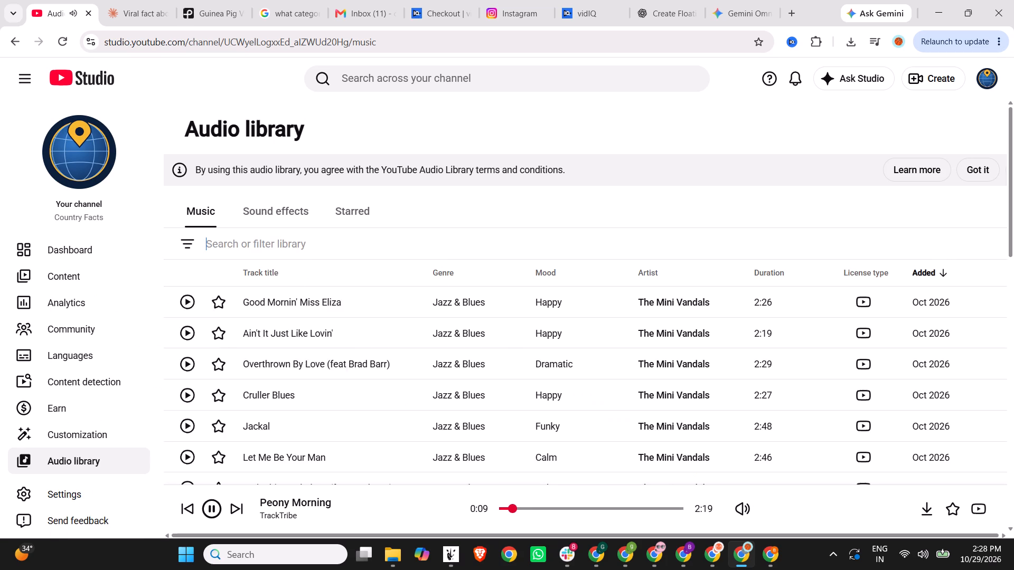
# Browse the unfiltered music list and preview Cruller Blues, Jackal, Red White and Blues, and High Beams.
pyautogui.click(157, 238)
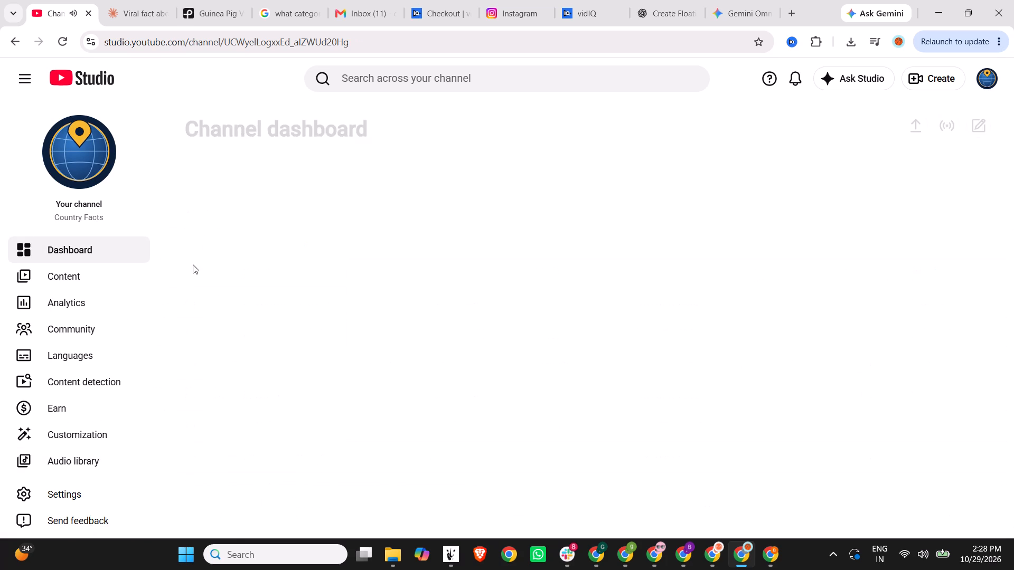
pyautogui.click(77, 462)
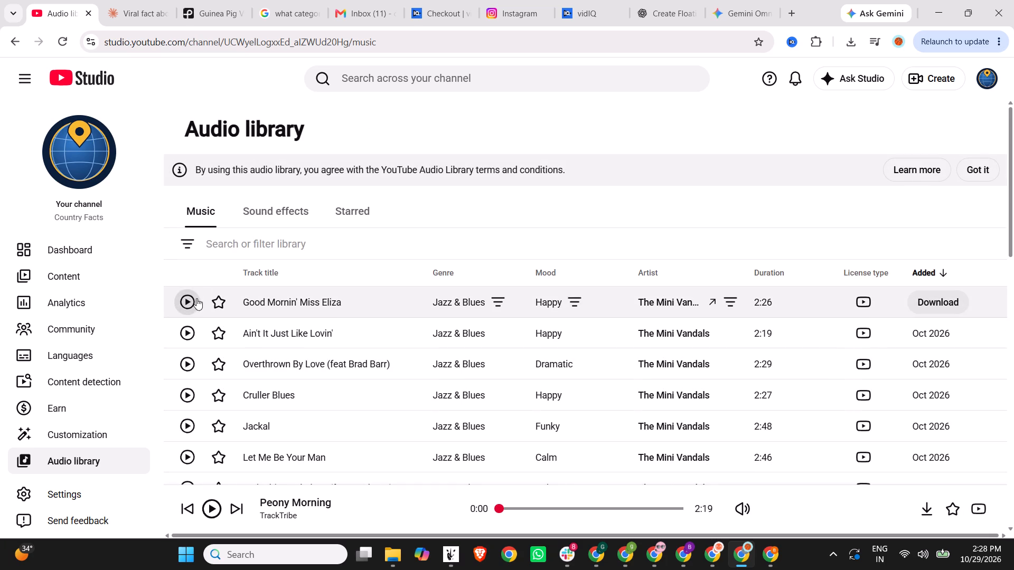
pyautogui.click(187, 388)
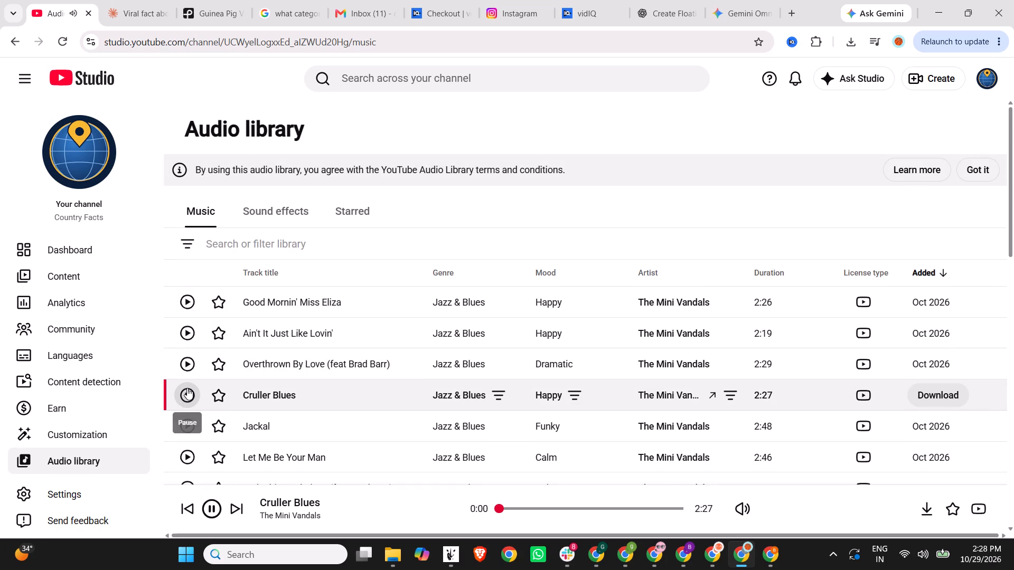
pyautogui.click(187, 427)
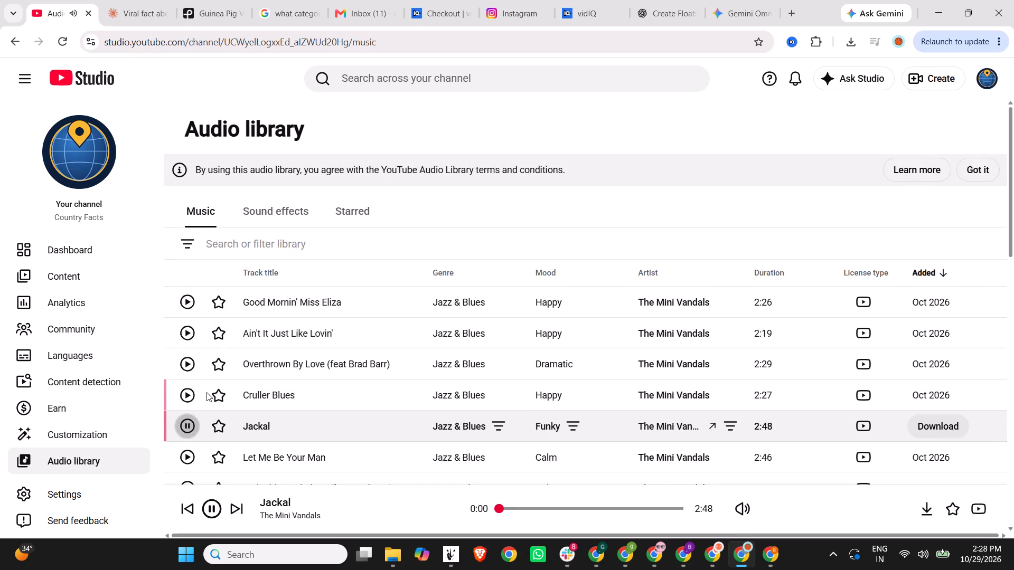
pyautogui.scroll(-2, 310, 329)
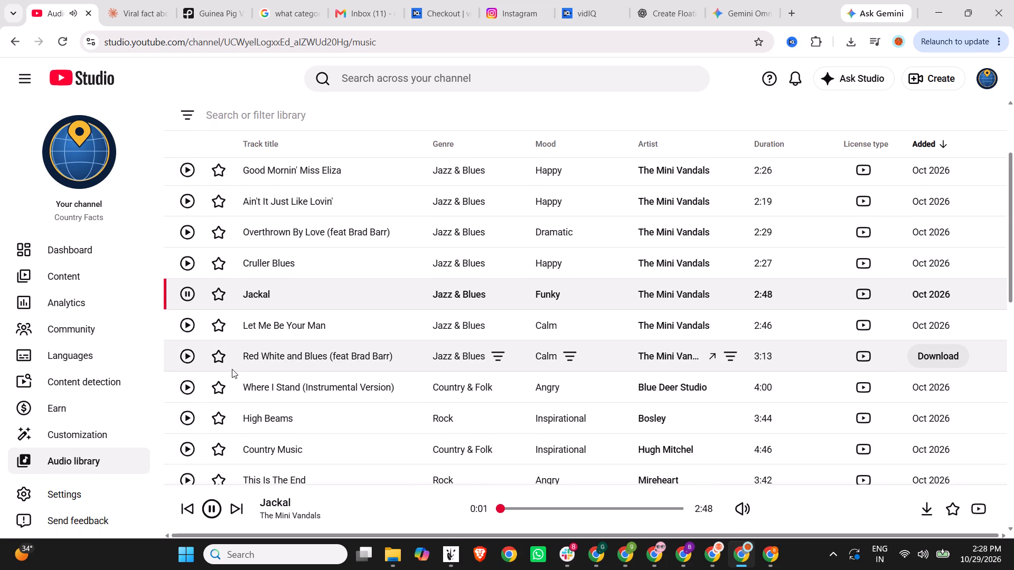
pyautogui.click(192, 356)
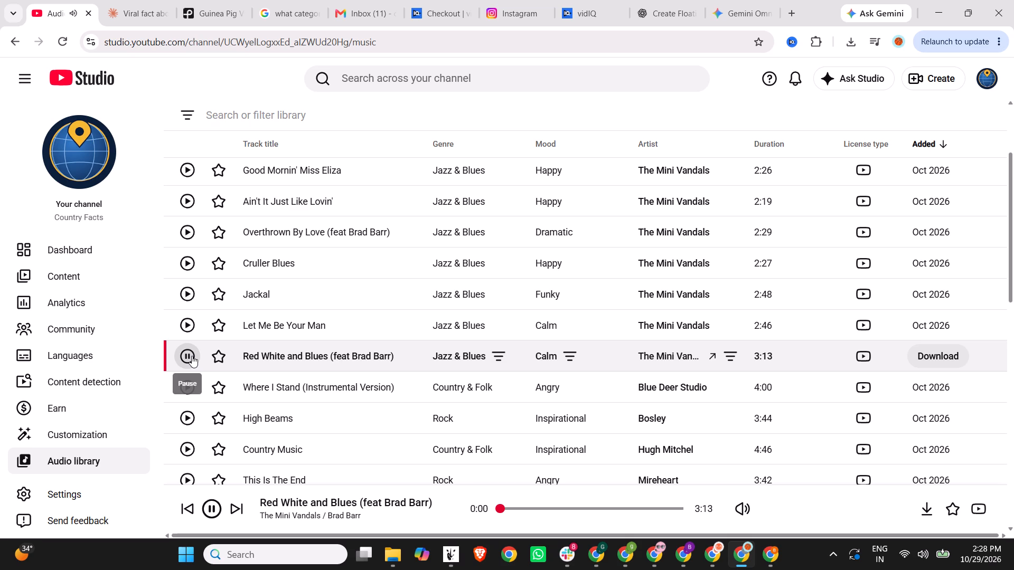
pyautogui.click(189, 413)
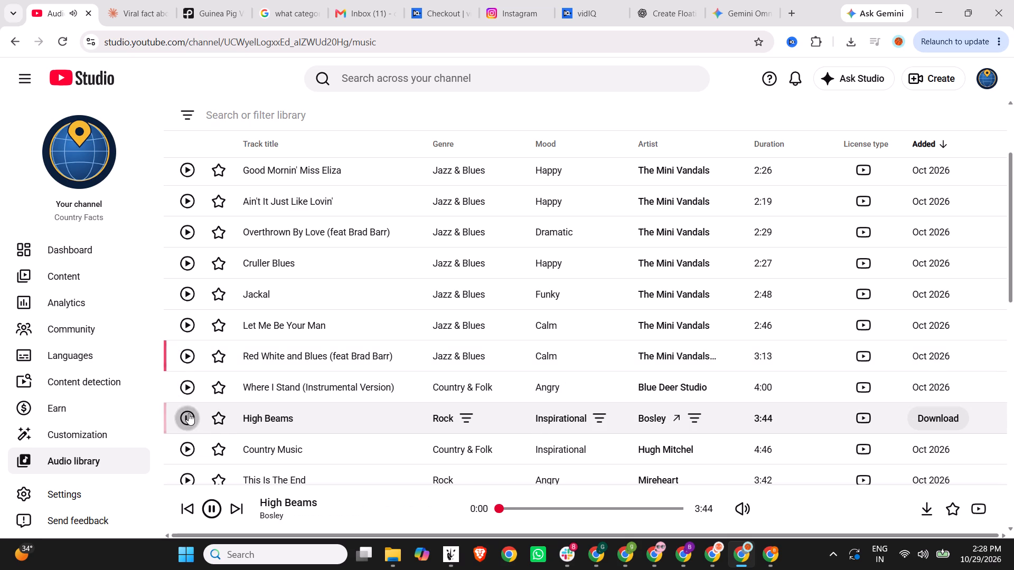
pyautogui.scroll(-1, 249, 335)
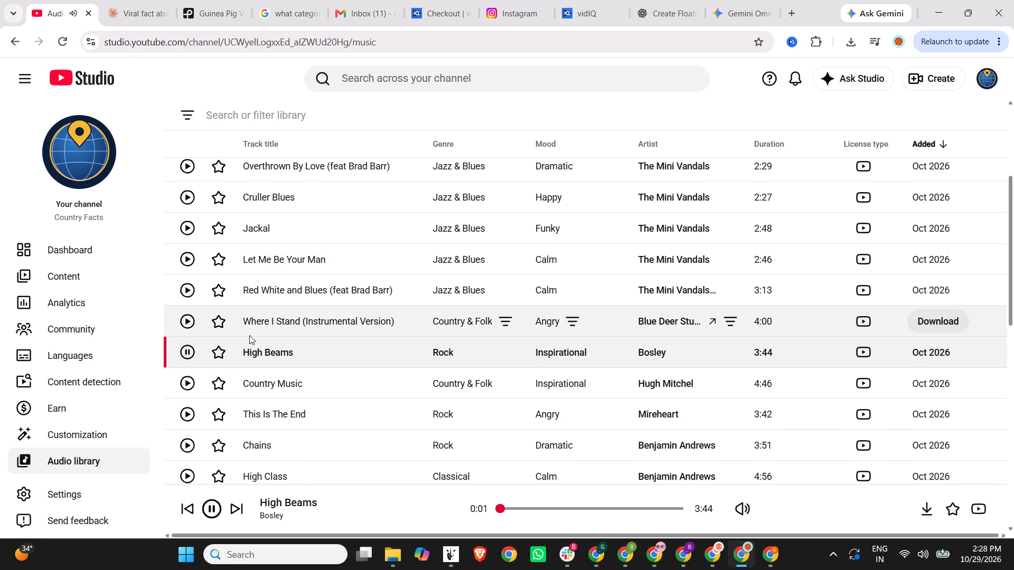
pyautogui.scroll(-3, 187, 404)
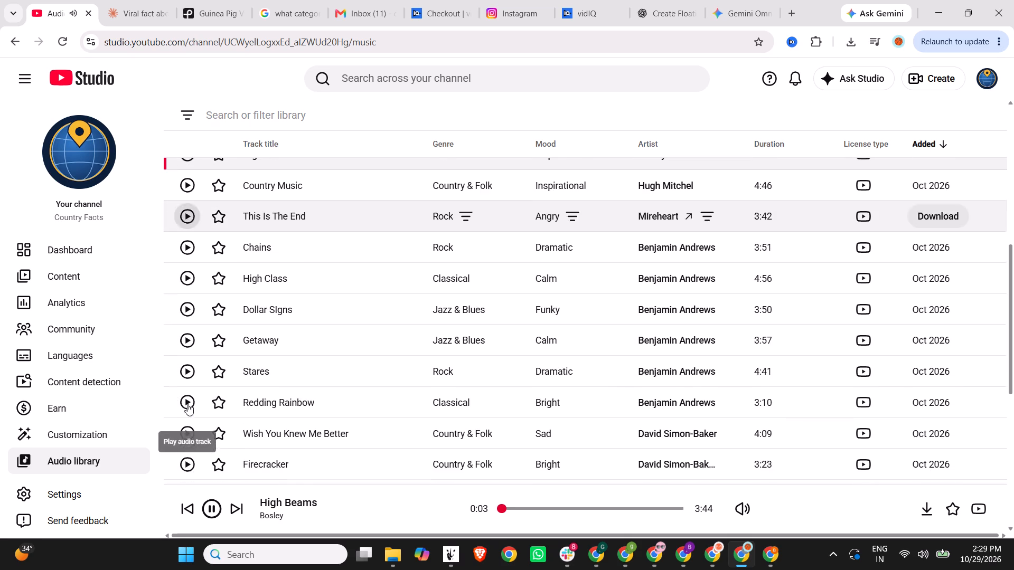
# Search the audio library for "sports" and preview the tracks Gasoline, Soaring and Mukbang.
pyautogui.scroll(6, 272, 213)
pyautogui.click(286, 235)
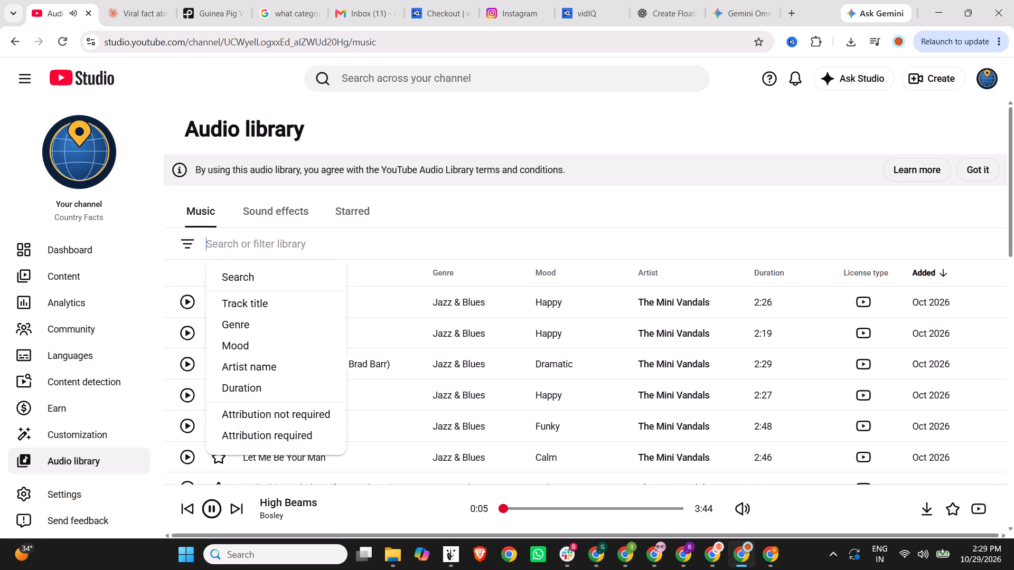
pyautogui.press('a')
pyautogui.press('BackSpace')
pyautogui.write('sports')
pyautogui.press('Return')
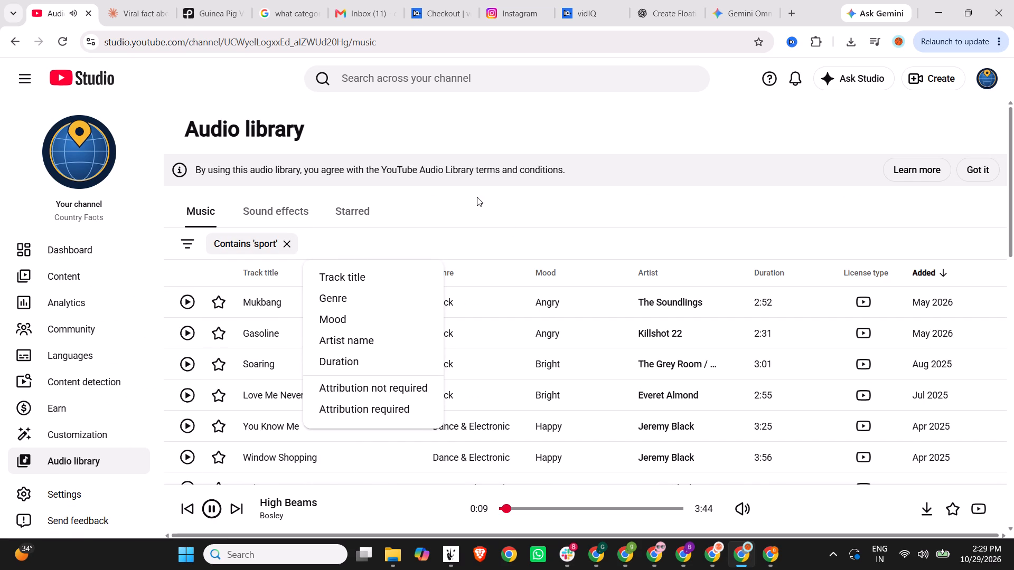
pyautogui.click(477, 197)
pyautogui.click(185, 335)
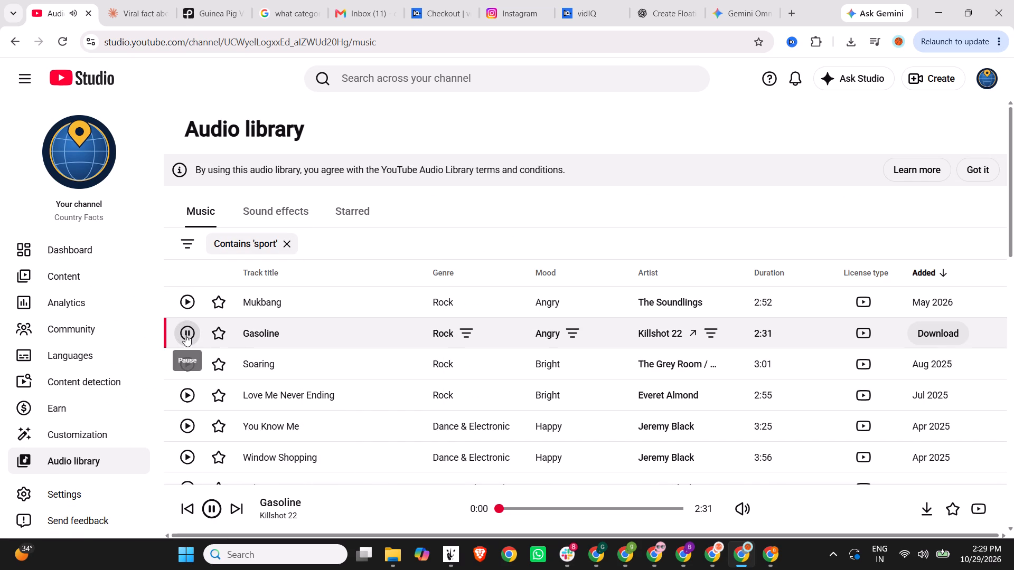
pyautogui.click(184, 357)
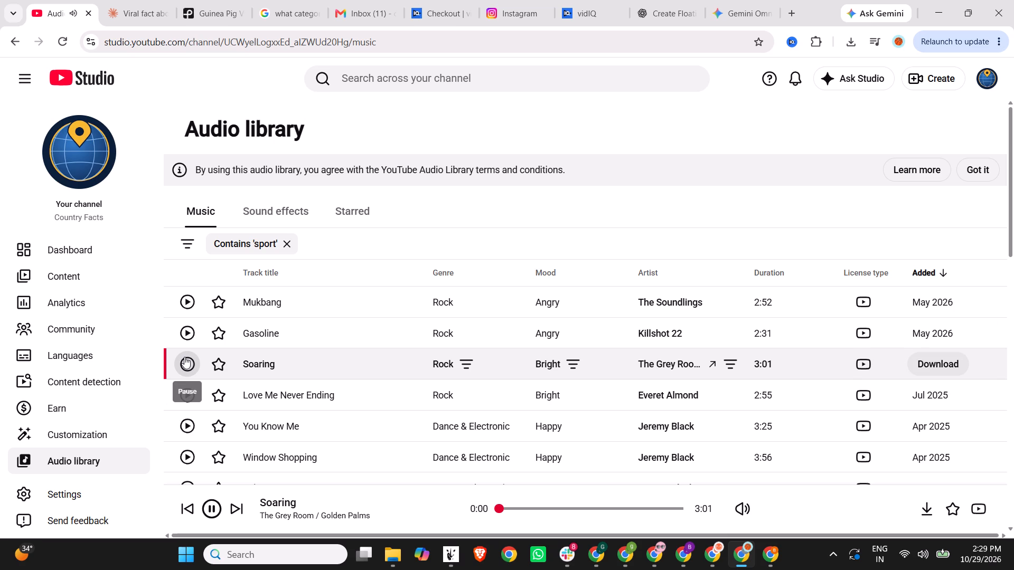
pyautogui.click(190, 309)
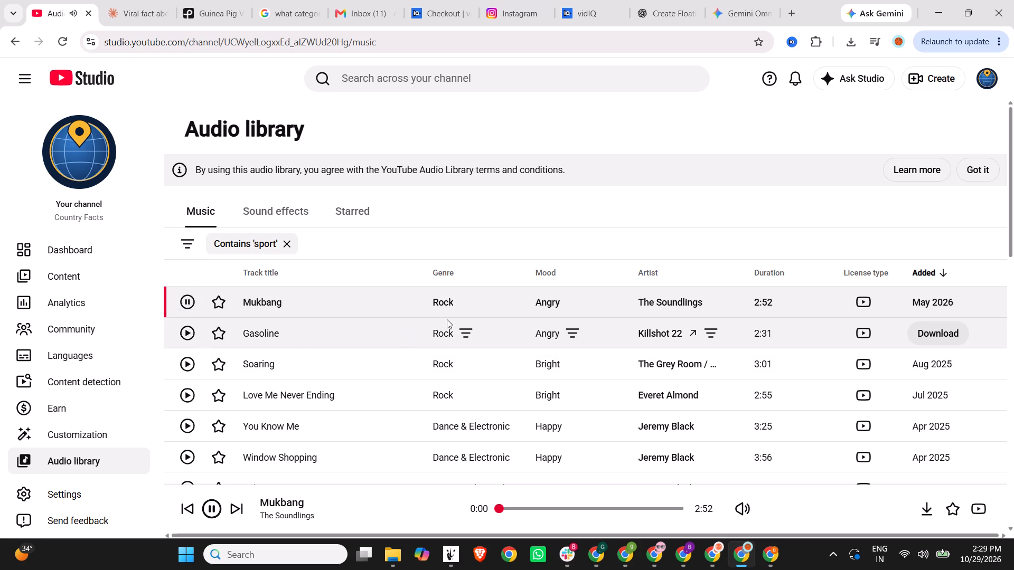
# Preview and download the track You Know Me, show the MP3 in the Downloads folder, and pause its playback.
pyautogui.scroll(-1, 474, 377)
pyautogui.click(194, 359)
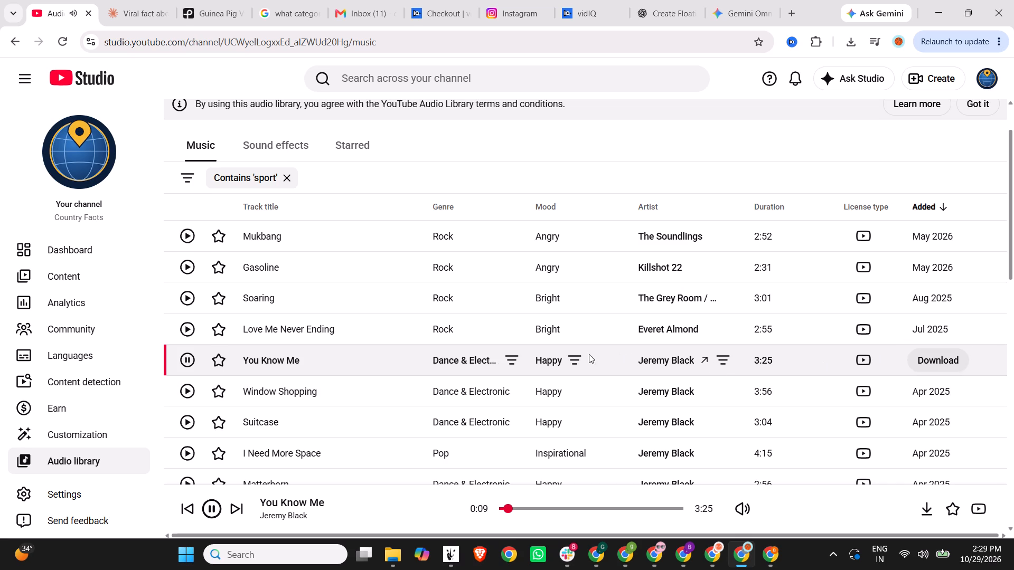
pyautogui.click(923, 358)
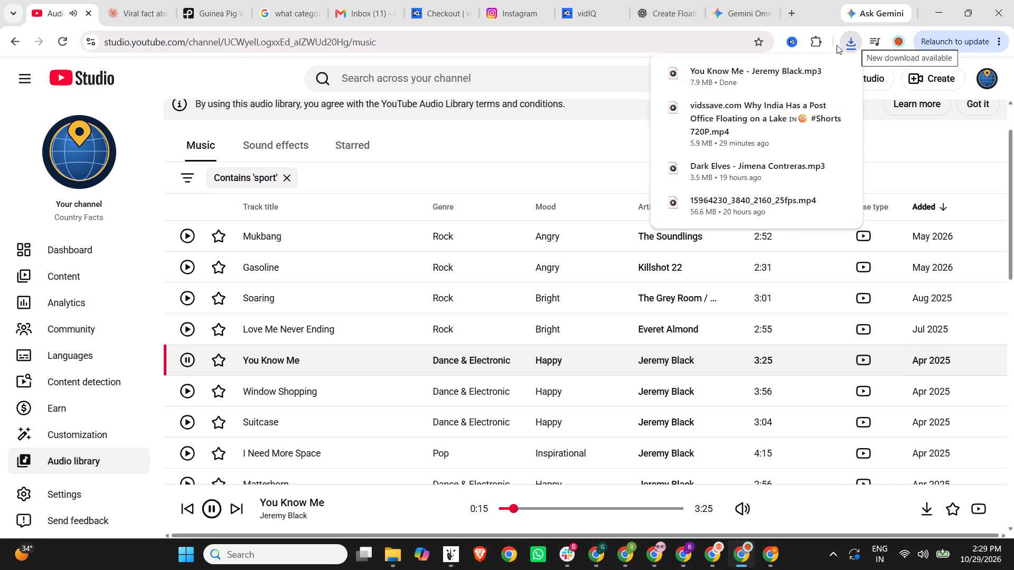
pyautogui.click(814, 71)
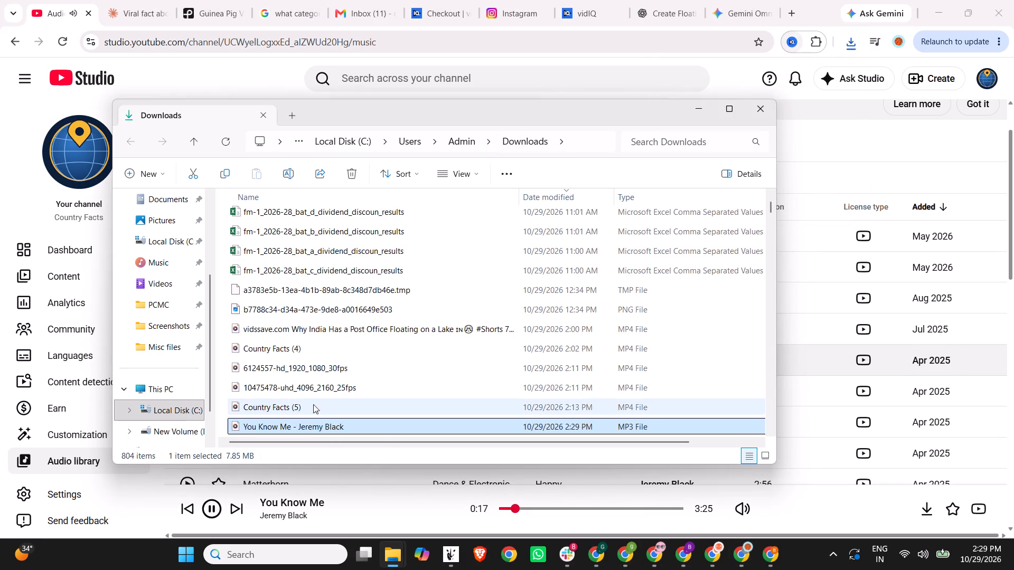
pyautogui.click(847, 146)
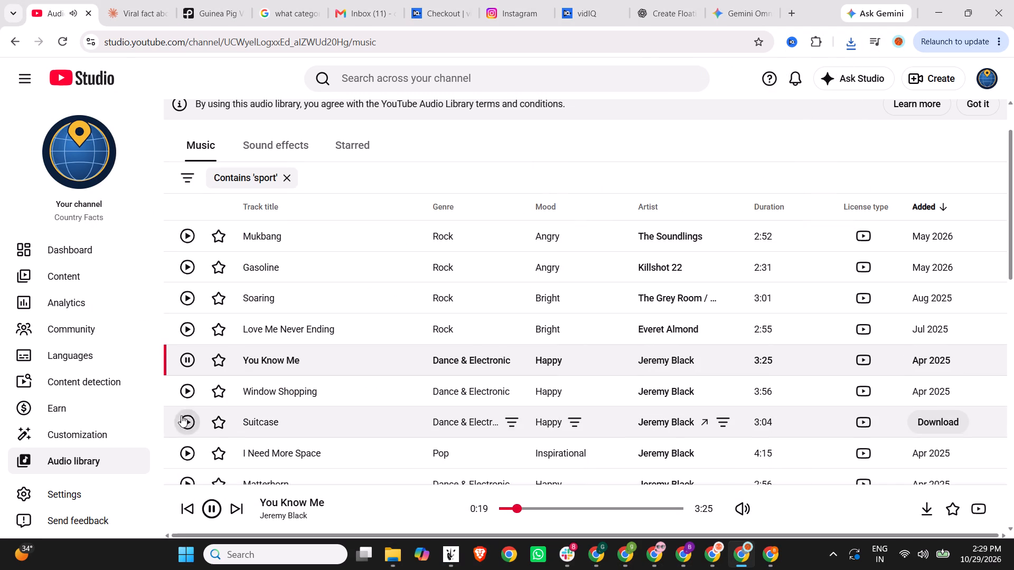
pyautogui.click(189, 352)
# Switch to the Country Facts - Trivia design in Canva and delete the Dark Elves music track from its timeline.
pyautogui.click(628, 553)
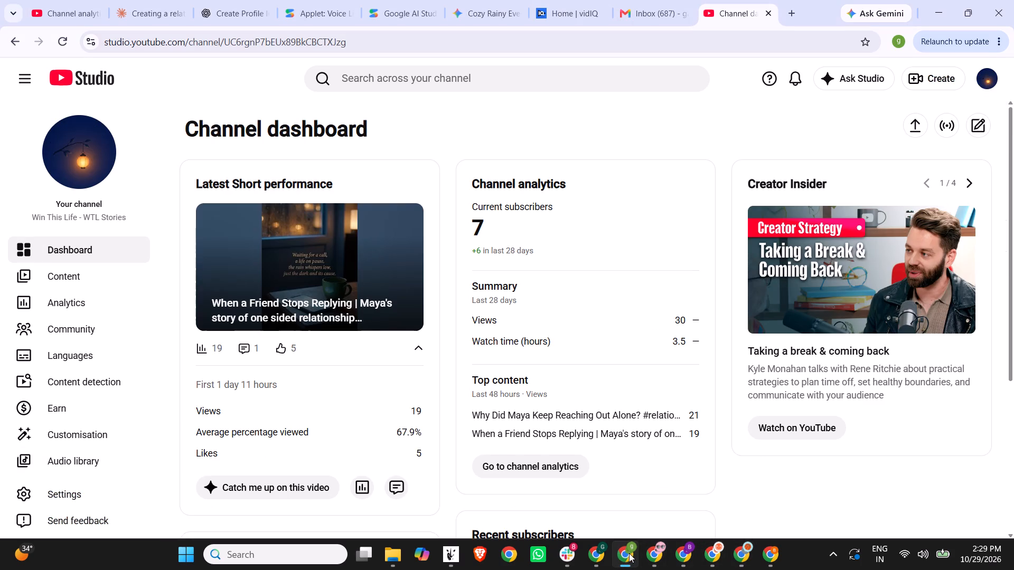
pyautogui.click(76, 0)
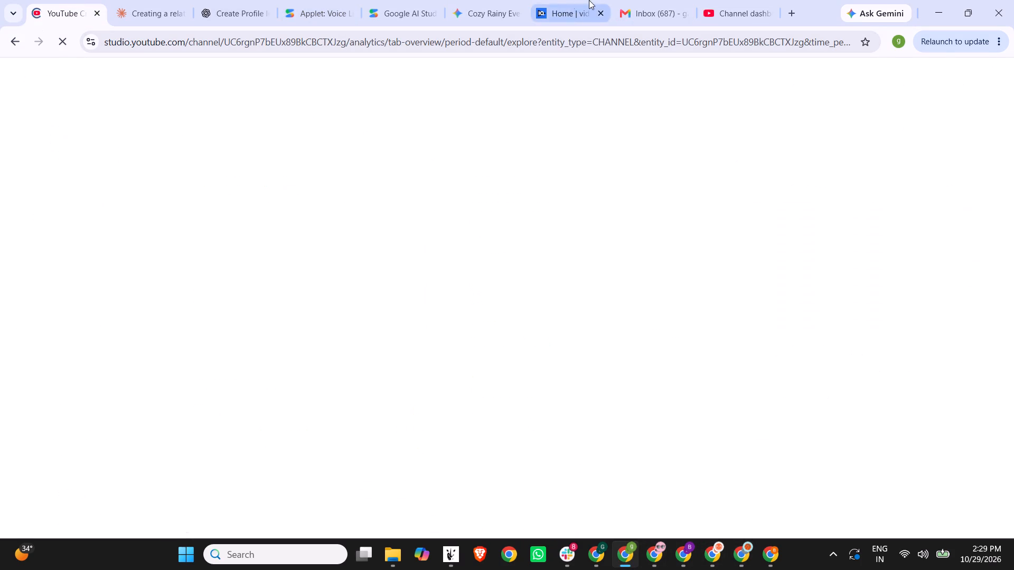
pyautogui.click(593, 564)
pyautogui.click(100, 0)
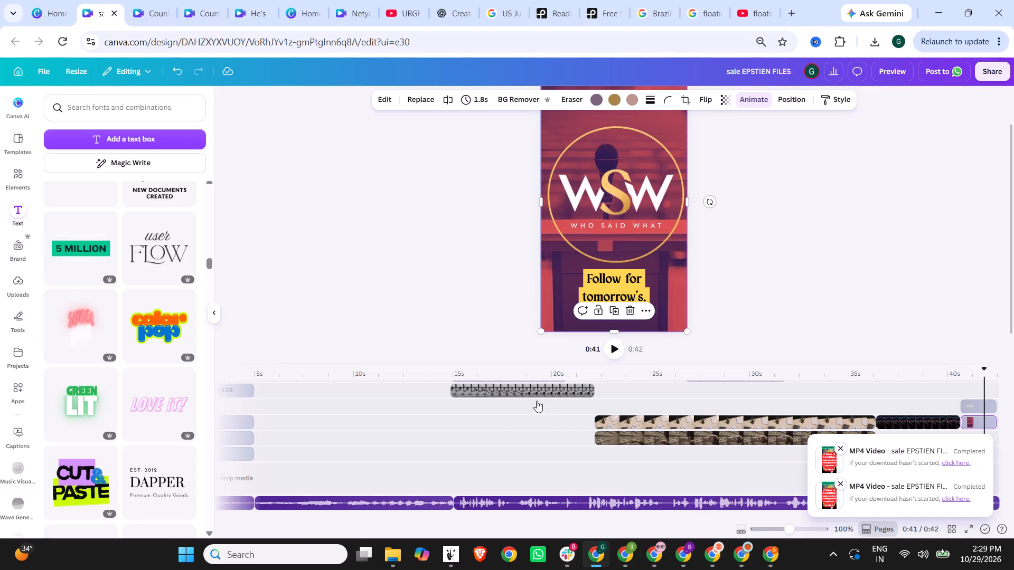
pyautogui.click(163, 0)
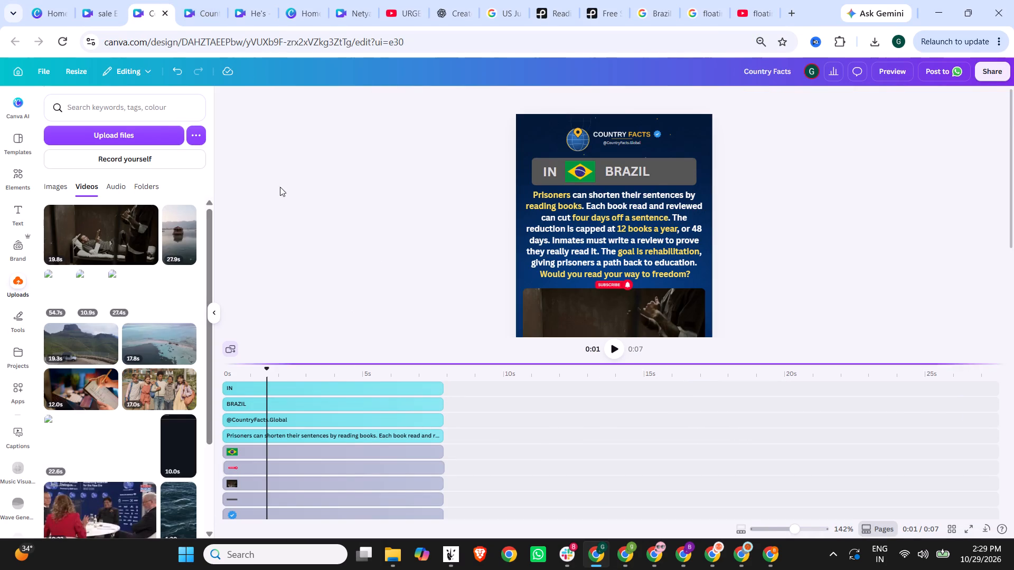
pyautogui.click(192, 0)
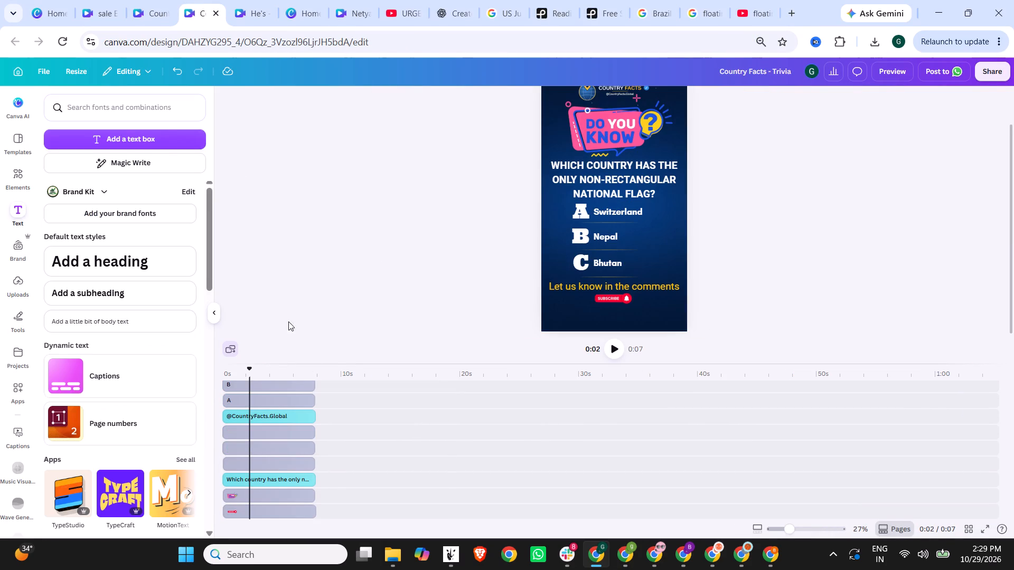
pyautogui.scroll(-9, 330, 479)
pyautogui.click(291, 511)
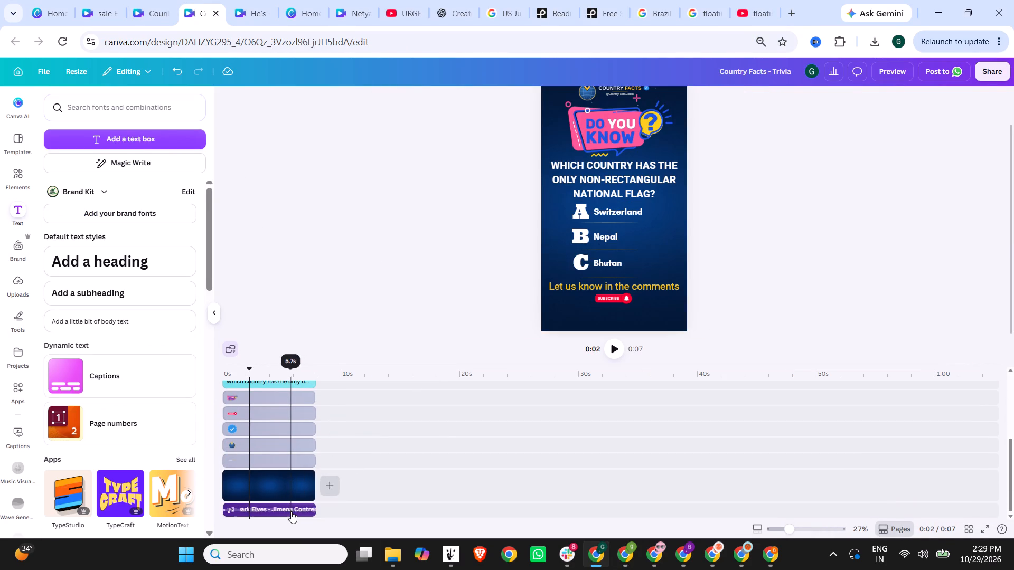
pyautogui.press('Delete')
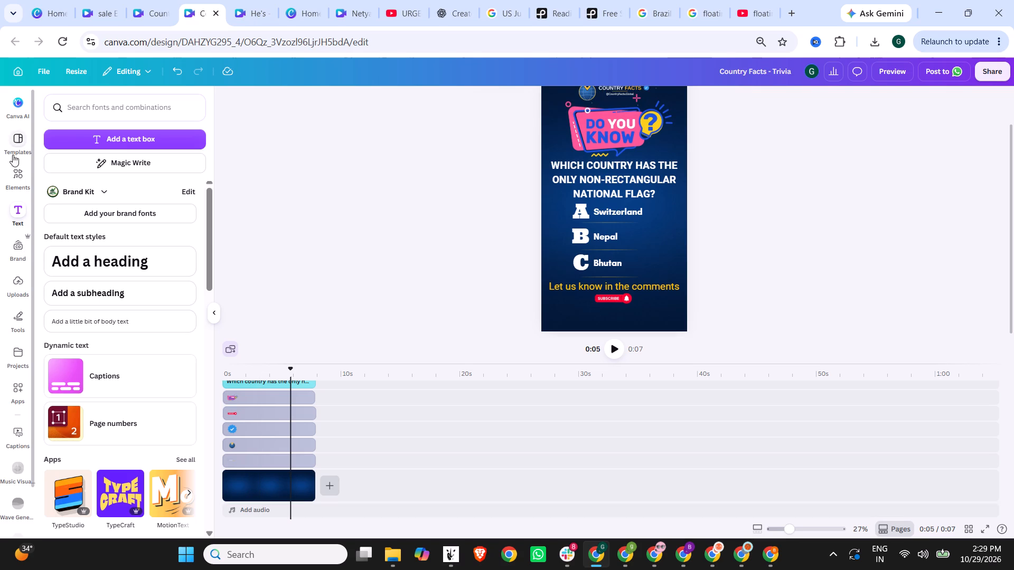
# Upload the downloaded You Know Me MP3 to the Canva uploads.
pyautogui.click(16, 291)
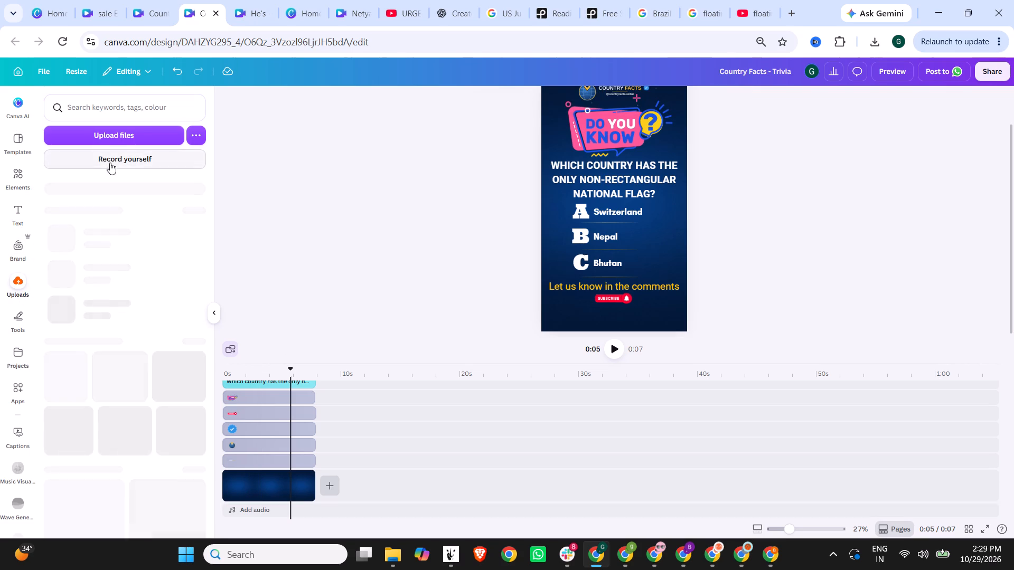
pyautogui.click(110, 137)
pyautogui.doubleClick(538, 305)
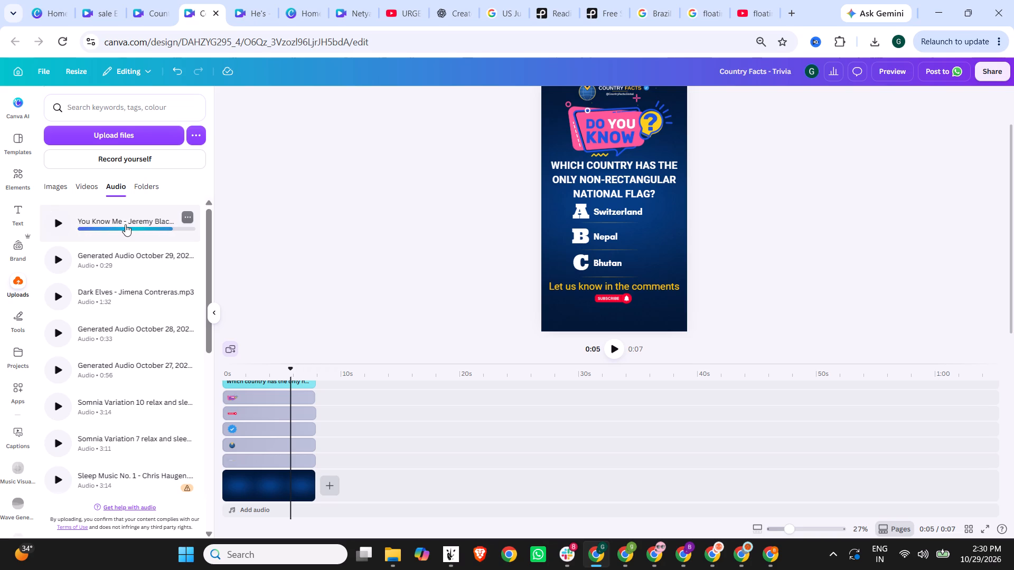
# Add the uploaded You Know Me track to the timeline, start it at 0 s and extend it to the video's end.
pyautogui.click(125, 224)
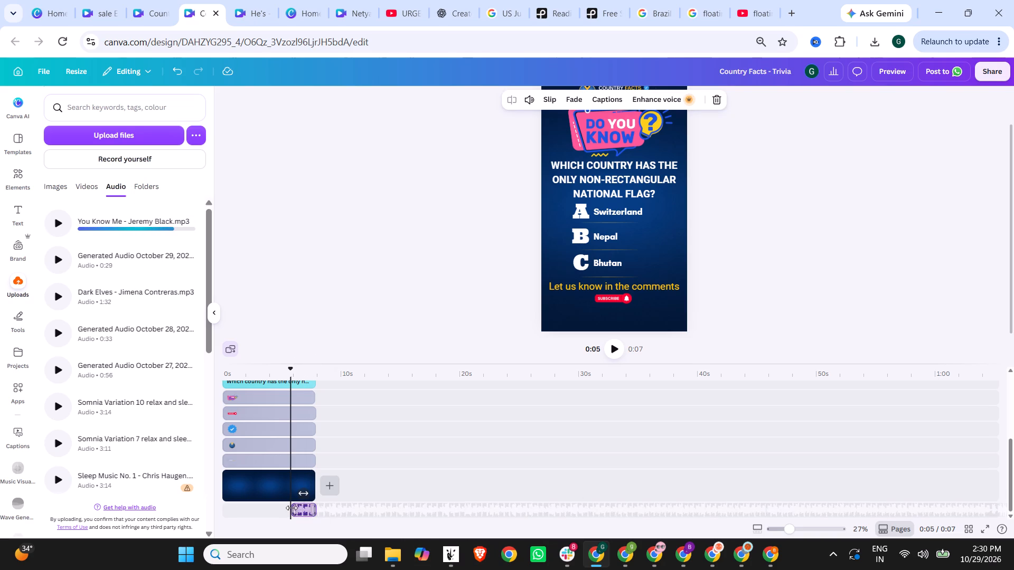
pyautogui.moveTo(292, 508); pyautogui.dragTo(224, 506)
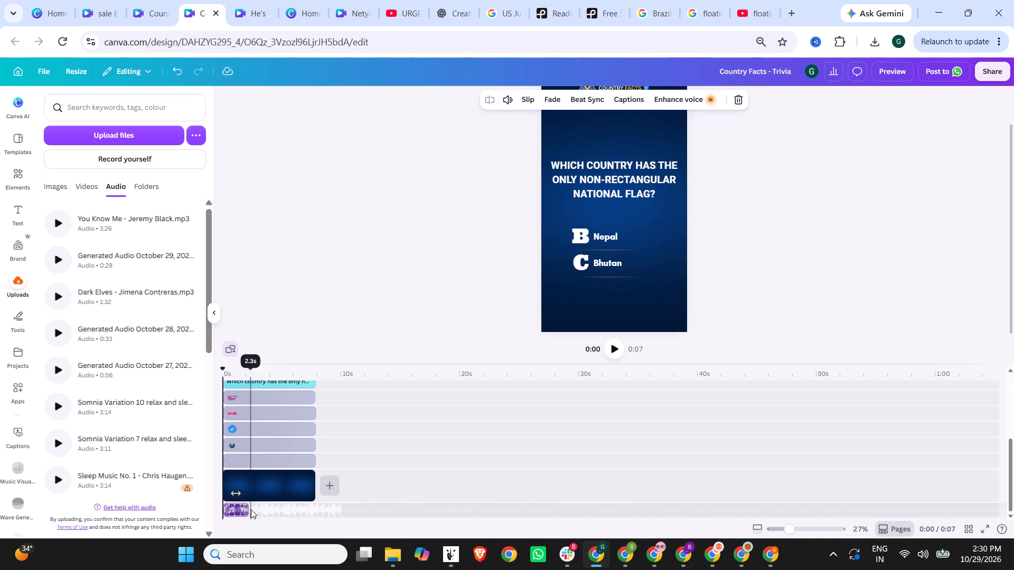
pyautogui.moveTo(246, 509); pyautogui.dragTo(313, 509)
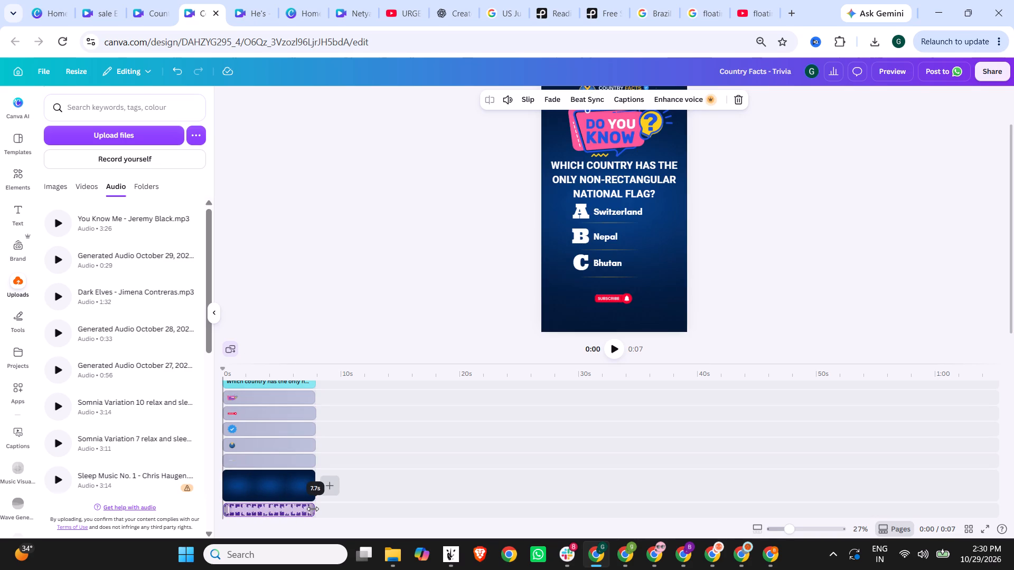
pyautogui.moveTo(313, 509); pyautogui.dragTo(314, 509)
# Give the You Know Me audio track a fade-in of 0.2 s.
pyautogui.click(268, 508)
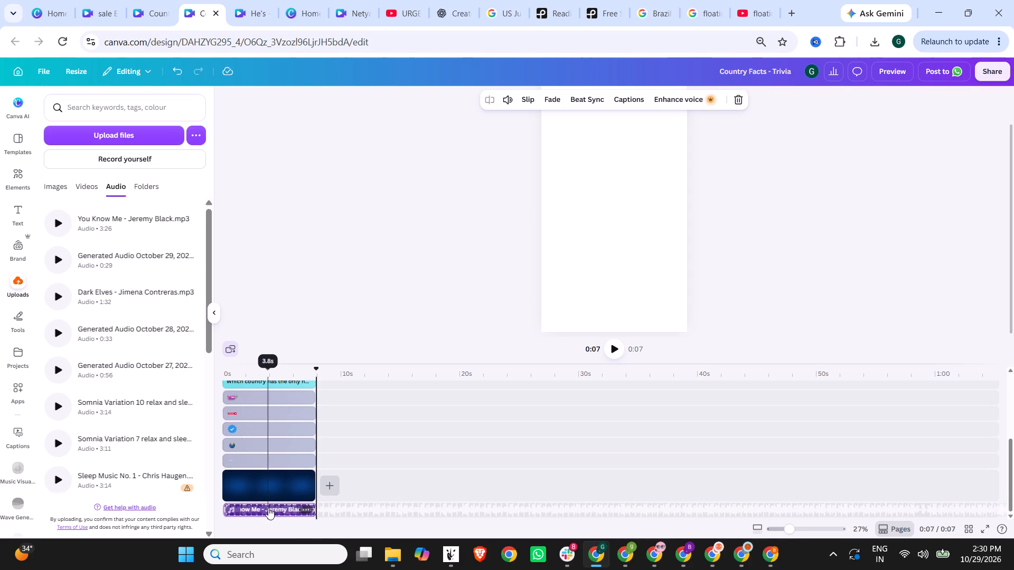
pyautogui.rightClick(280, 511)
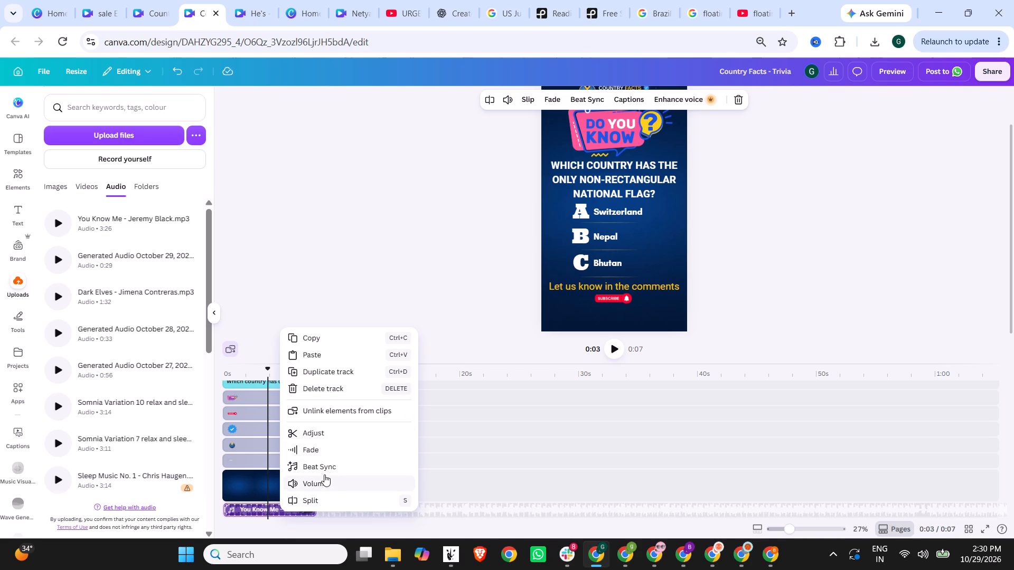
pyautogui.click(325, 456)
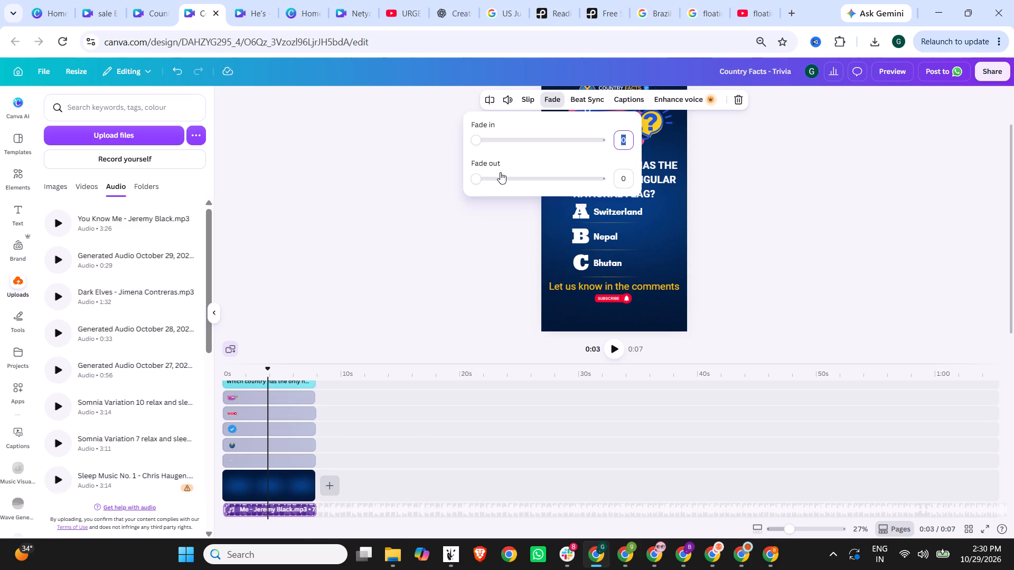
pyautogui.moveTo(476, 141); pyautogui.dragTo(481, 141)
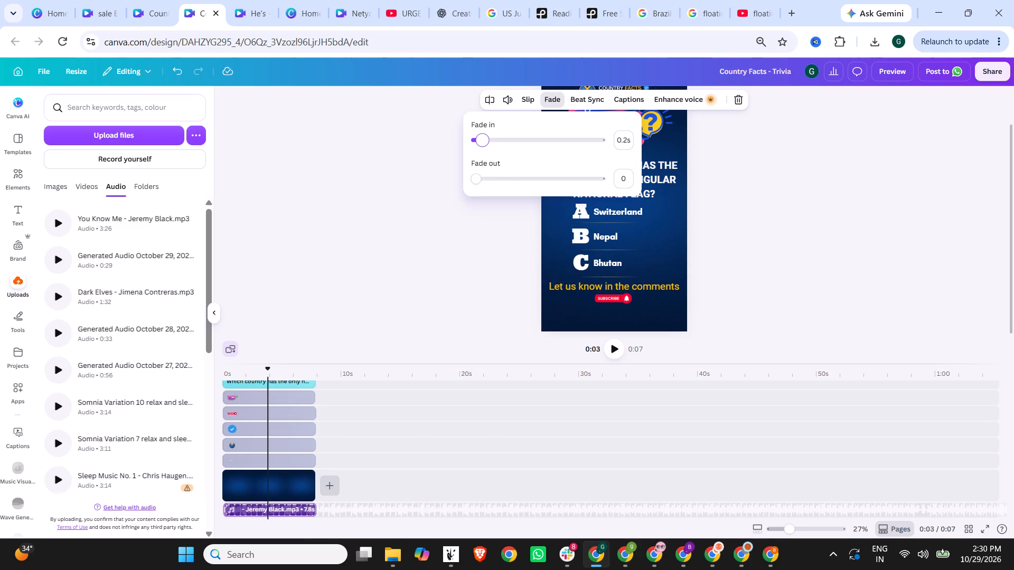
# Lengthen the You Know Me track's fade-in slightly and add a short fade-out.
pyautogui.moveTo(481, 141); pyautogui.dragTo(484, 141)
pyautogui.moveTo(478, 177); pyautogui.dragTo(485, 178)
pyautogui.click(382, 198)
# Preview the trivia video with the faded background music.
pyautogui.click(895, 64)
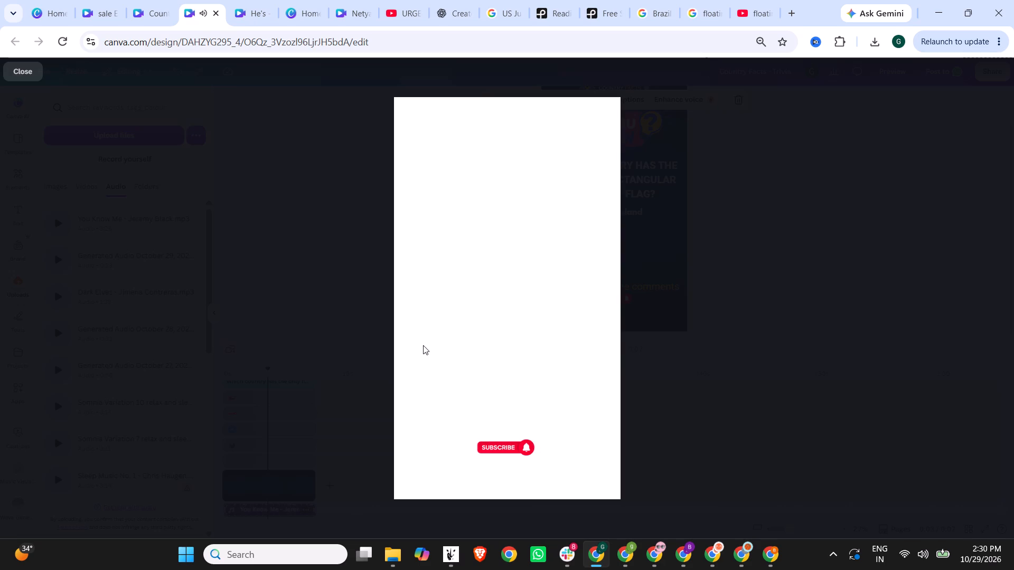
pyautogui.click(775, 339)
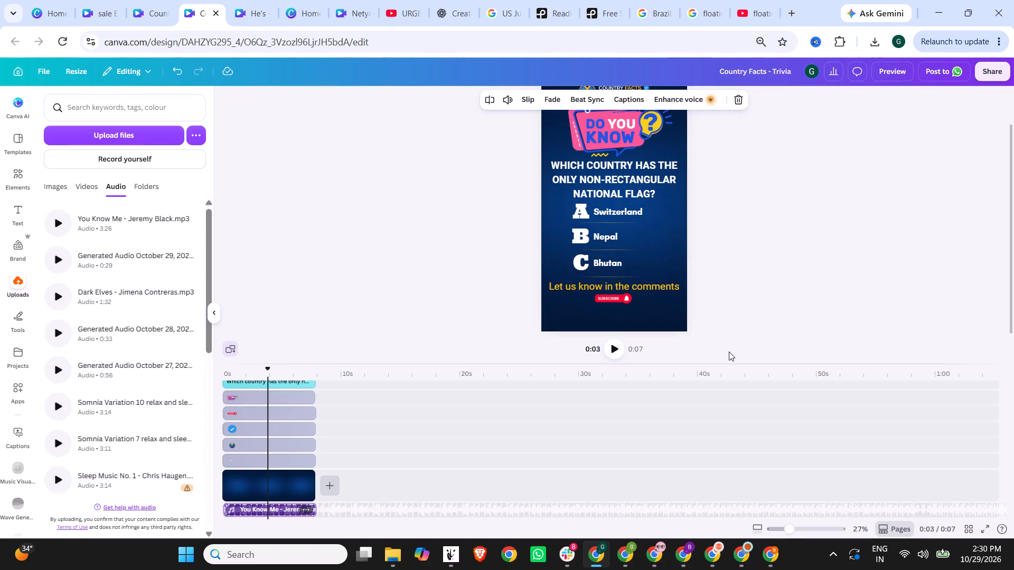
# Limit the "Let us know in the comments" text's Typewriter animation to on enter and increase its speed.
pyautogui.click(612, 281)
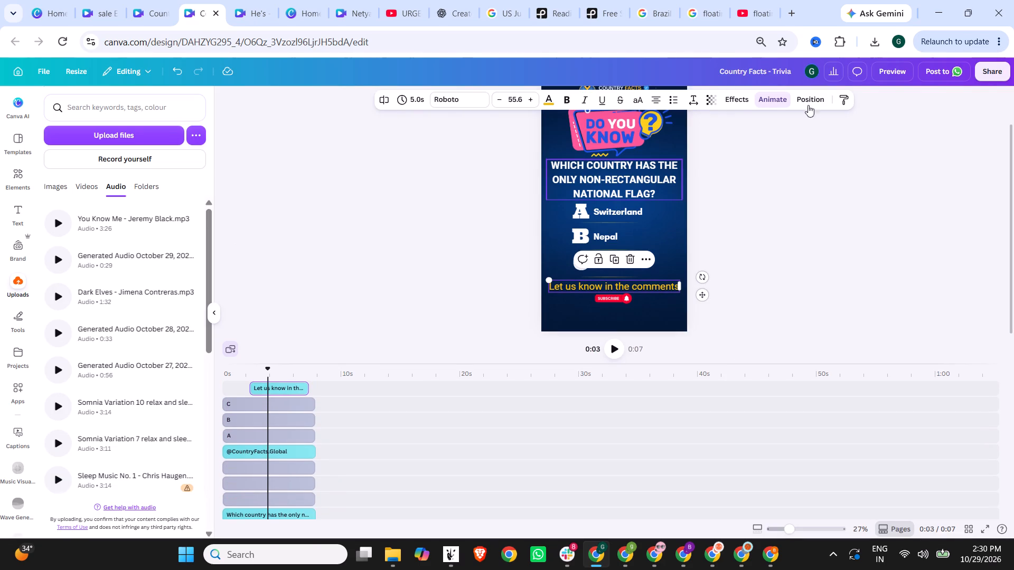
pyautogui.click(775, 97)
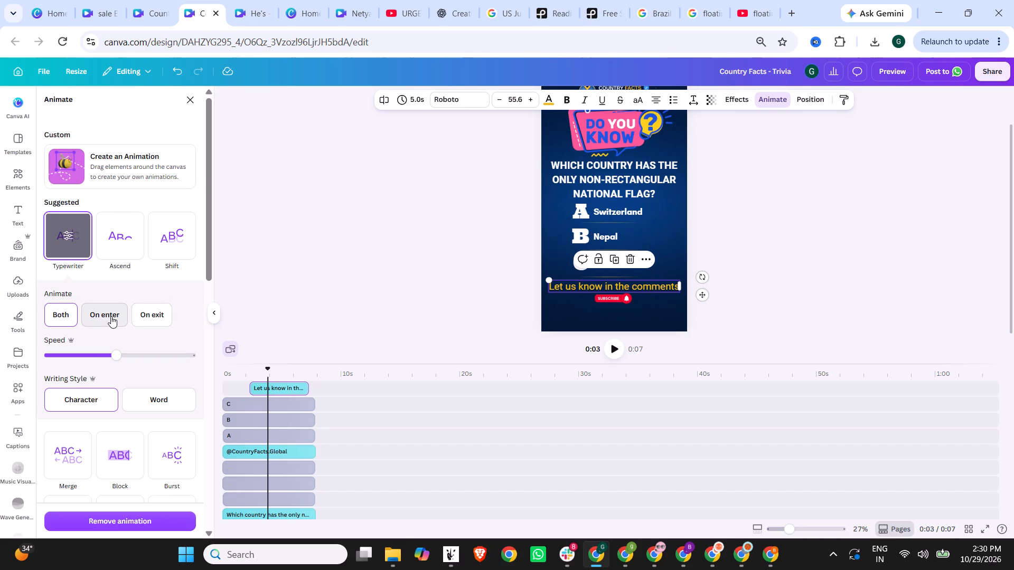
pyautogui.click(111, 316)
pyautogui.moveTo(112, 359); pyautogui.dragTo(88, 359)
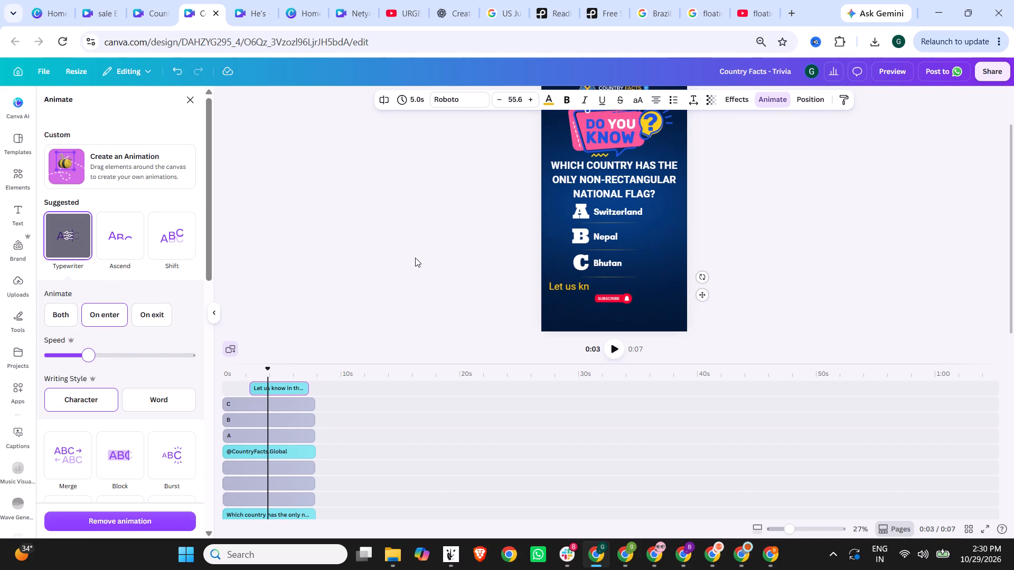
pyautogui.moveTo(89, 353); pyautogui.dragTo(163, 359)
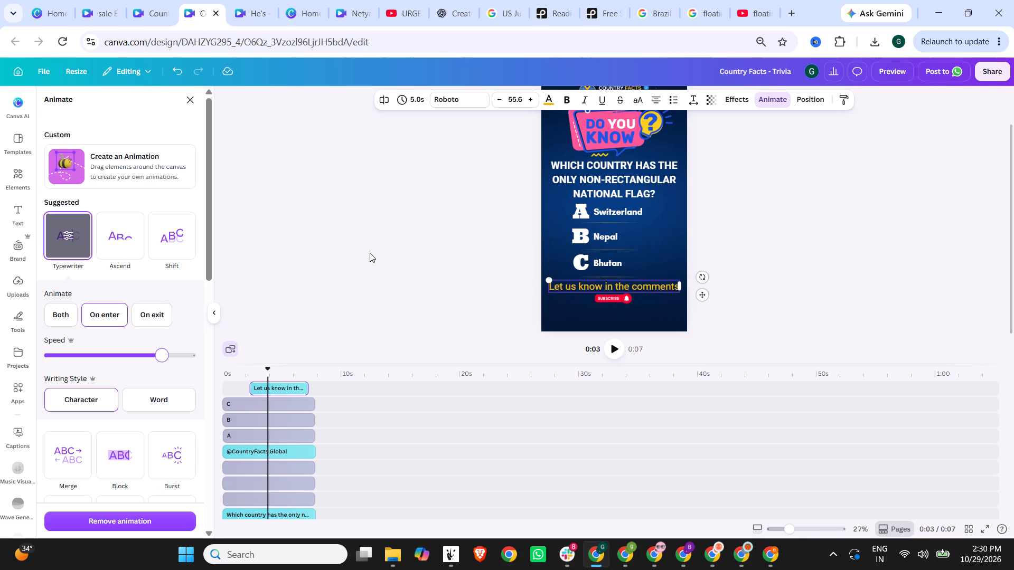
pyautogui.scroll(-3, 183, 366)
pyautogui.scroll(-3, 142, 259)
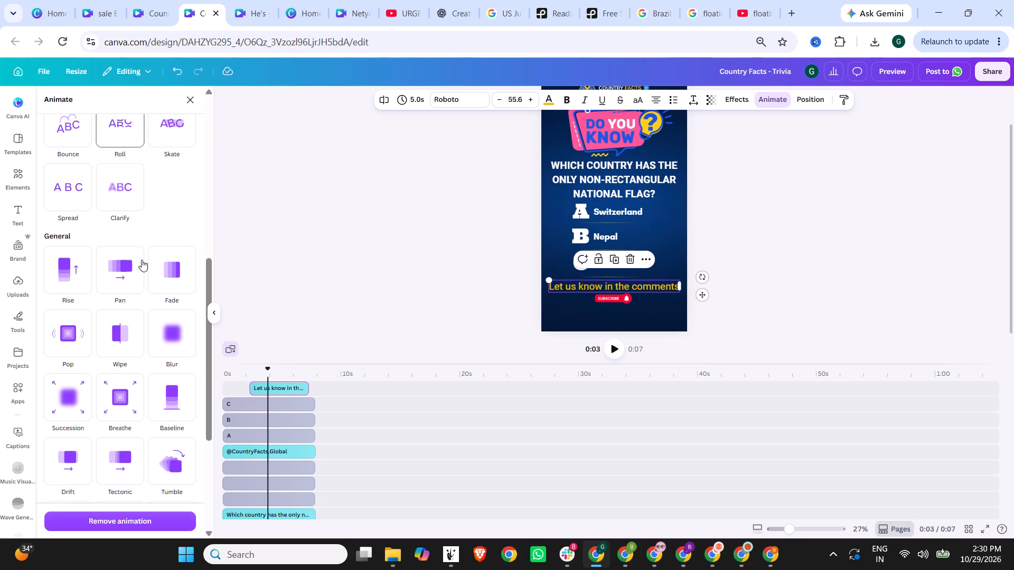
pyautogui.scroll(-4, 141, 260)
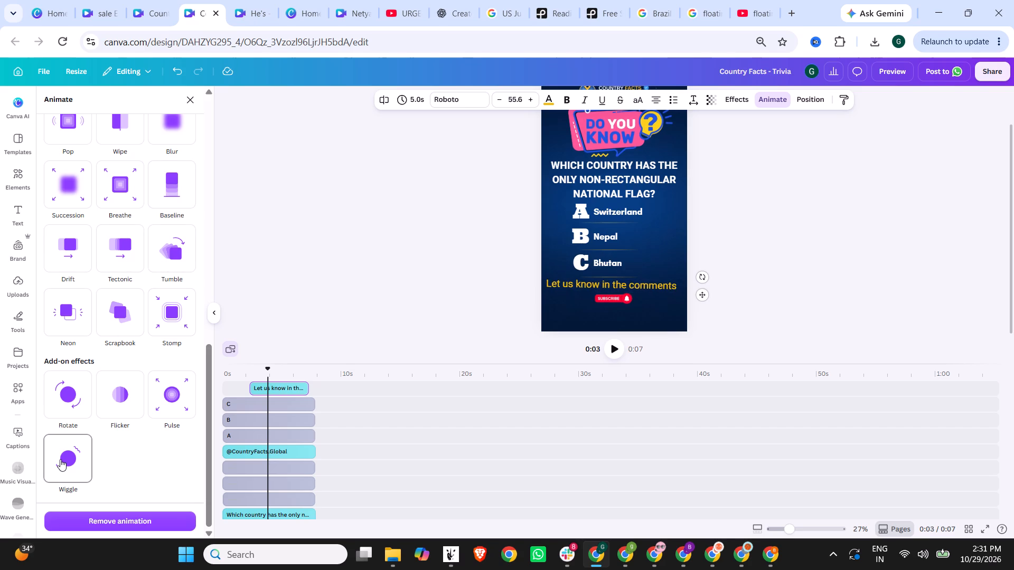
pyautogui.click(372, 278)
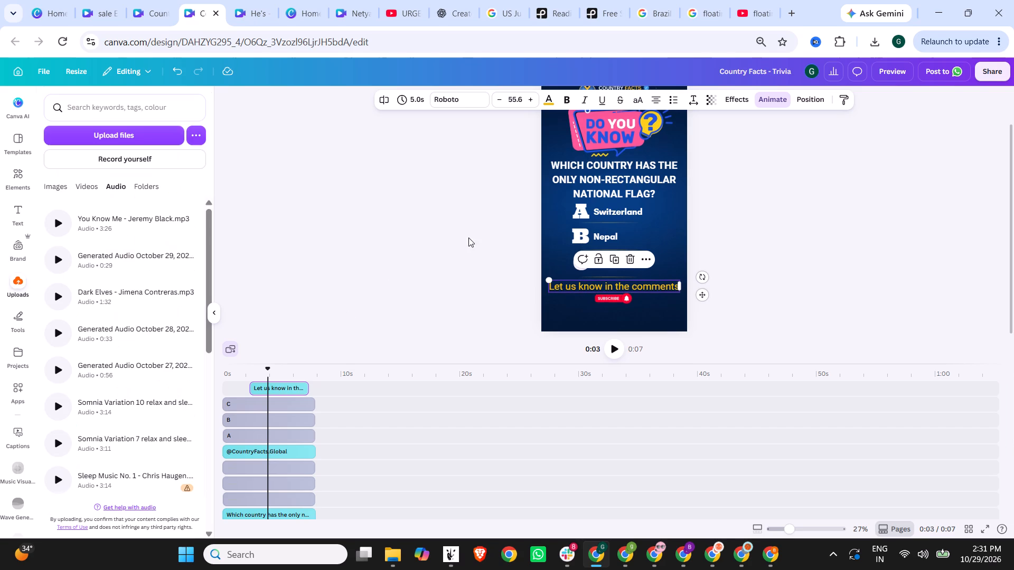
# Preview the video to check the comment prompt's Typewriter animation.
pyautogui.click(899, 71)
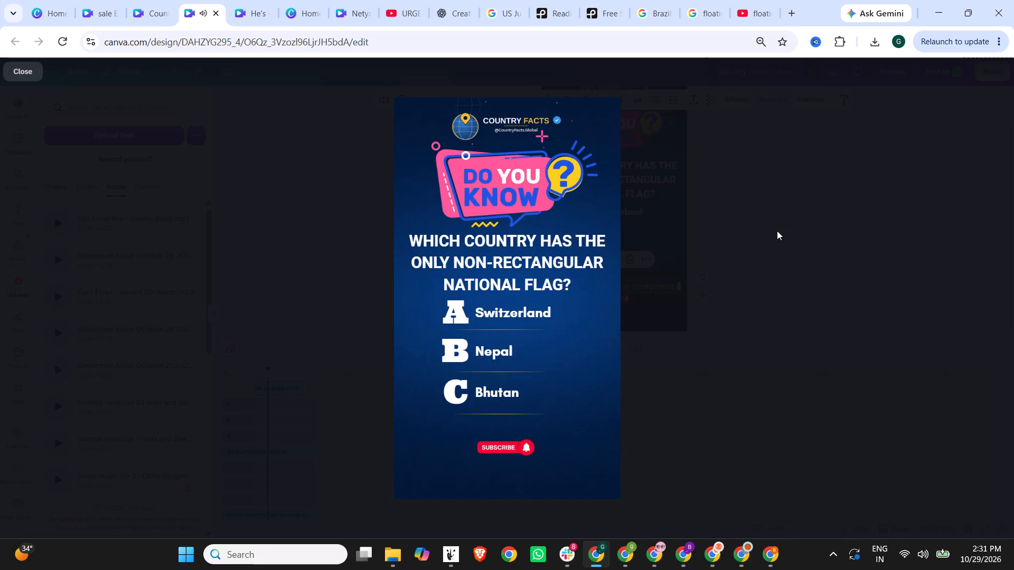
pyautogui.press('Escape')
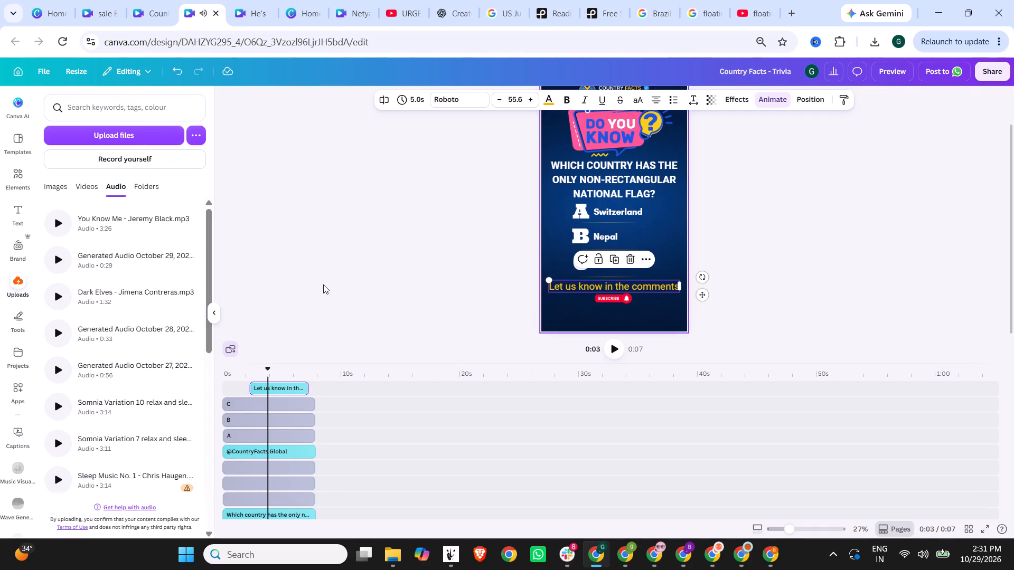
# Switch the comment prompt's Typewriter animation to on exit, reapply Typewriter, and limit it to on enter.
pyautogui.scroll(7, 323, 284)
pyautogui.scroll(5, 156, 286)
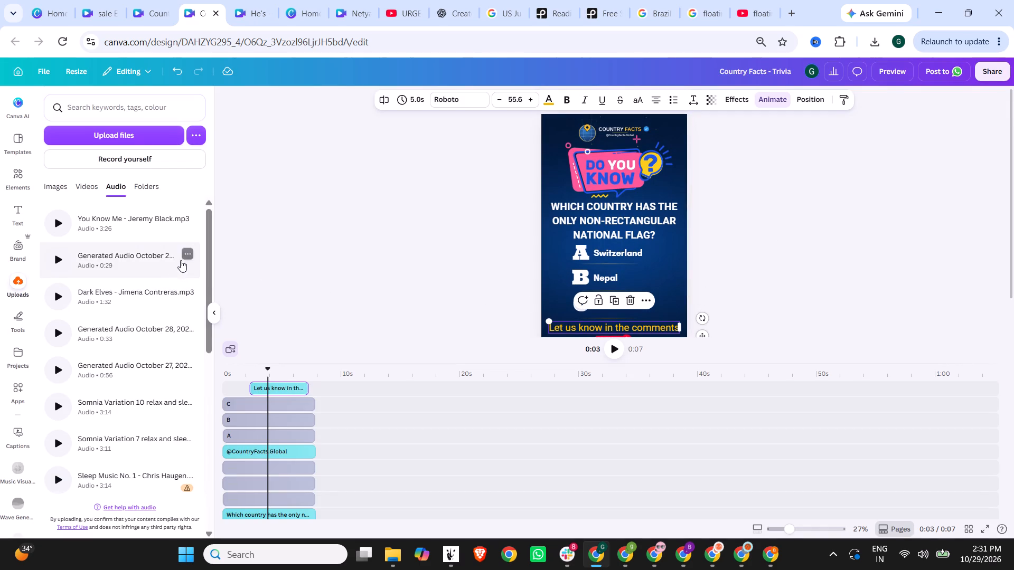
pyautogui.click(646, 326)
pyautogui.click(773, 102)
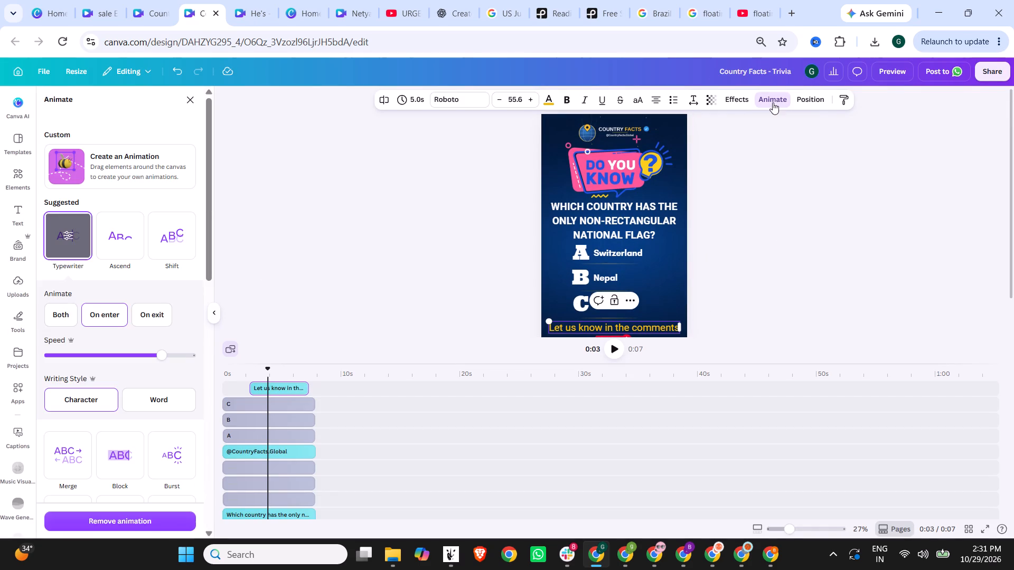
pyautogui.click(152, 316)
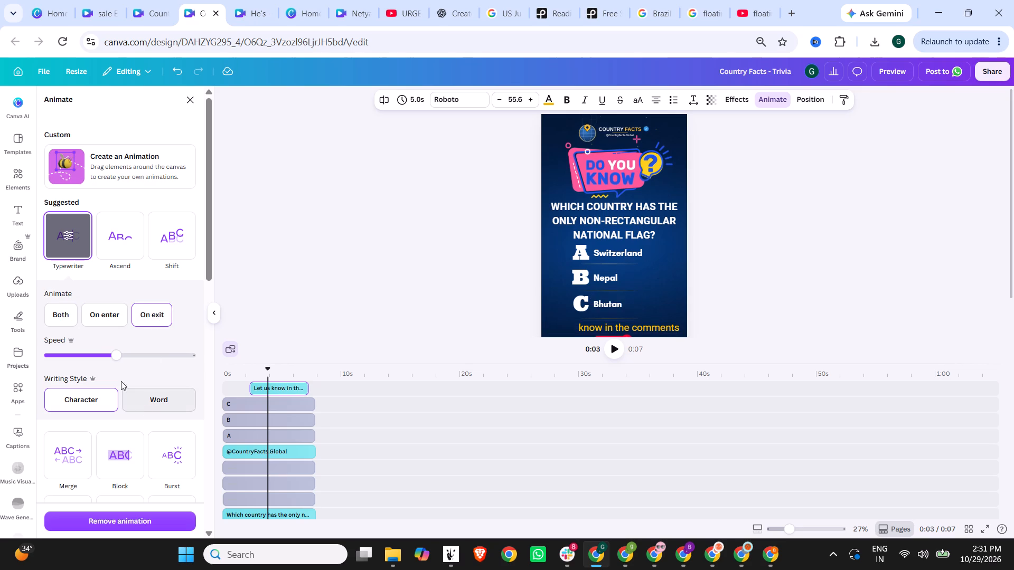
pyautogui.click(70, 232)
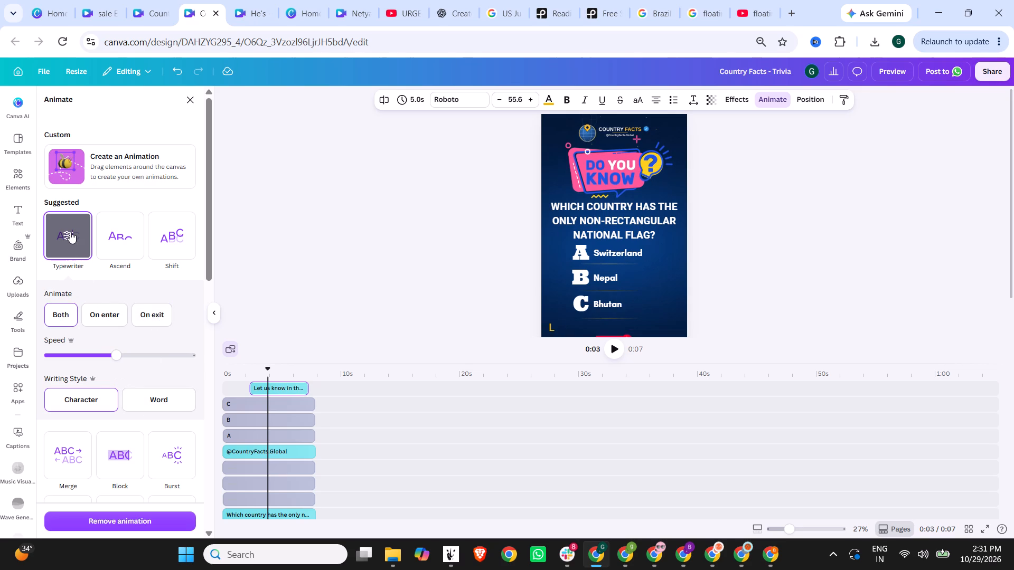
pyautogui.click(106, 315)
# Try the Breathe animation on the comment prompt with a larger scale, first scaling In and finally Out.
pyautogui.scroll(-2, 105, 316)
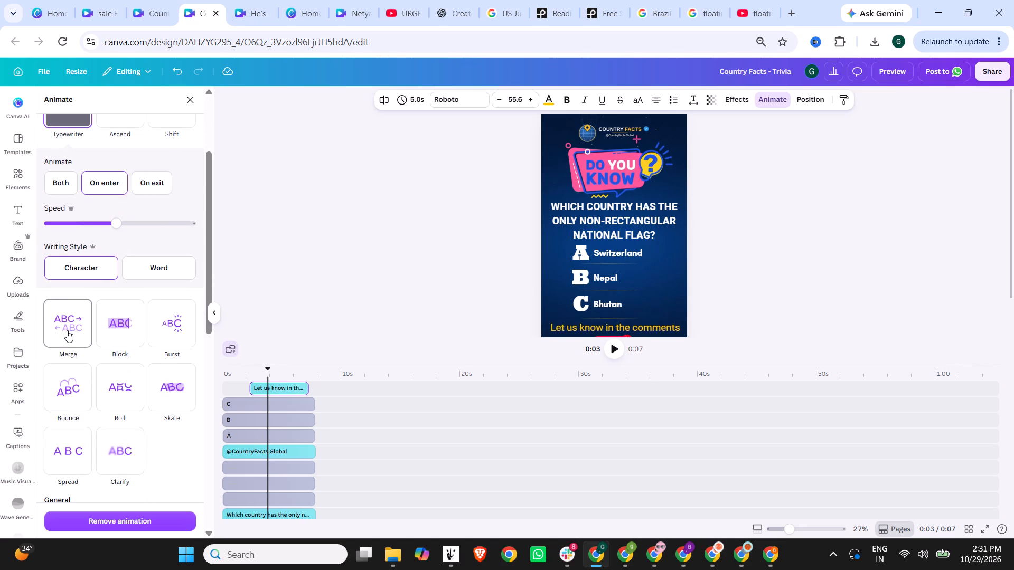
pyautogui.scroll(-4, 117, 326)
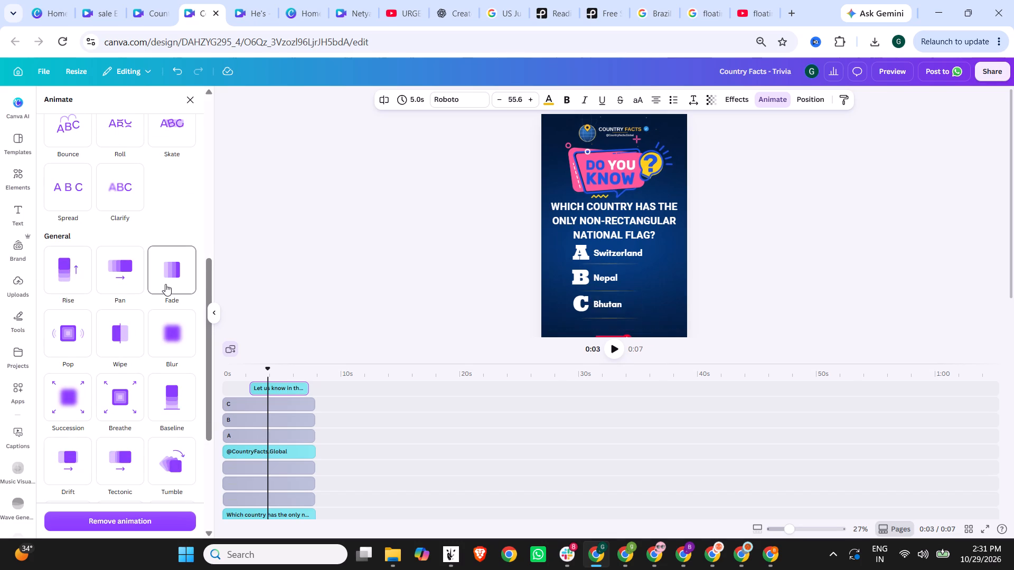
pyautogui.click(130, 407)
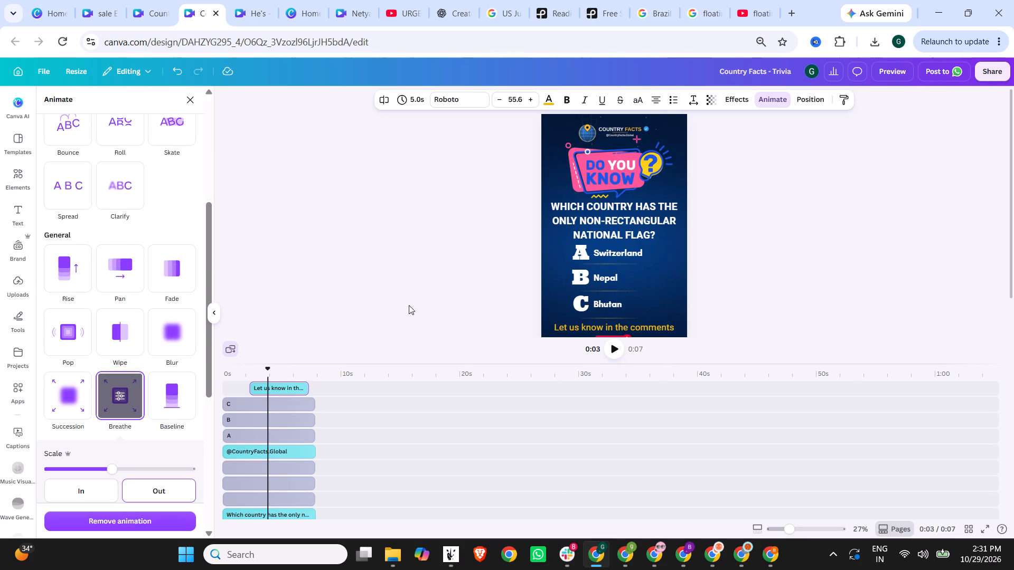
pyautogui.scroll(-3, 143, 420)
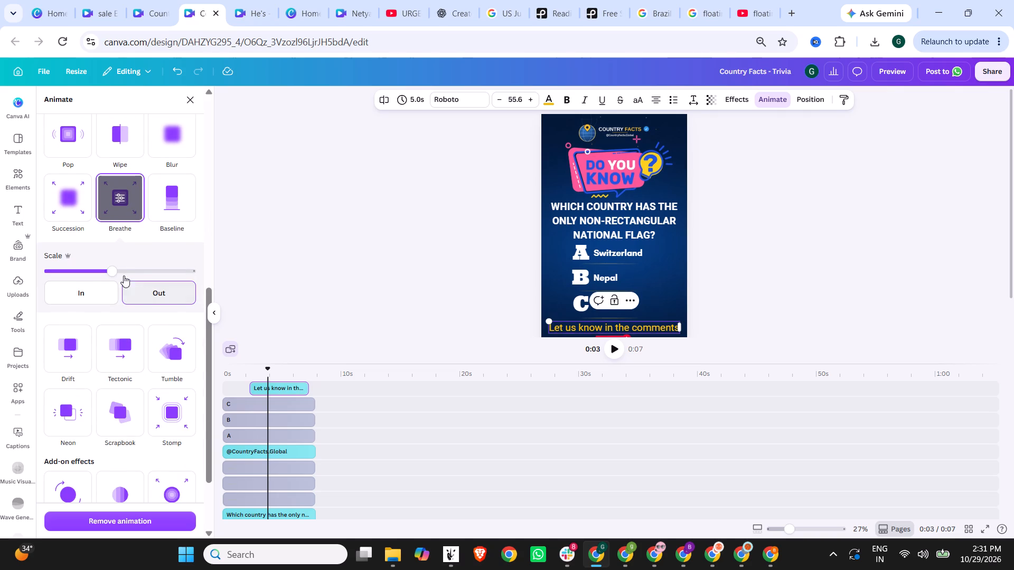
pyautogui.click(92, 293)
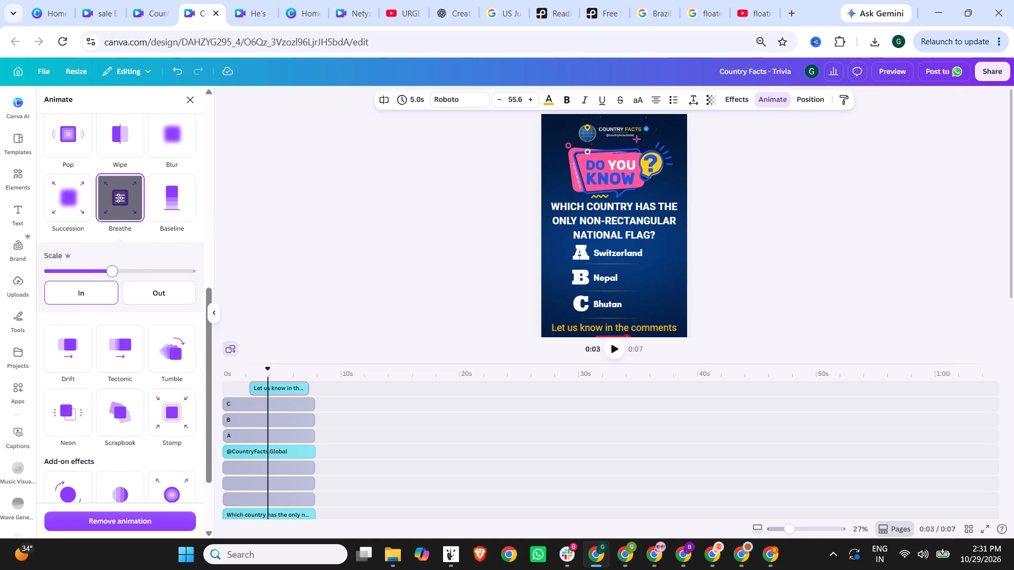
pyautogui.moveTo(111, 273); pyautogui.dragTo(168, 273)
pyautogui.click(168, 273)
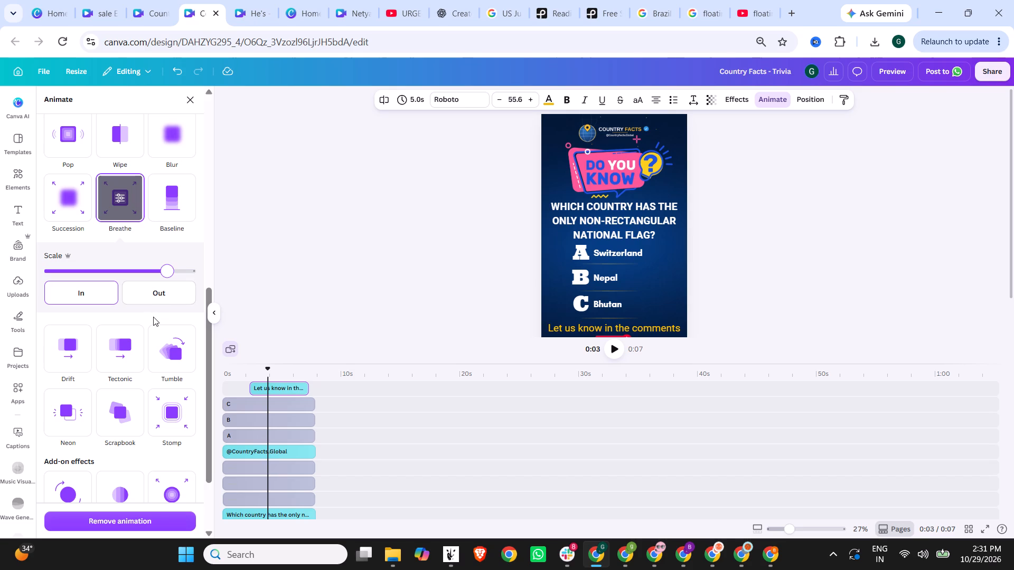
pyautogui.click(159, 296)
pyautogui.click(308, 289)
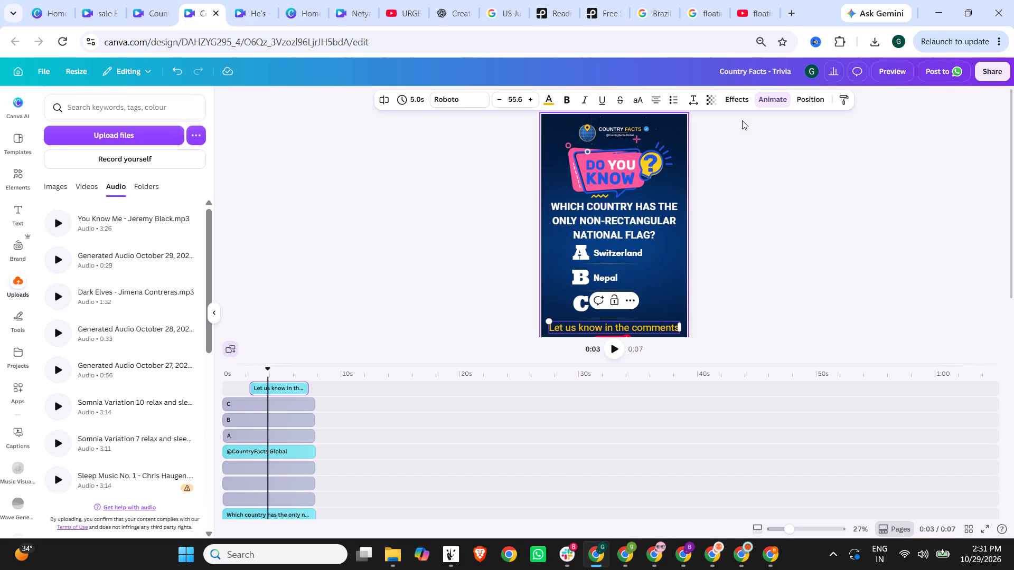
# Replace the comment prompt's Breathe animation with the Shift animation, applied on enter only.
pyautogui.click(764, 95)
pyautogui.scroll(2, 126, 330)
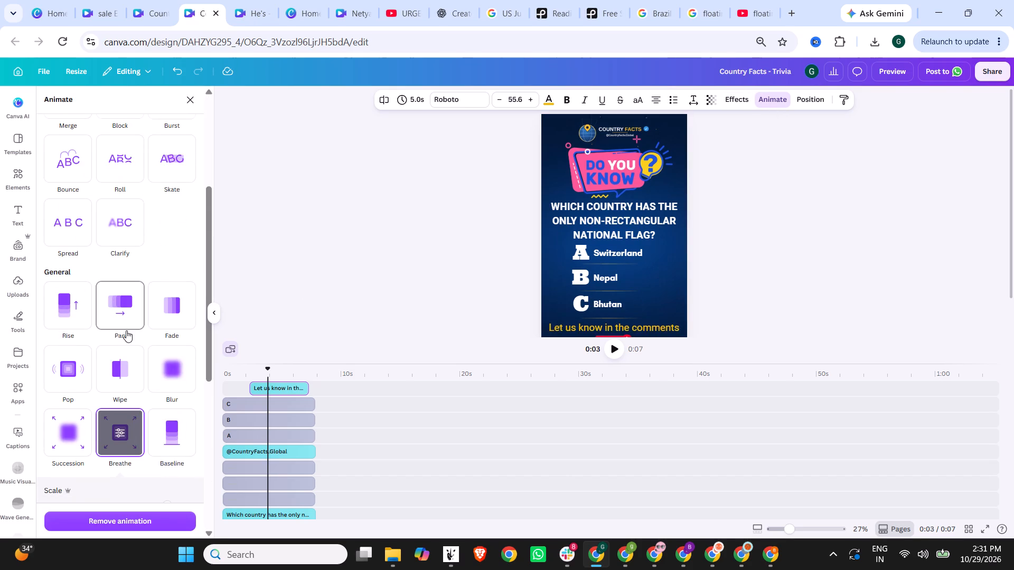
pyautogui.scroll(4, 126, 330)
pyautogui.click(144, 526)
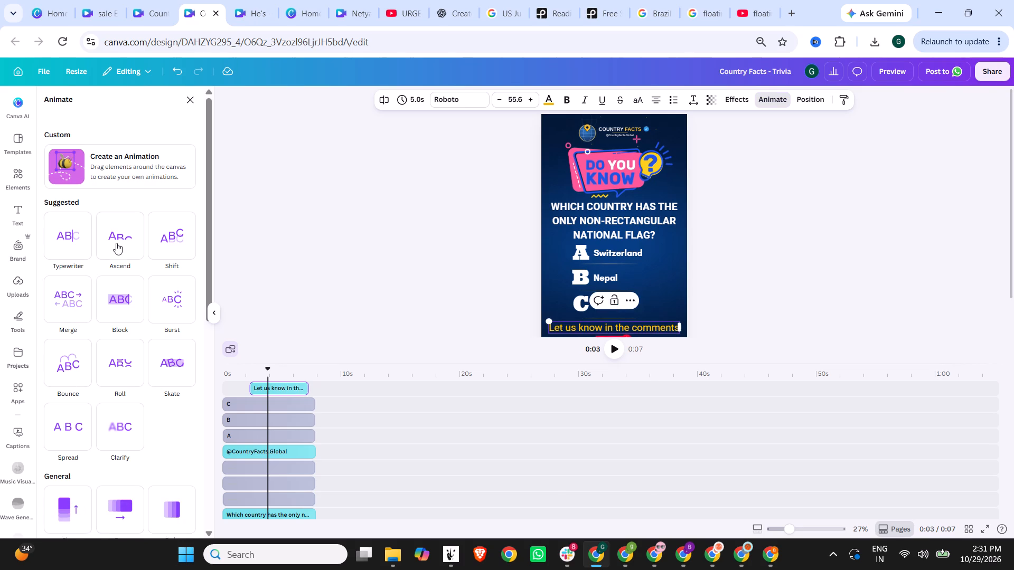
pyautogui.click(167, 239)
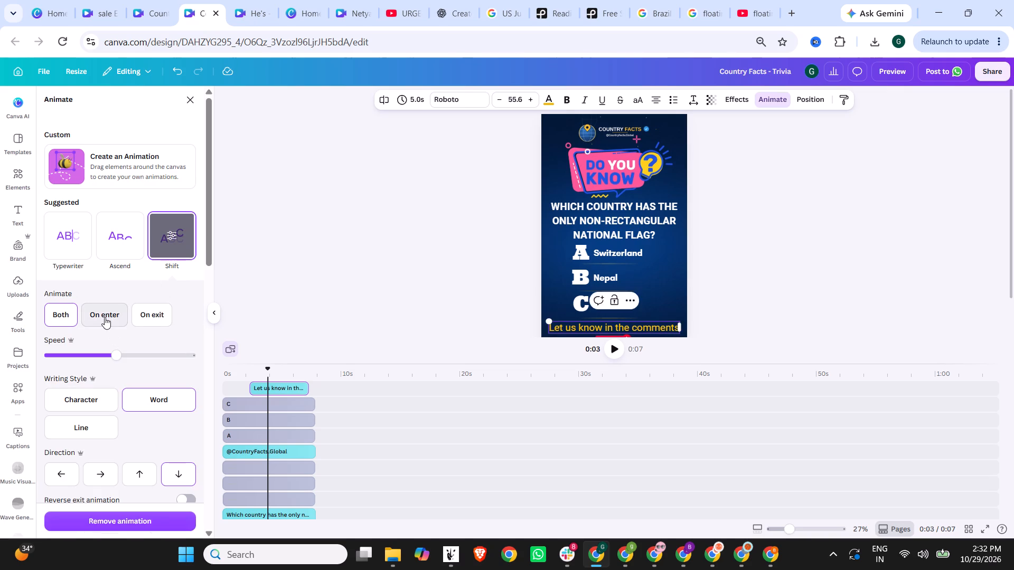
pyautogui.click(105, 317)
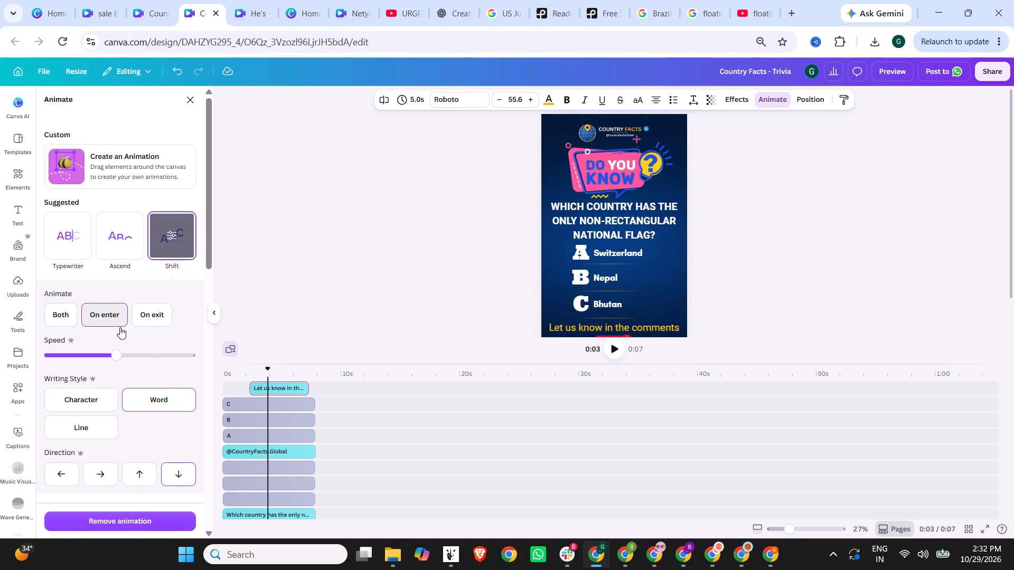
pyautogui.scroll(-1, 163, 379)
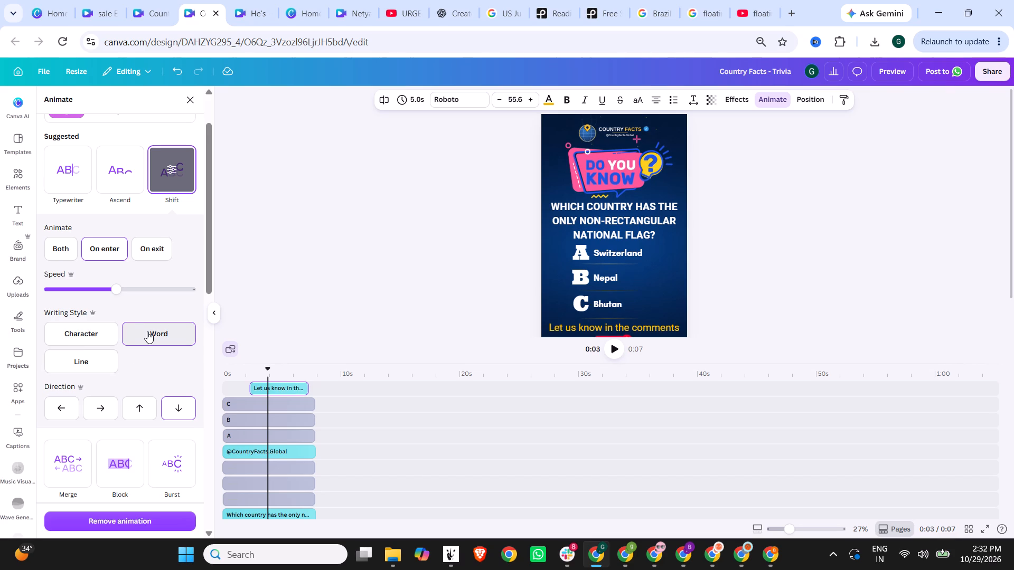
pyautogui.click(299, 301)
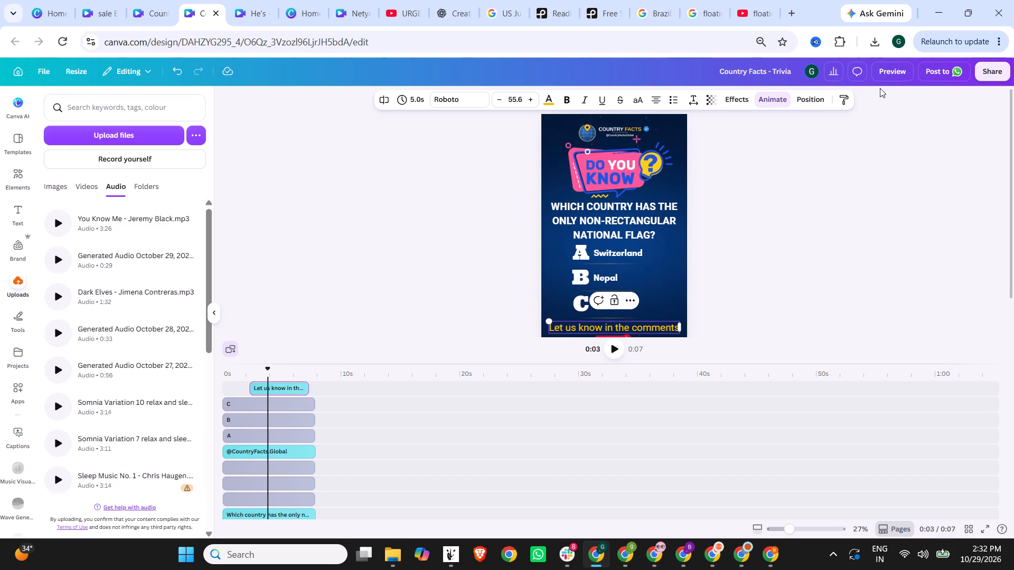
# Preview the video to check the comment prompt's Shift animation.
pyautogui.click(889, 68)
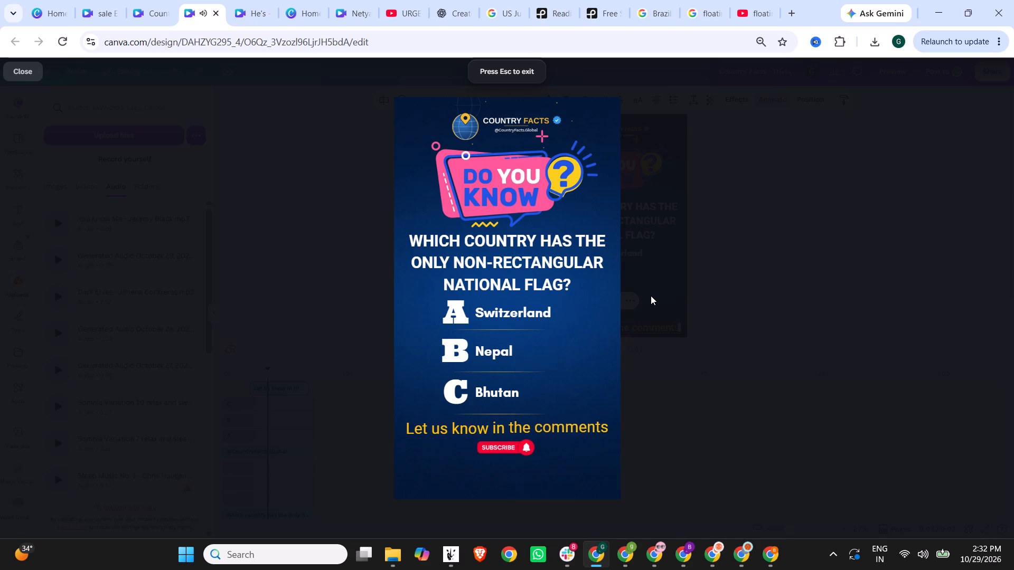
pyautogui.click(779, 317)
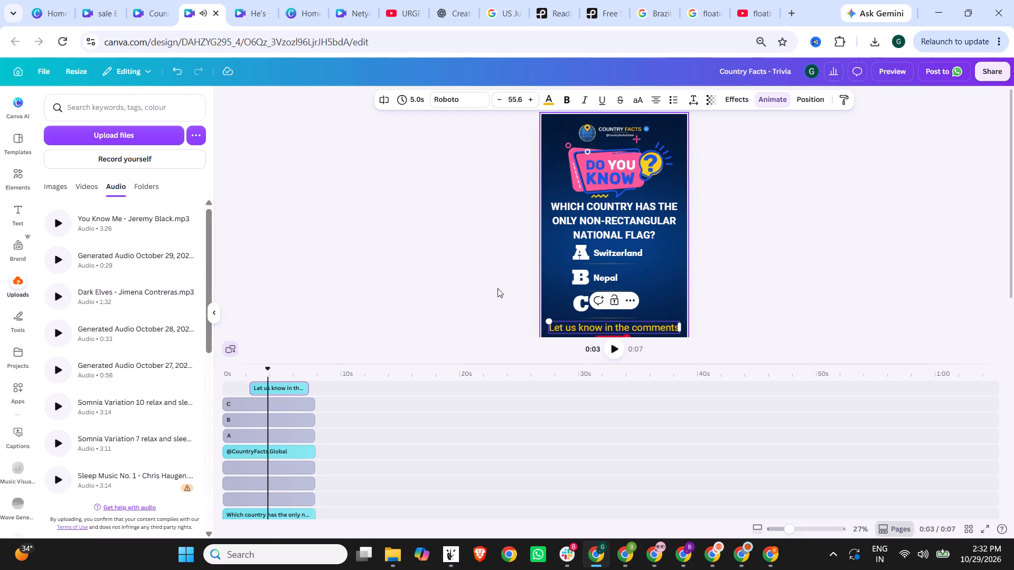
# Stretch the "Let us know in the comments" text's timing from 0 s to the clip's end, 7.8 s long.
pyautogui.moveTo(251, 383); pyautogui.dragTo(224, 385)
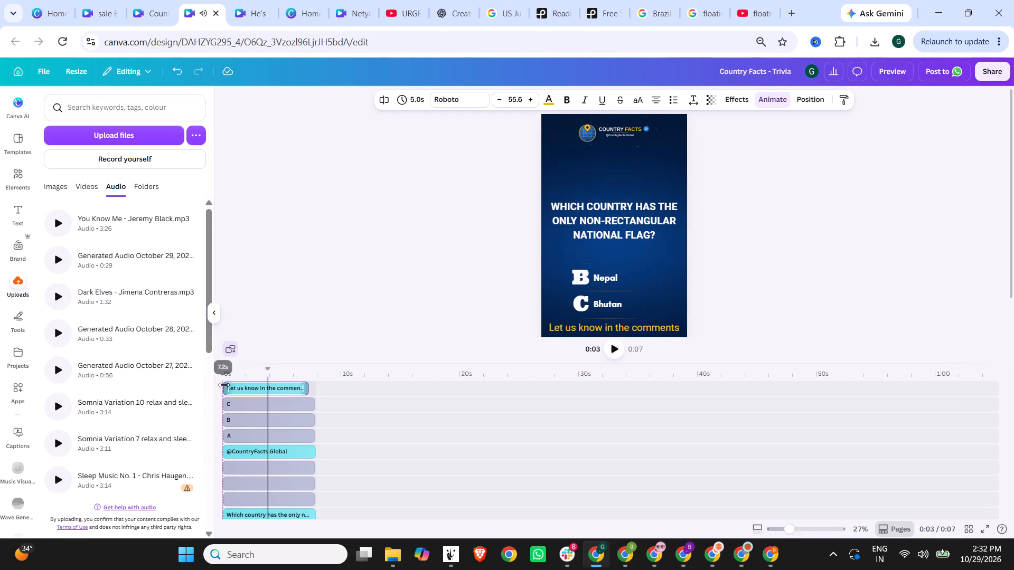
pyautogui.moveTo(224, 385); pyautogui.dragTo(223, 385)
pyautogui.click(226, 386)
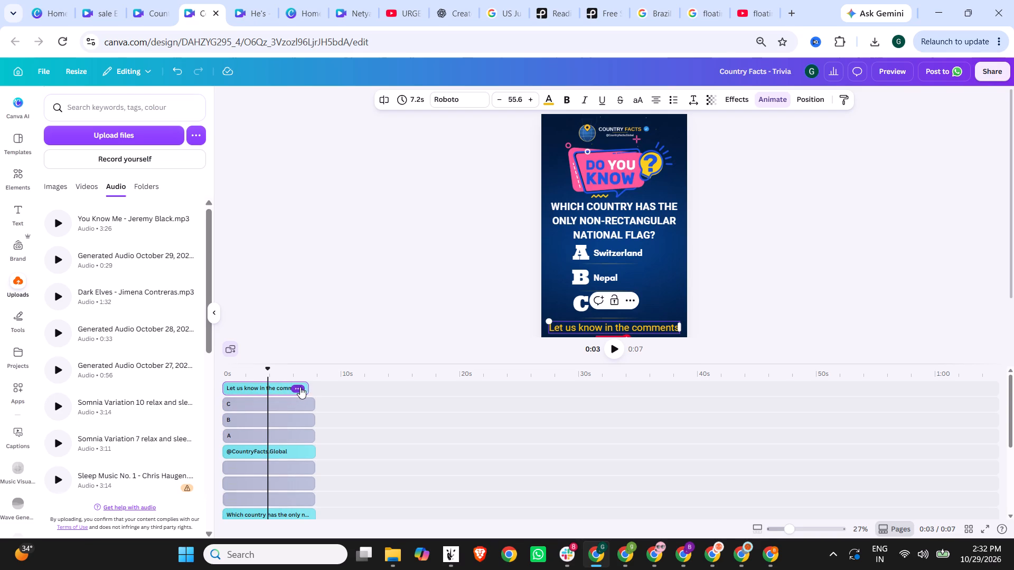
pyautogui.moveTo(307, 387); pyautogui.dragTo(313, 387)
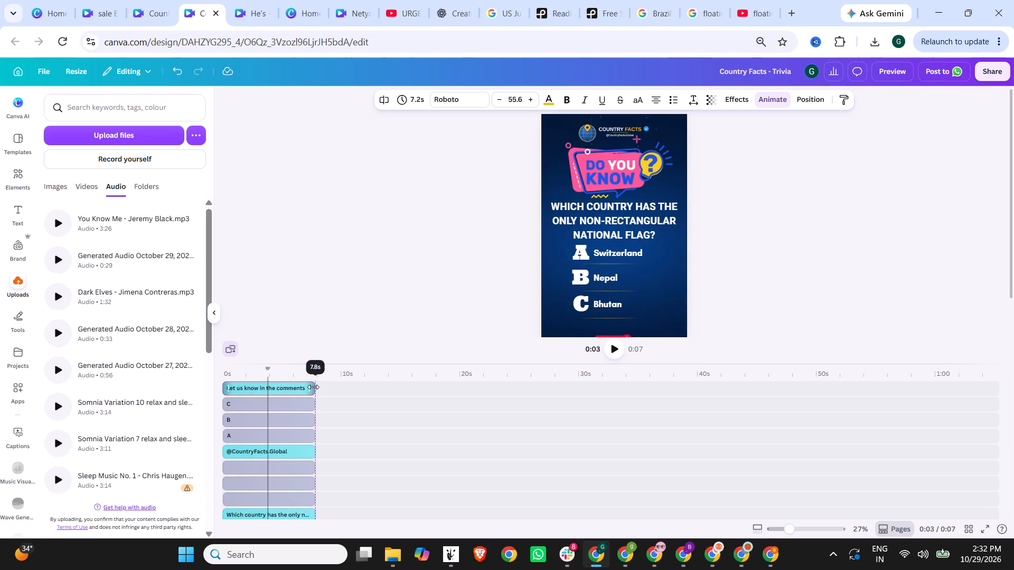
pyautogui.moveTo(313, 387); pyautogui.dragTo(312, 387)
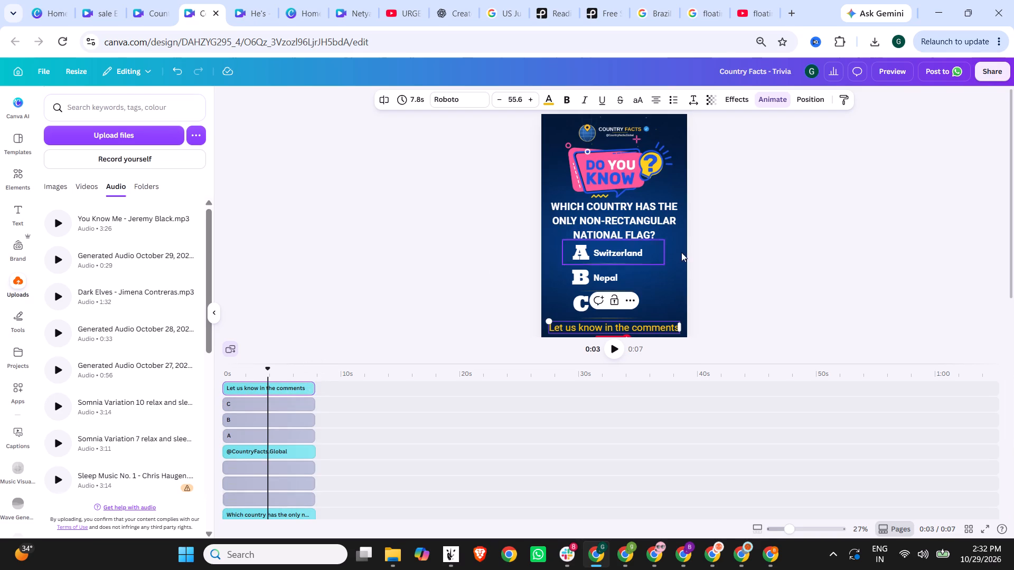
# Preview the video to check the comment prompt's full-length timing and the ending of the clip.
pyautogui.click(875, 71)
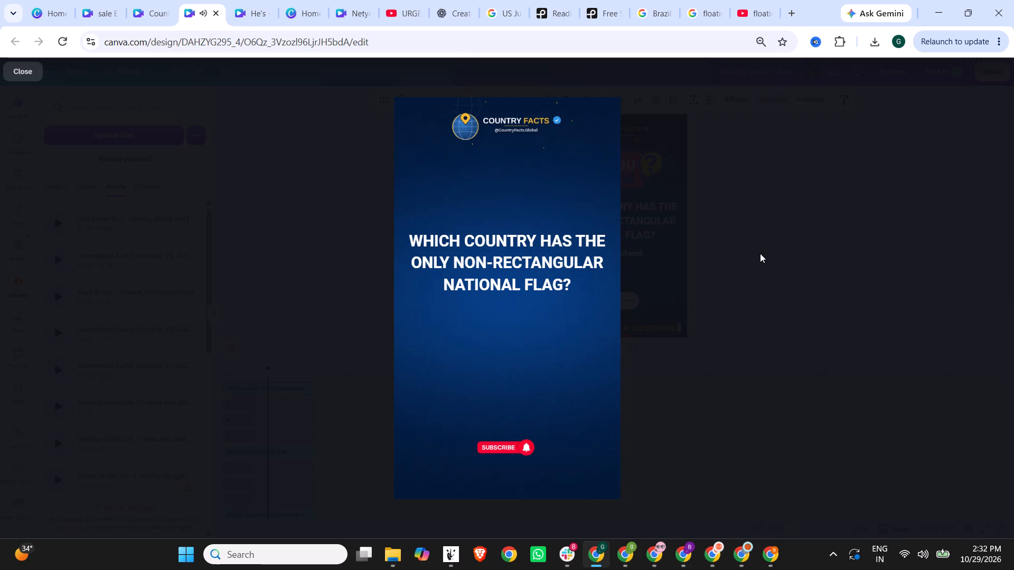
pyautogui.scroll(1, 760, 253)
pyautogui.click(760, 253)
pyautogui.scroll(-4, 438, 367)
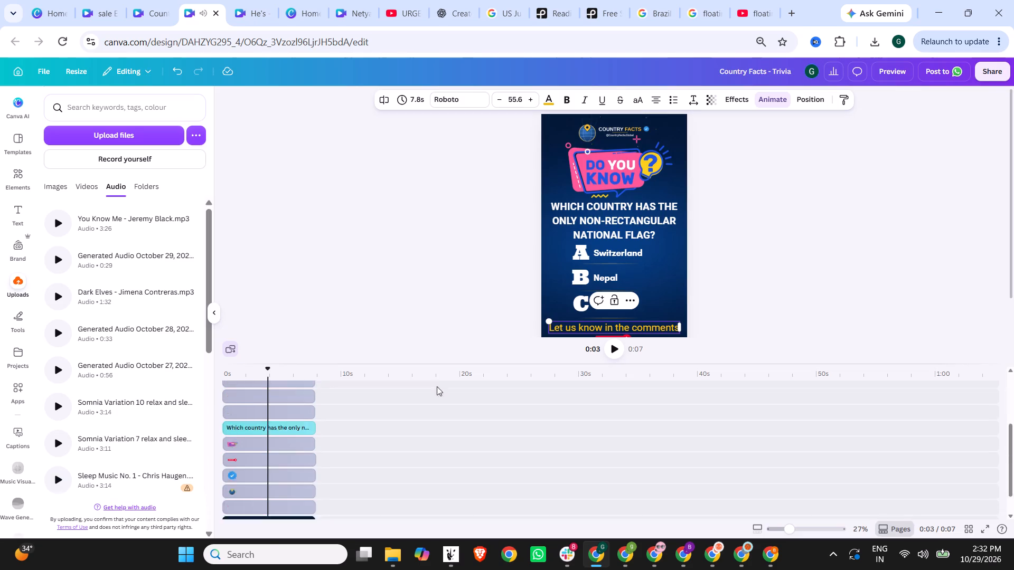
pyautogui.scroll(-2, 376, 446)
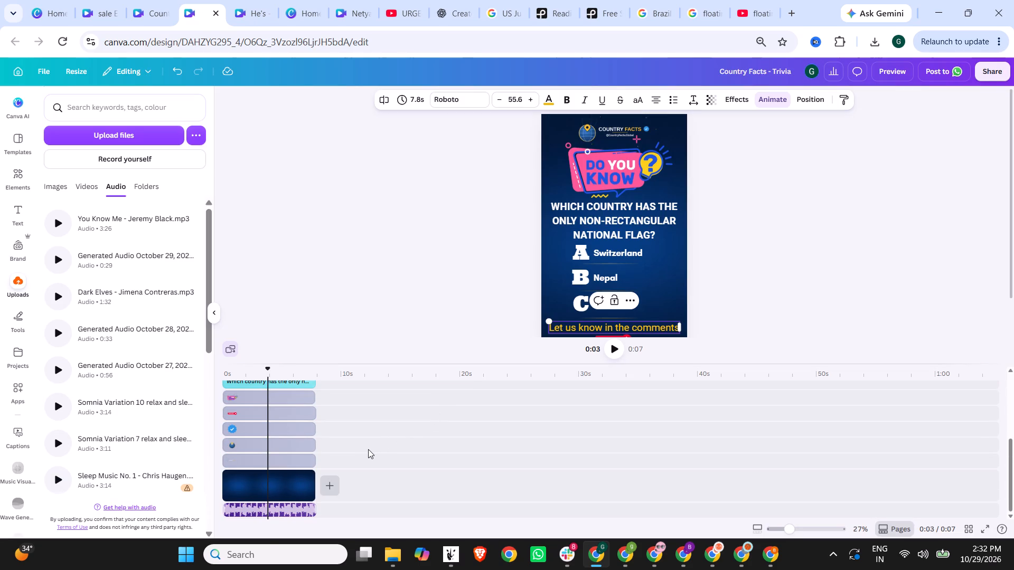
pyautogui.click(887, 67)
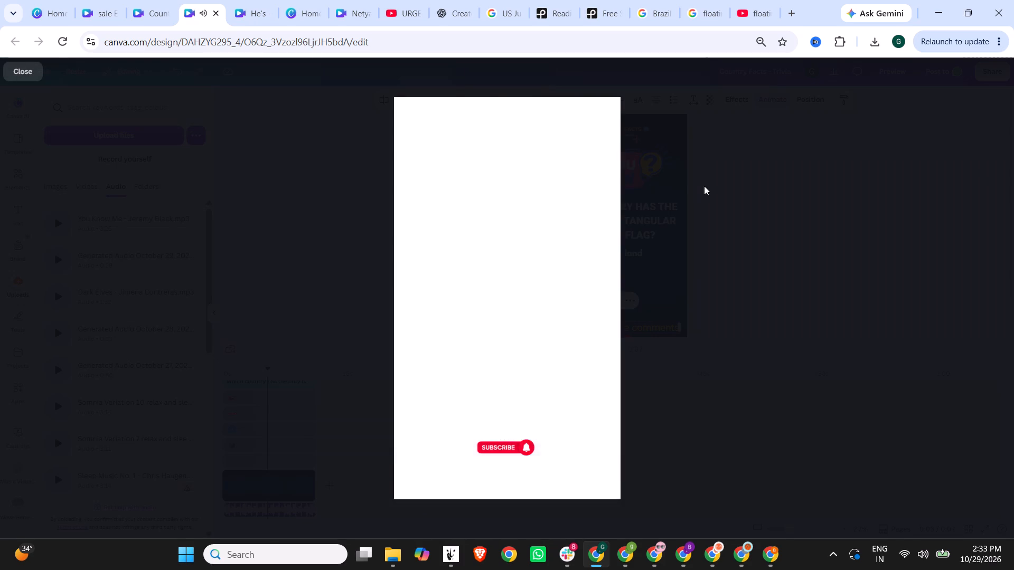
pyautogui.click(704, 186)
pyautogui.scroll(-5, 364, 450)
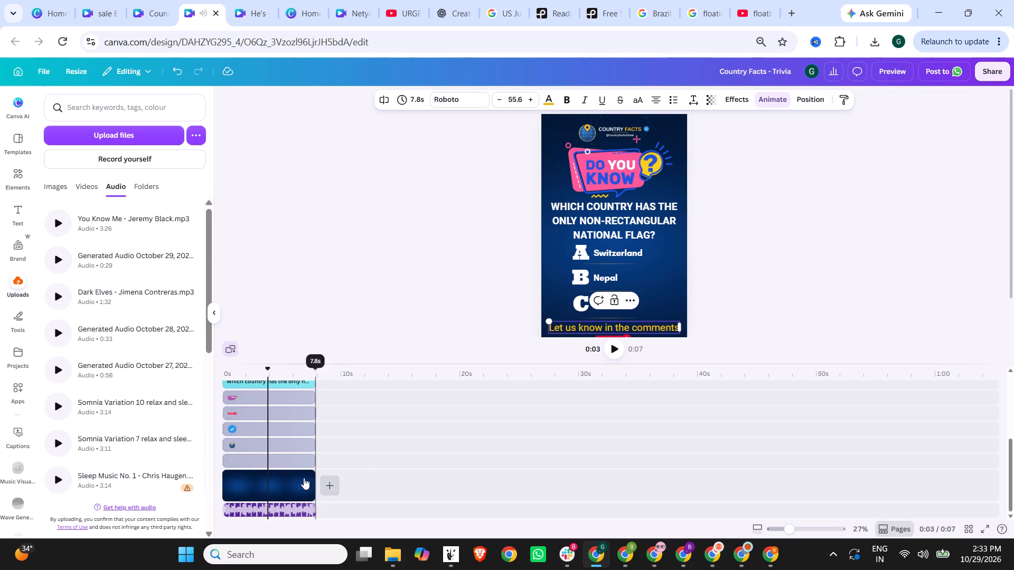
# Check the Subscribe button's end point on the timeline and preview the video again.
pyautogui.click(276, 410)
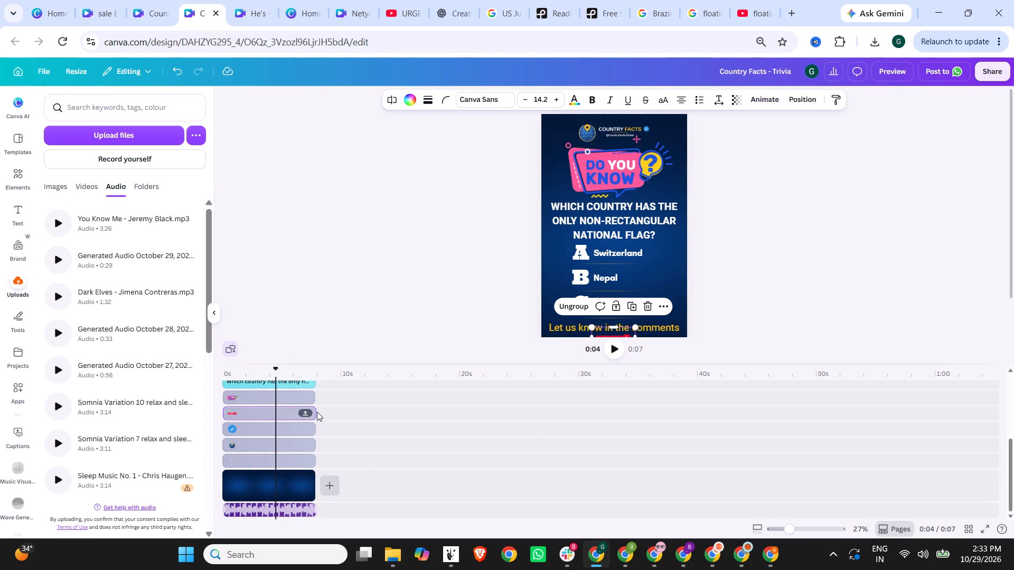
pyautogui.click(314, 412)
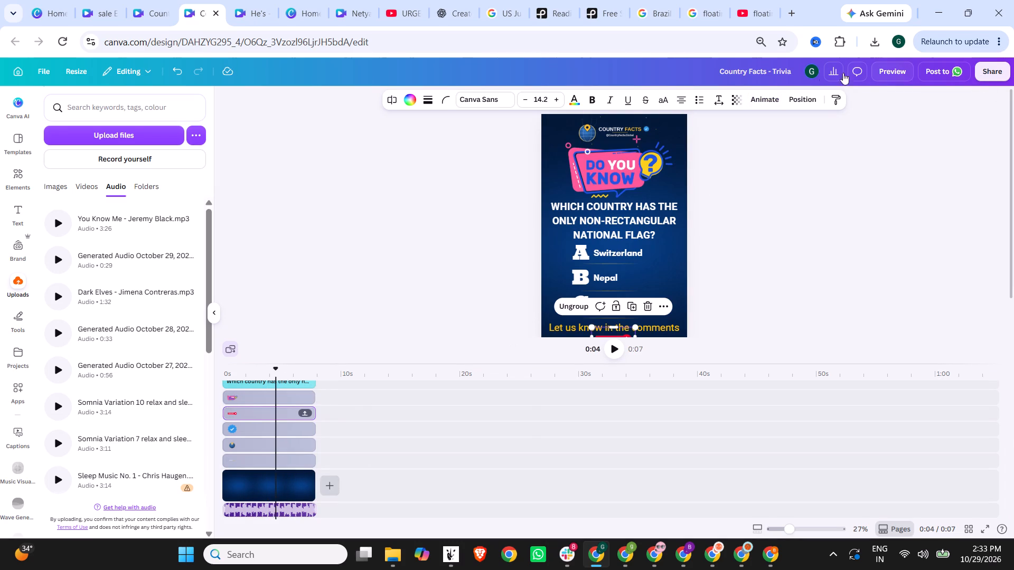
pyautogui.click(889, 71)
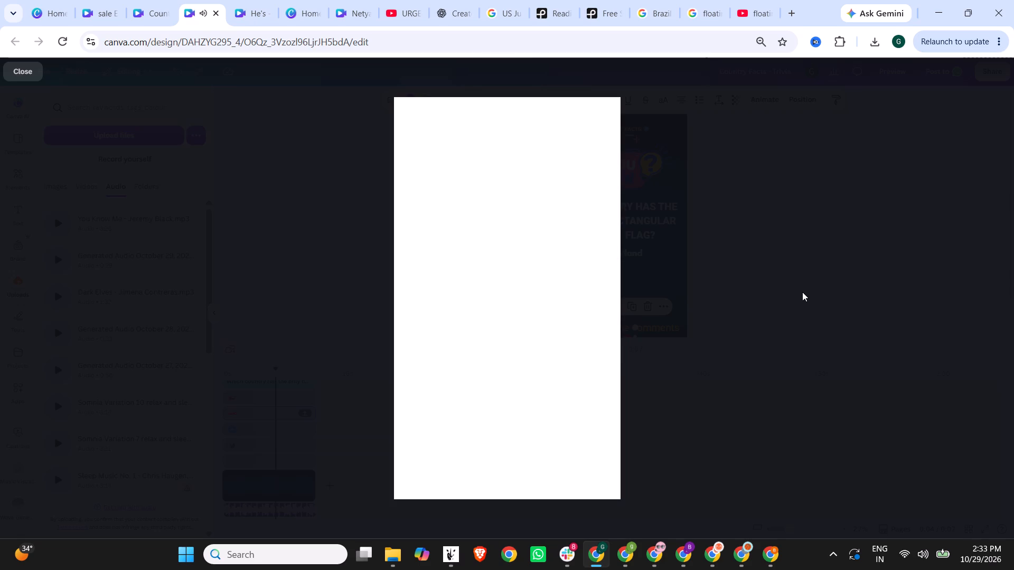
pyautogui.press('Escape')
pyautogui.scroll(-4, 320, 433)
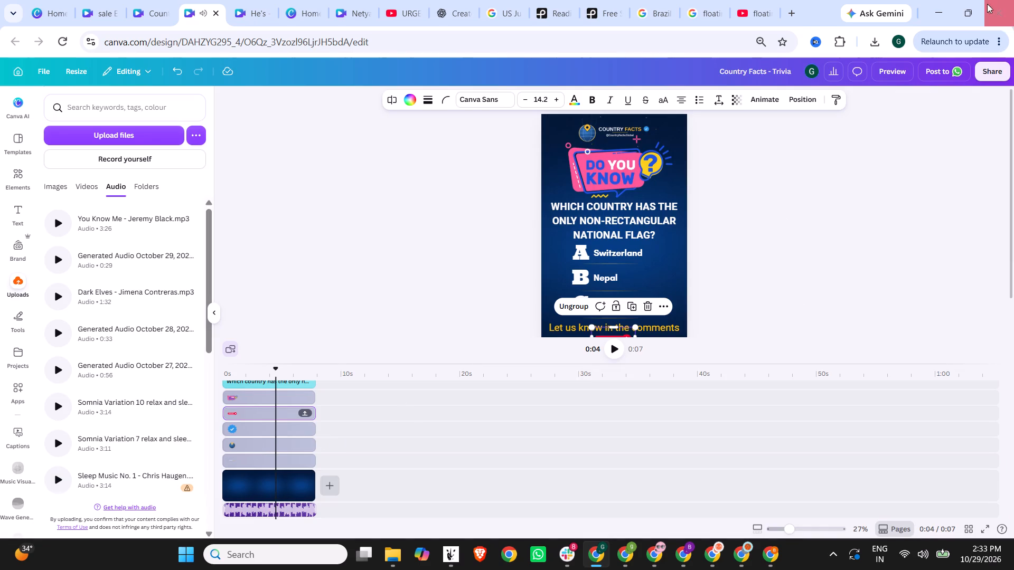
# Download the Country Facts trivia design as an MP4 video at 1080p quality.
pyautogui.click(991, 74)
pyautogui.click(841, 296)
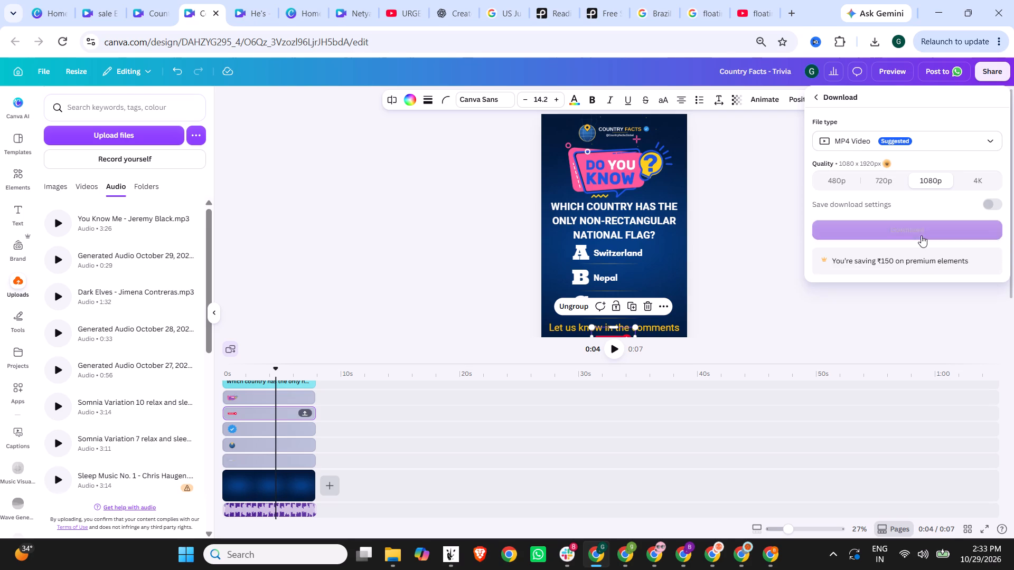
pyautogui.click(921, 235)
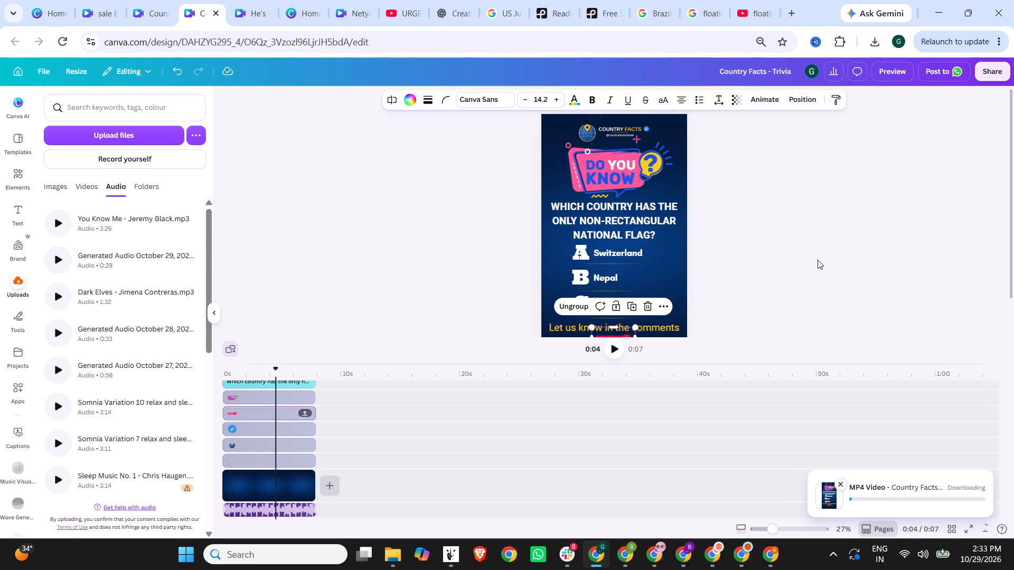
pyautogui.click(818, 260)
pyautogui.scroll(-3, 672, 248)
pyautogui.scroll(1, 671, 250)
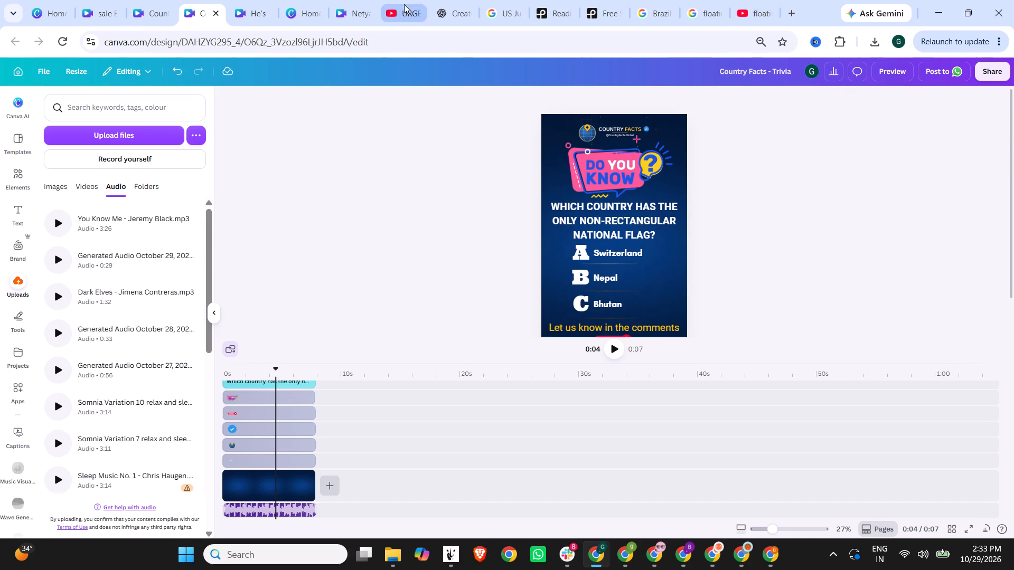
# Switch to the Stats Guru channel in YouTube Studio, look over its content, and open the Coronavirus in Asia video on YouTube.
pyautogui.click(718, 556)
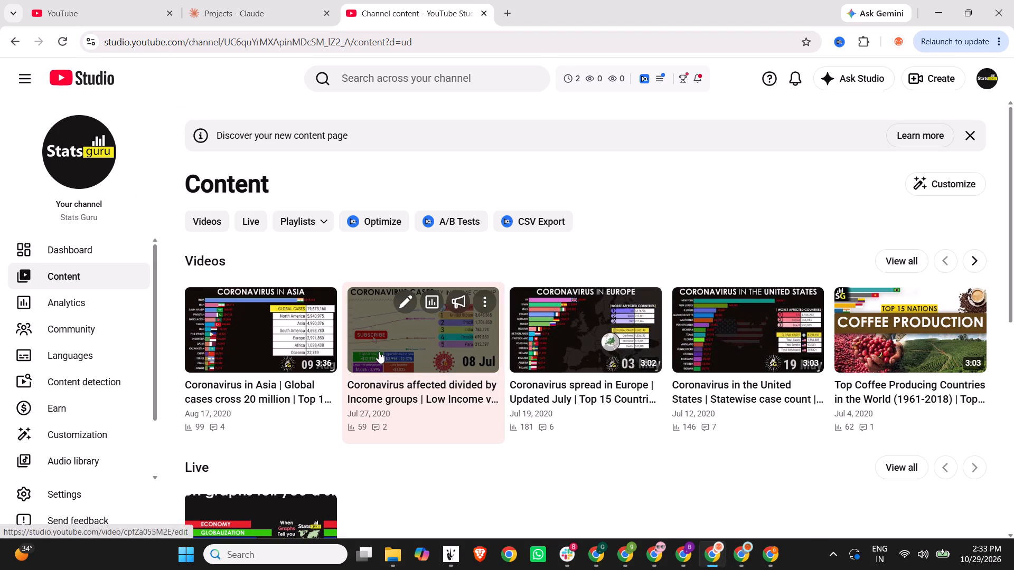
pyautogui.scroll(-8, 316, 291)
pyautogui.scroll(1, 316, 291)
pyautogui.scroll(-1, 316, 291)
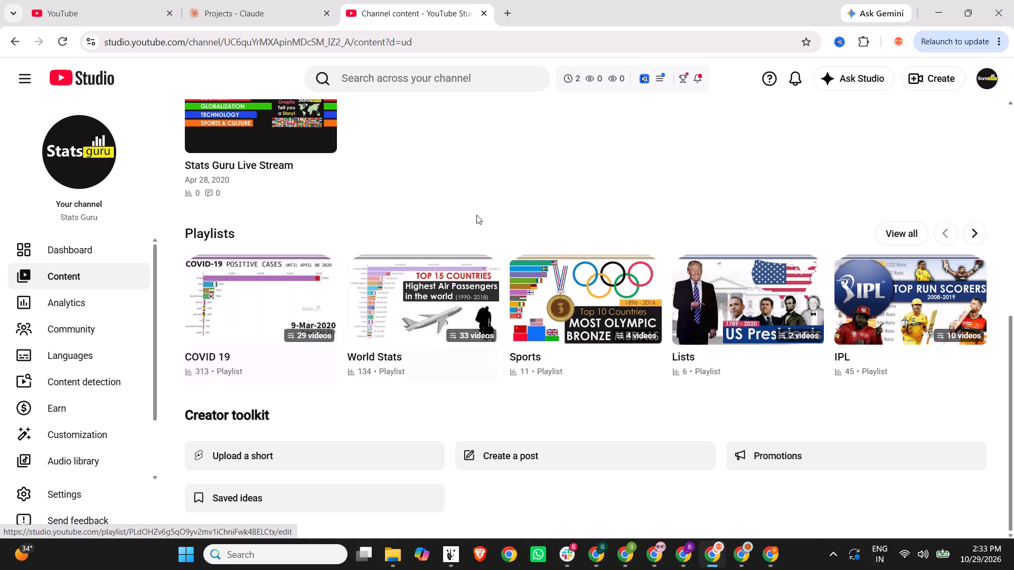
pyautogui.scroll(-6, 476, 214)
pyautogui.scroll(10, 559, 254)
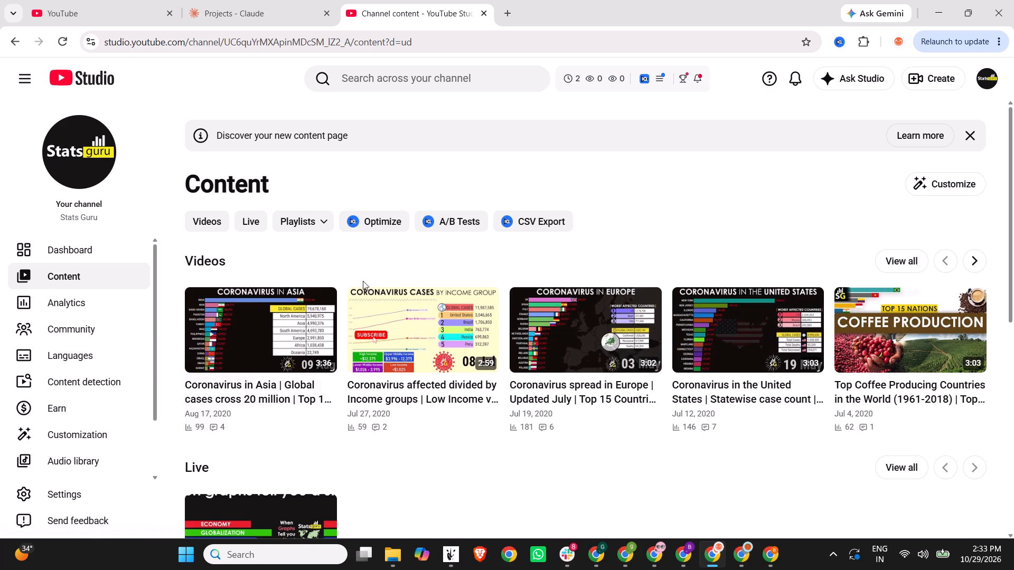
pyautogui.click(267, 330)
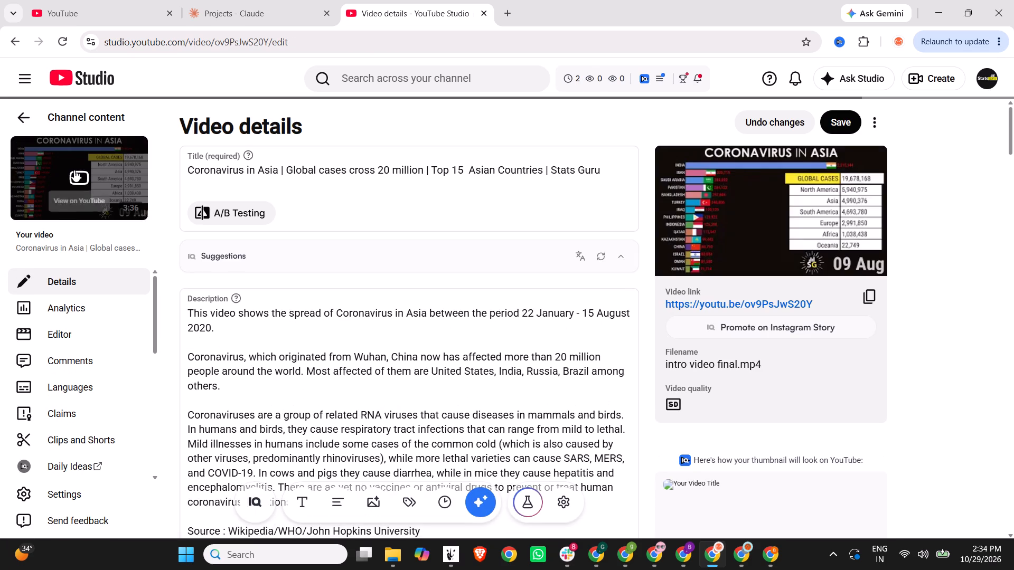
pyautogui.click(74, 170)
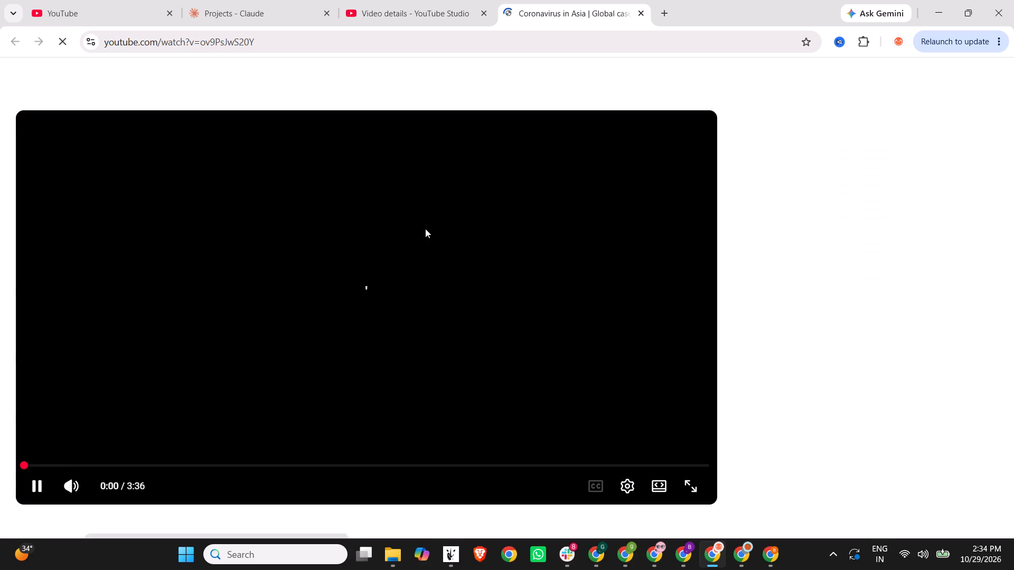
# Examine the comments on the Coronavirus in Asia video, including the replies to the channel's own comment.
pyautogui.scroll(-3, 486, 231)
pyautogui.scroll(-5, 953, 397)
pyautogui.scroll(-3, 237, 353)
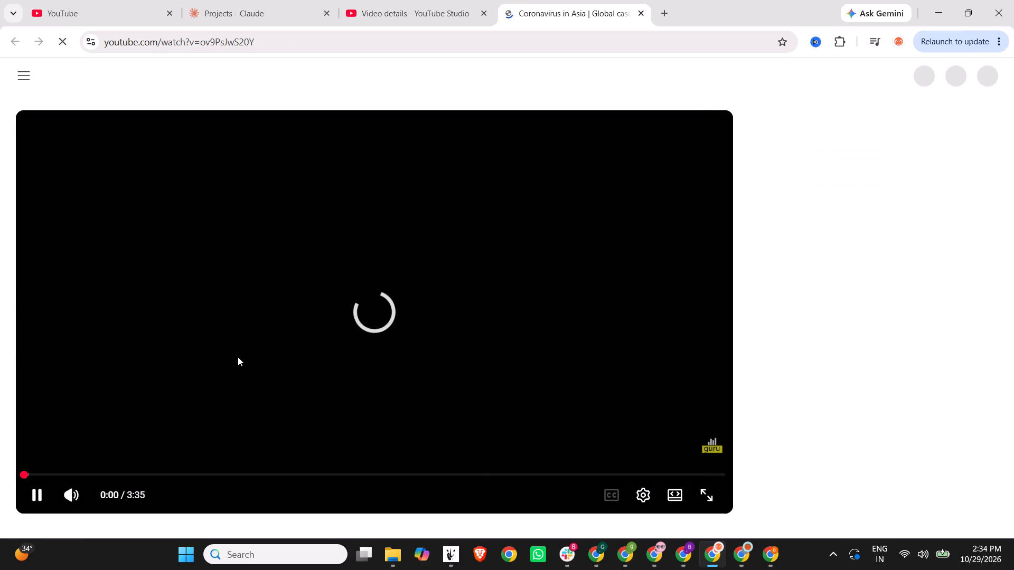
pyautogui.scroll(-4, 414, 384)
pyautogui.scroll(-5, 778, 418)
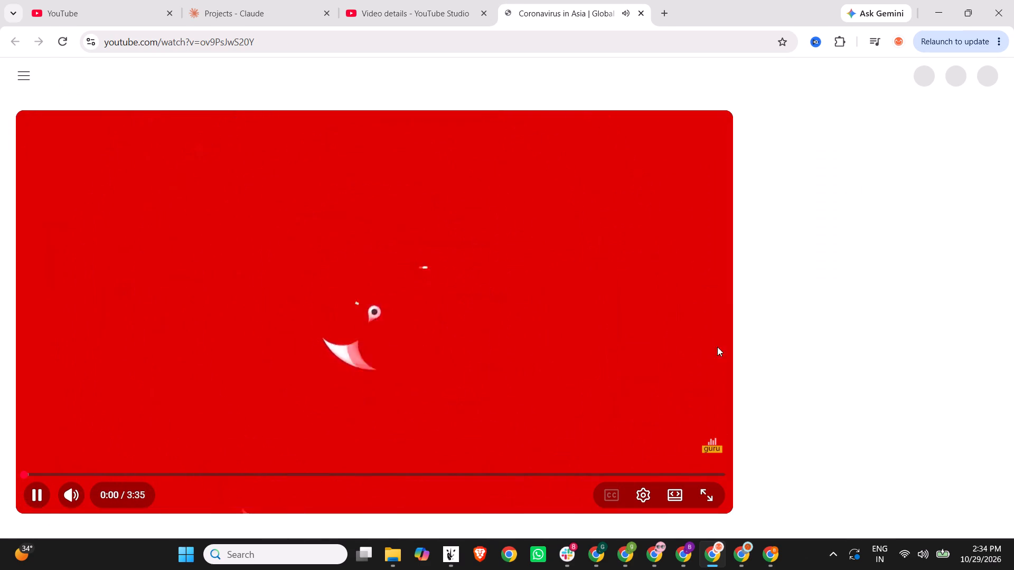
pyautogui.click(752, 70)
pyautogui.scroll(-2, 734, 242)
pyautogui.scroll(-5, 495, 412)
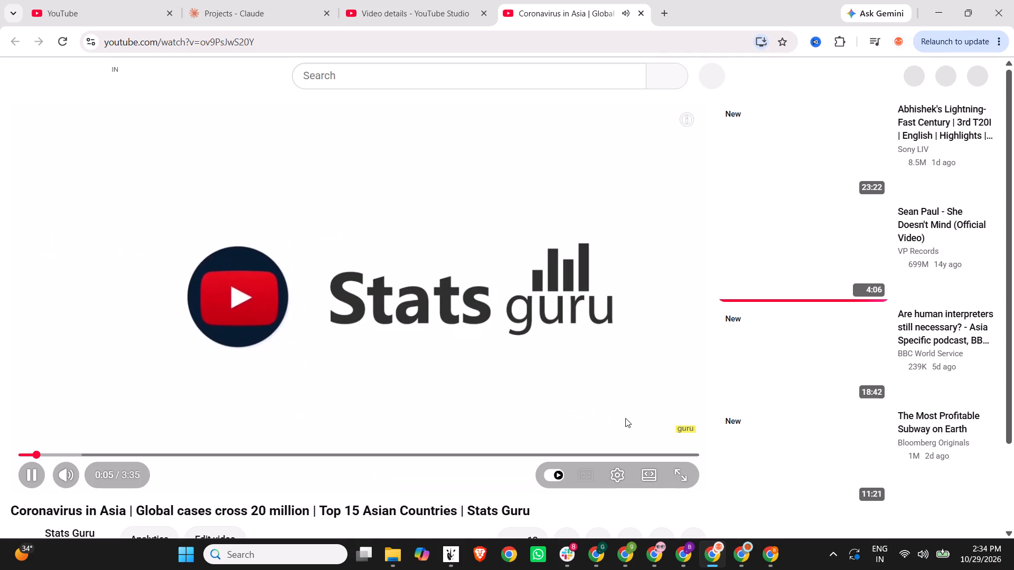
pyautogui.scroll(-4, 443, 363)
pyautogui.scroll(-3, 303, 371)
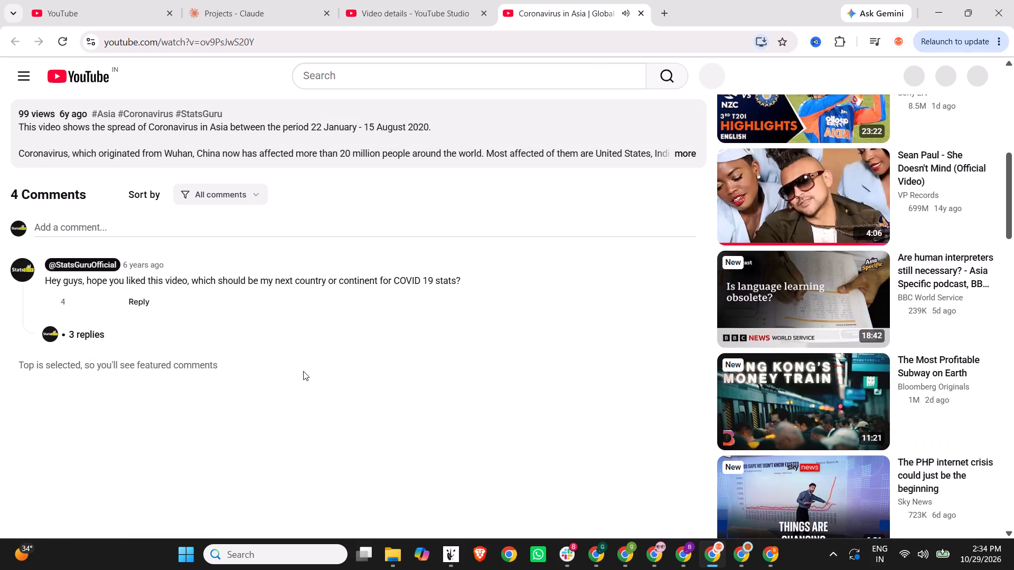
pyautogui.click(77, 339)
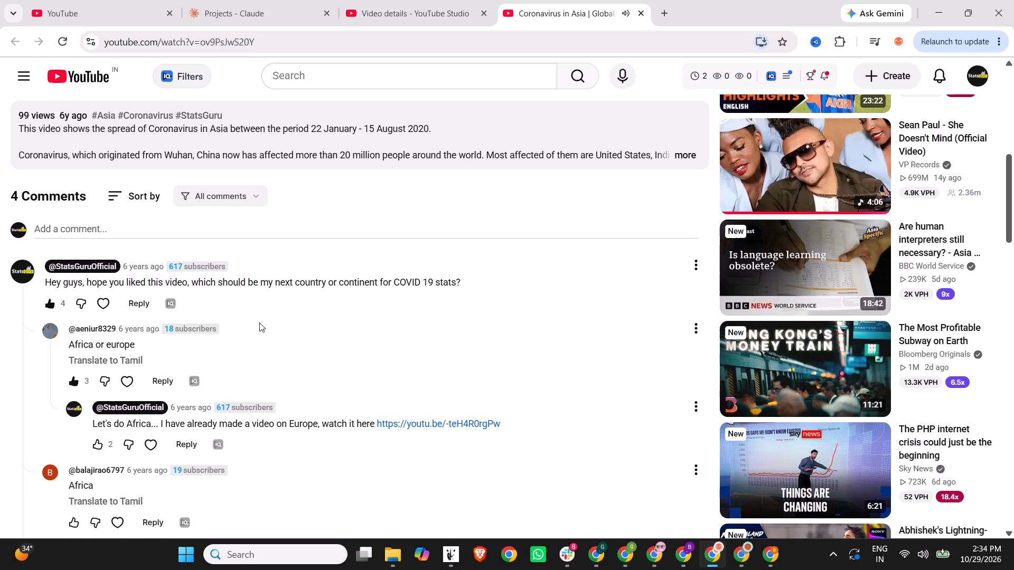
pyautogui.scroll(-2, 259, 322)
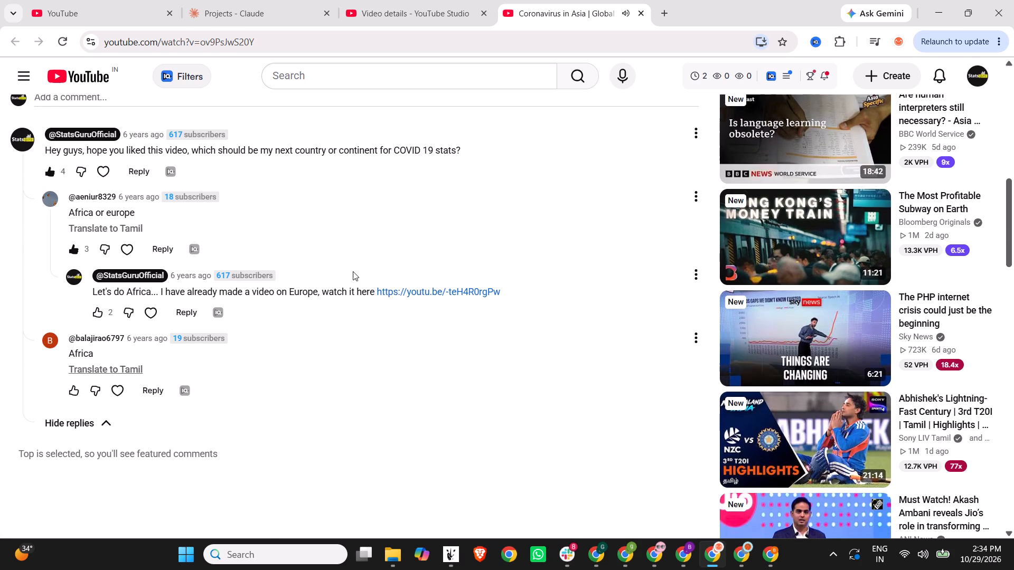
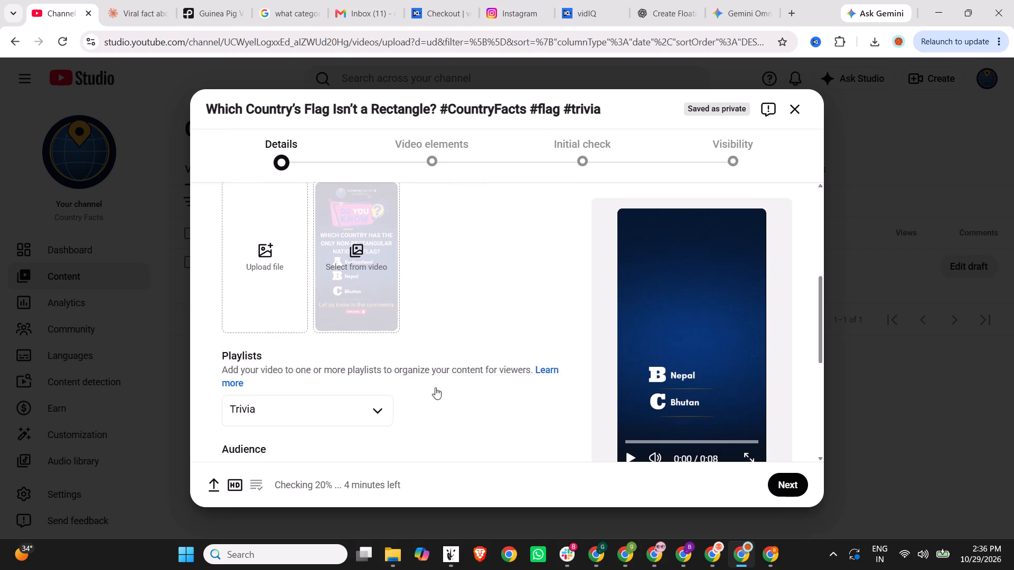
pyautogui.scroll(4, 359, 361)
pyautogui.scroll(-4, 369, 366)
pyautogui.click(269, 395)
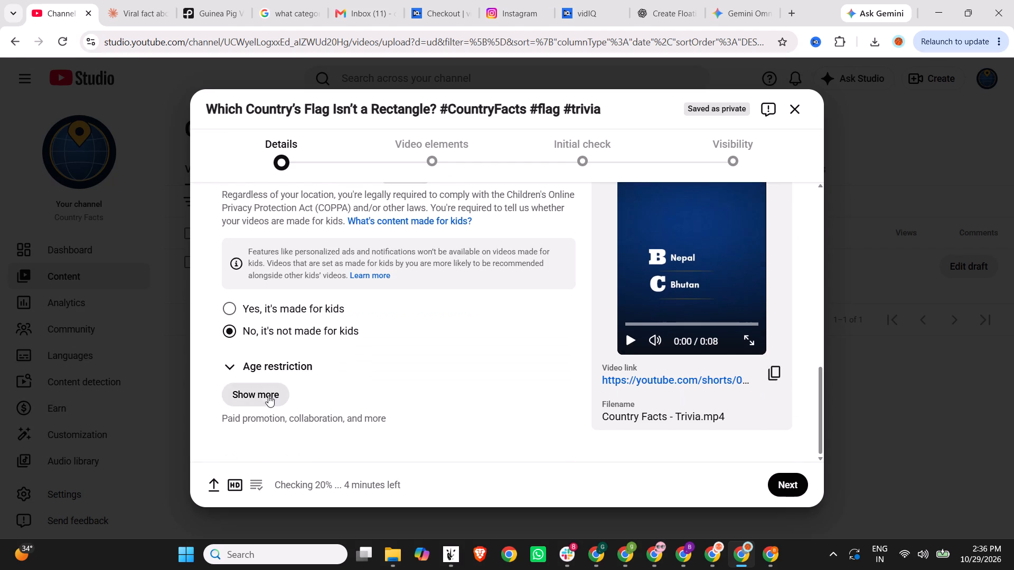
pyautogui.scroll(-3, 321, 371)
pyautogui.click(257, 320)
pyautogui.scroll(-3, 328, 352)
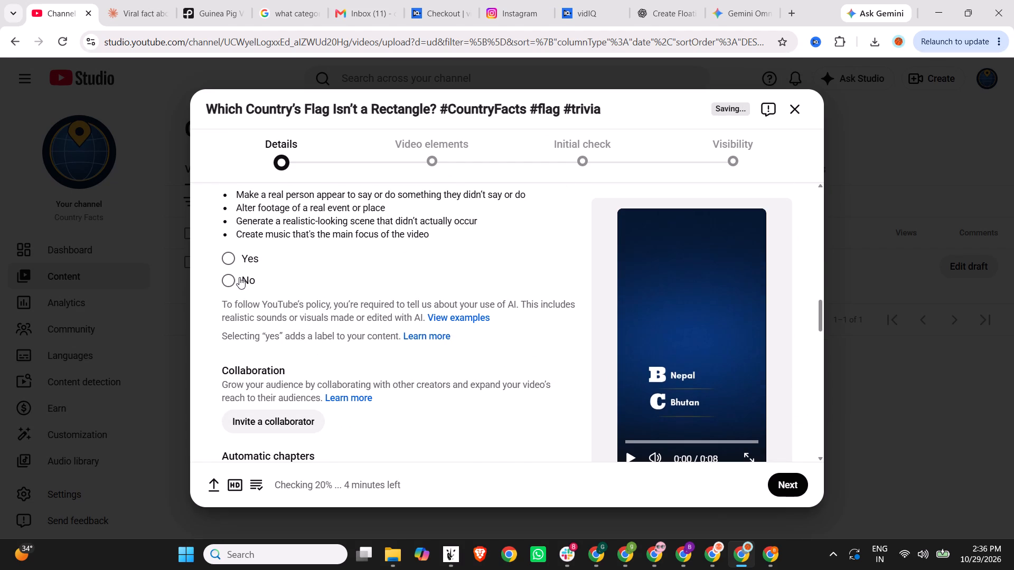
pyautogui.click(239, 277)
# Paste the copied keyword list into the video's tags.
pyautogui.scroll(-2, 320, 324)
pyautogui.scroll(-7, 273, 363)
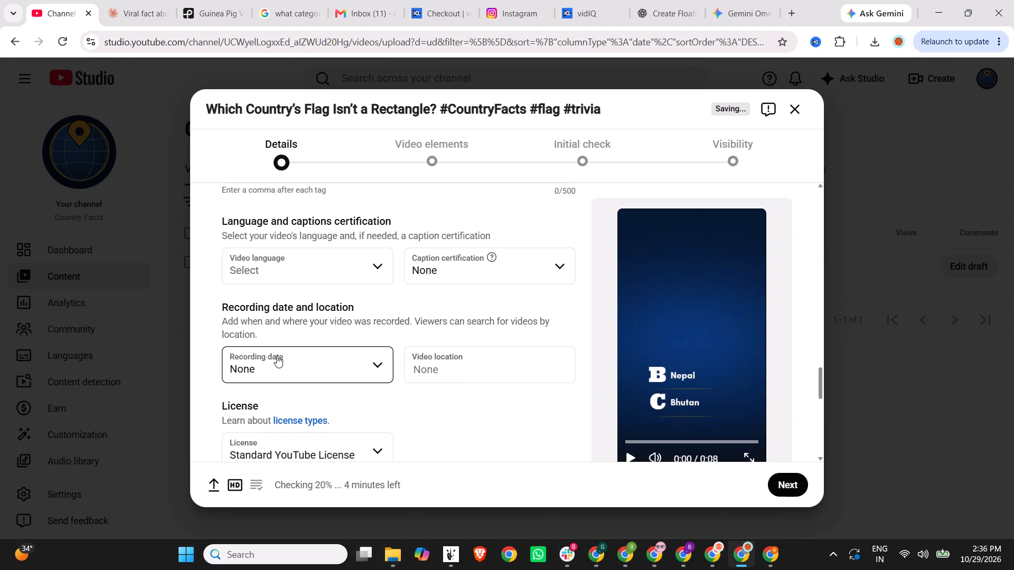
pyautogui.scroll(-7, 318, 382)
pyautogui.scroll(2, 296, 289)
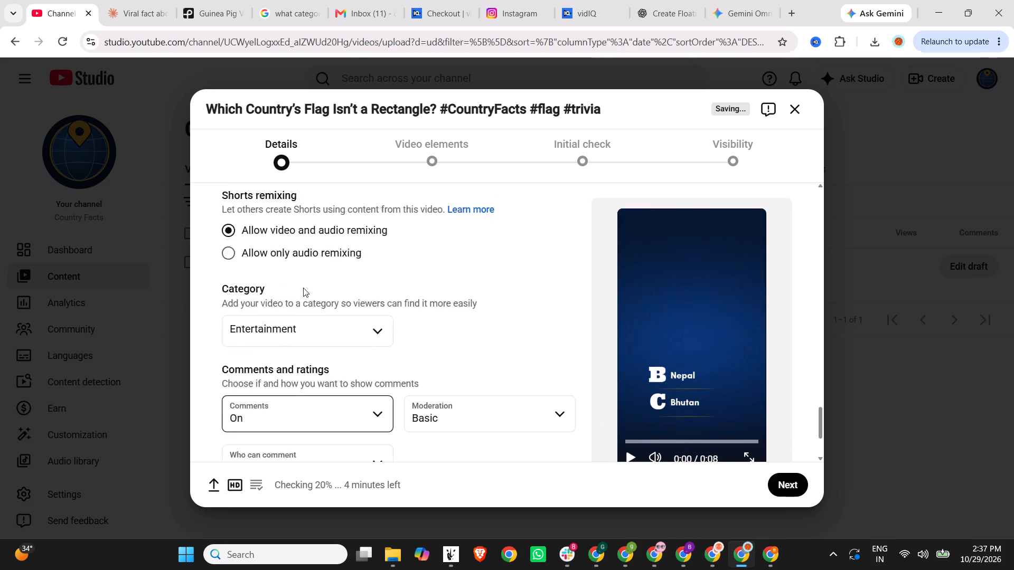
pyautogui.scroll(-5, 375, 310)
pyautogui.scroll(5, 362, 412)
pyautogui.scroll(2, 296, 301)
pyautogui.scroll(4, 336, 350)
pyautogui.click(297, 409)
pyautogui.hotkey('ctrl', 'v')
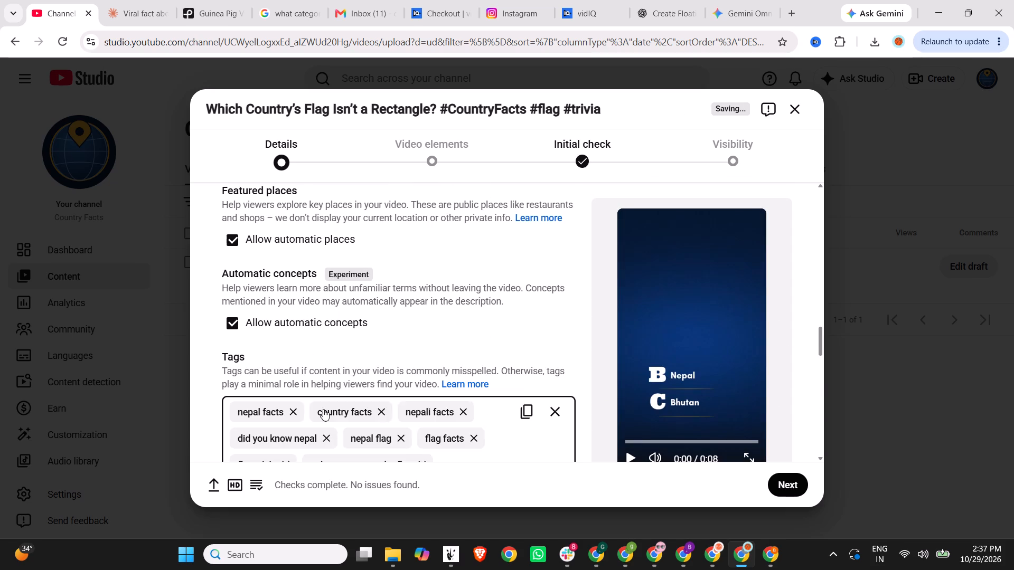
# Remove the tags nepal facts, nepali facts and nepal flag from the video.
pyautogui.scroll(-2, 397, 395)
pyautogui.click(294, 278)
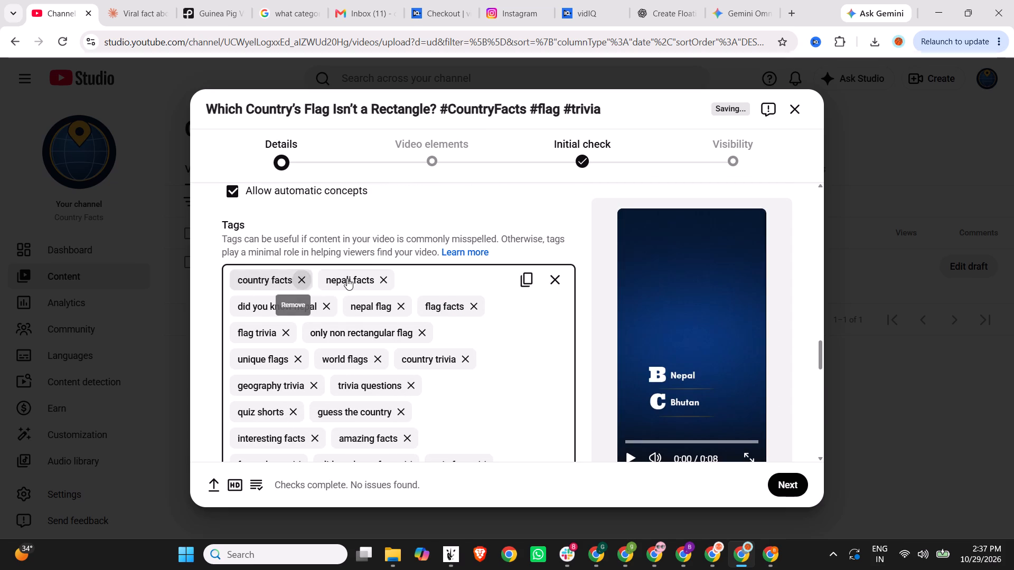
pyautogui.click(386, 278)
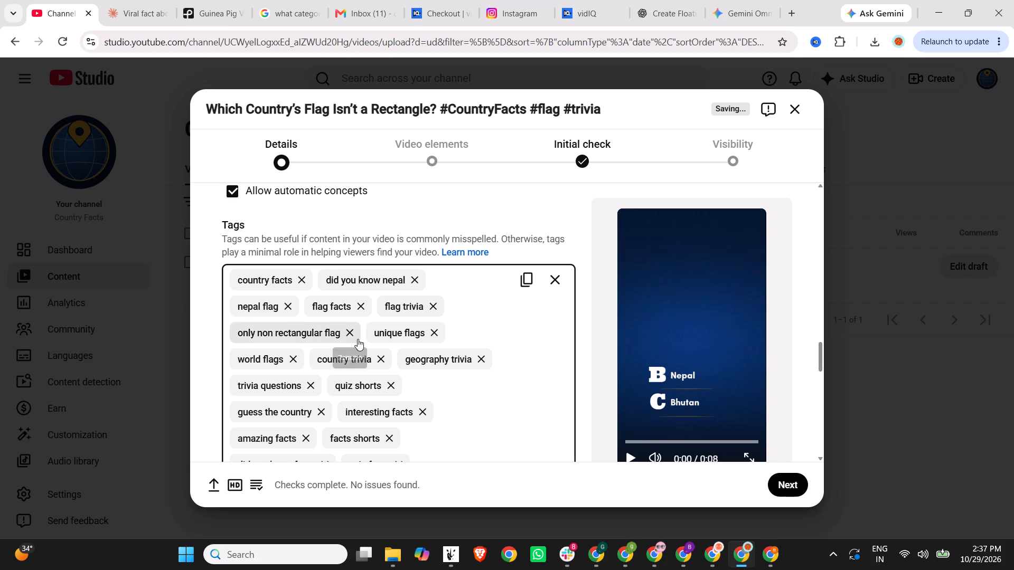
pyautogui.click(289, 304)
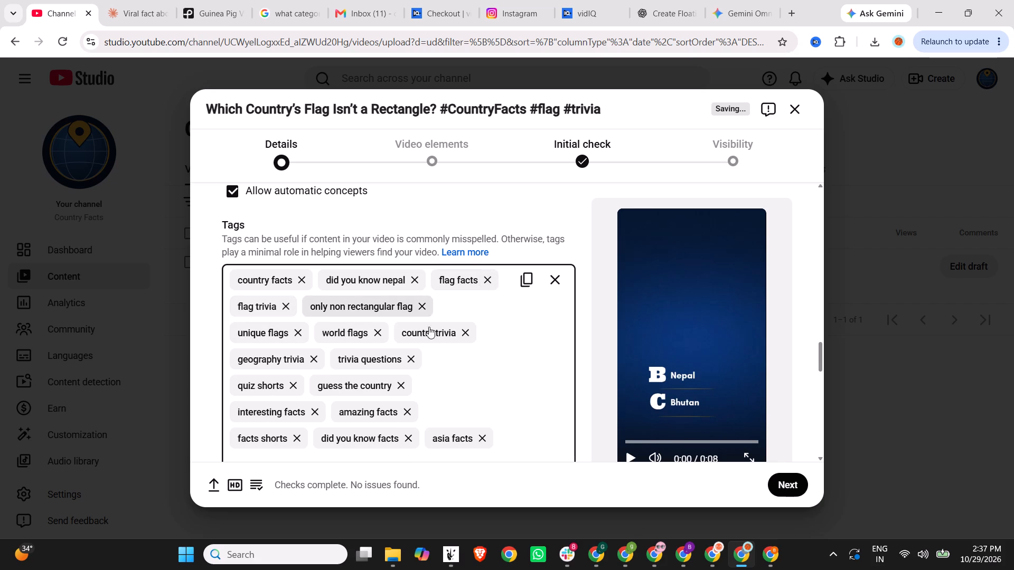
pyautogui.scroll(-2, 454, 372)
pyautogui.click(398, 337)
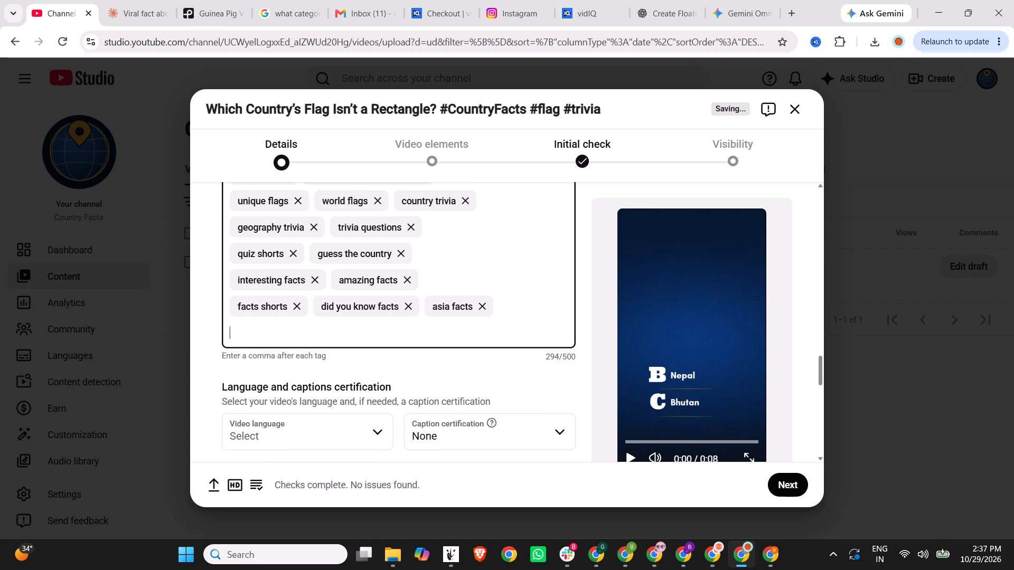
pyautogui.scroll(2, 423, 337)
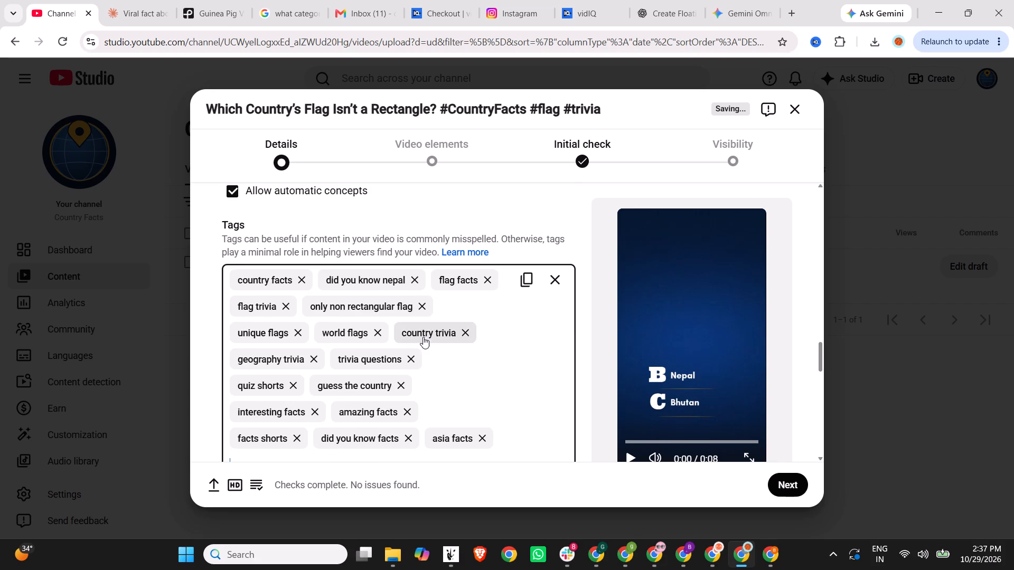
pyautogui.scroll(-2, 507, 360)
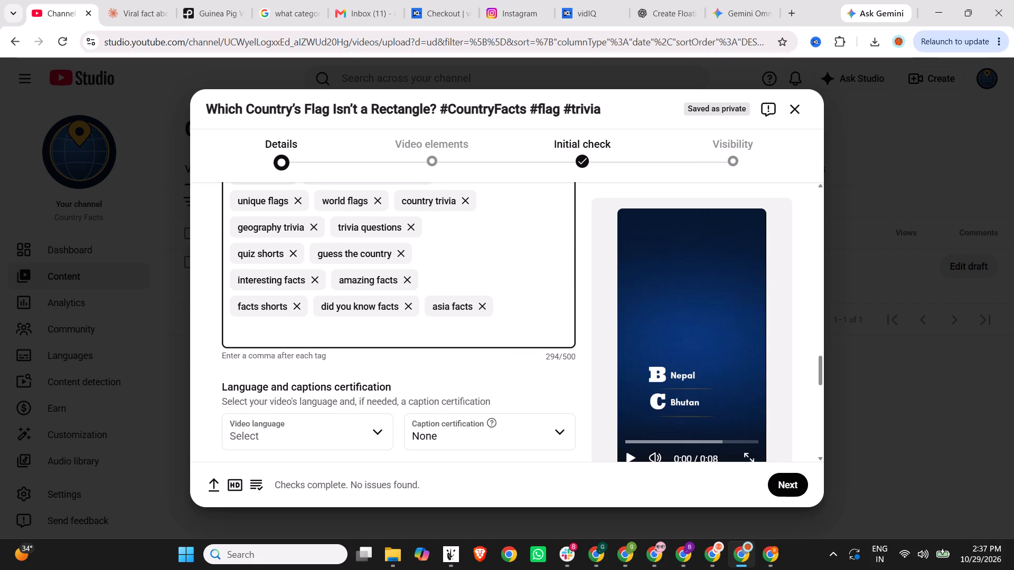
# Set Shorts remixing to allow only audio remixing.
pyautogui.scroll(-12, 431, 374)
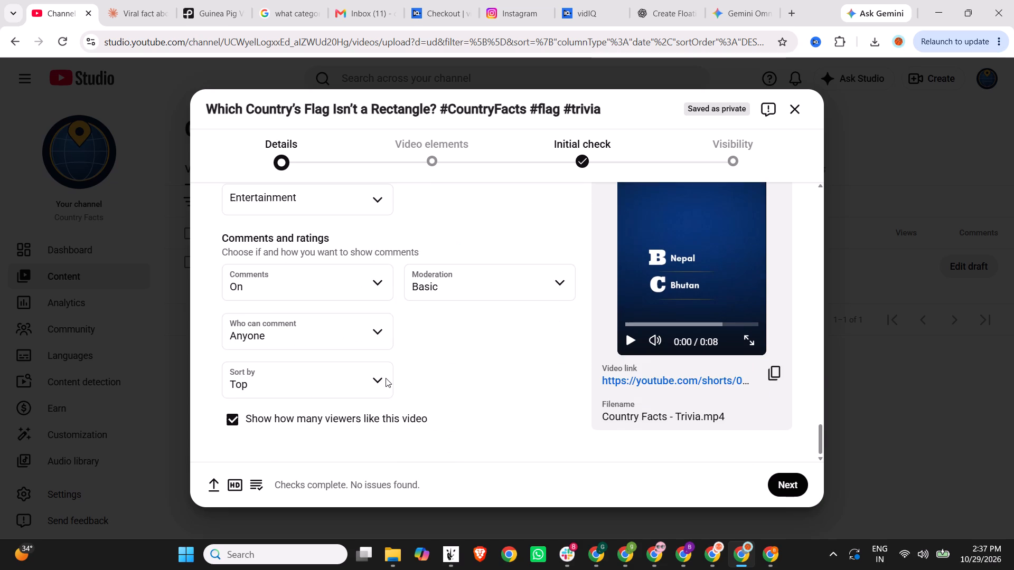
pyautogui.scroll(3, 386, 378)
pyautogui.click(338, 334)
pyautogui.click(332, 321)
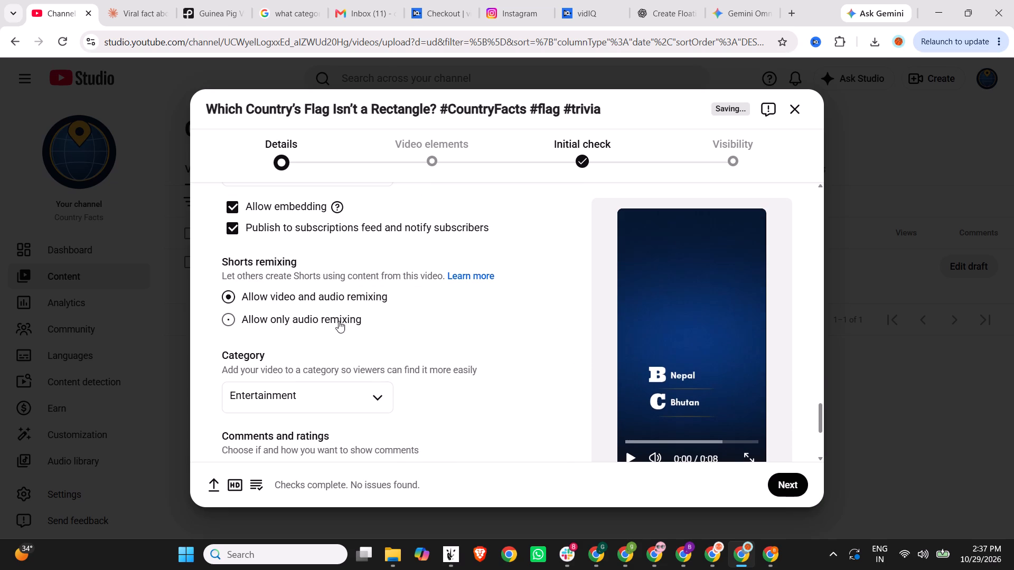
# Turn off publishing to the subscriptions feed and notifying subscribers.
pyautogui.scroll(2, 420, 332)
pyautogui.click(415, 359)
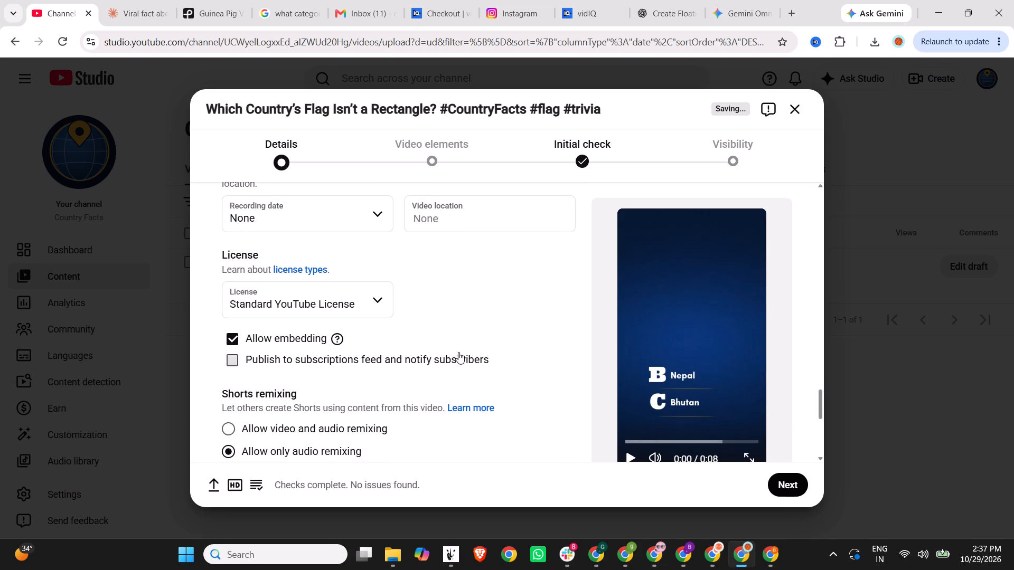
# Look over the remaining details and advance through Video elements and Initial check to the Visibility stage.
pyautogui.scroll(-5, 504, 345)
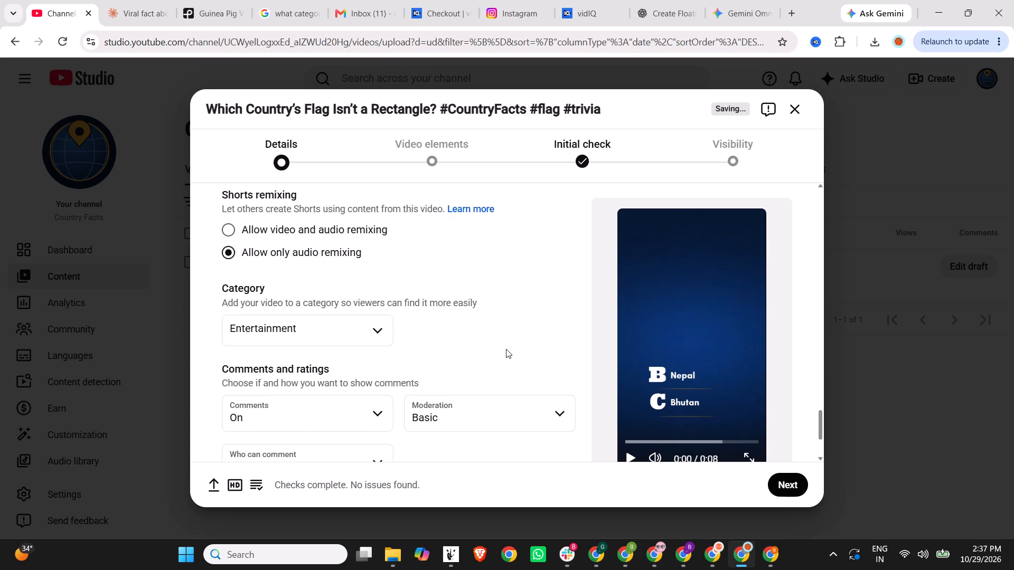
pyautogui.scroll(-4, 506, 349)
pyautogui.scroll(10, 476, 368)
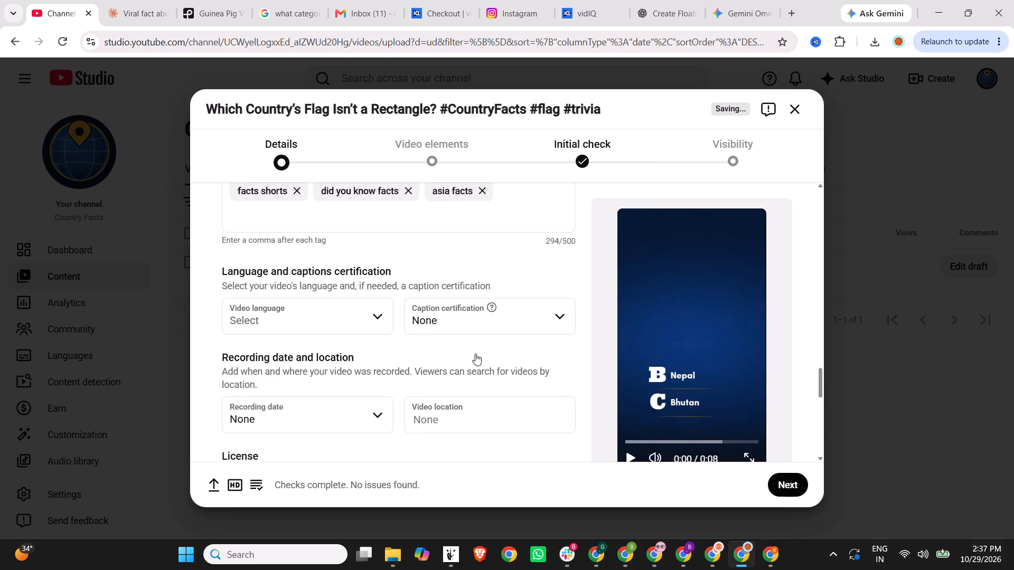
pyautogui.scroll(20, 475, 354)
pyautogui.scroll(6, 475, 354)
pyautogui.scroll(-5, 425, 359)
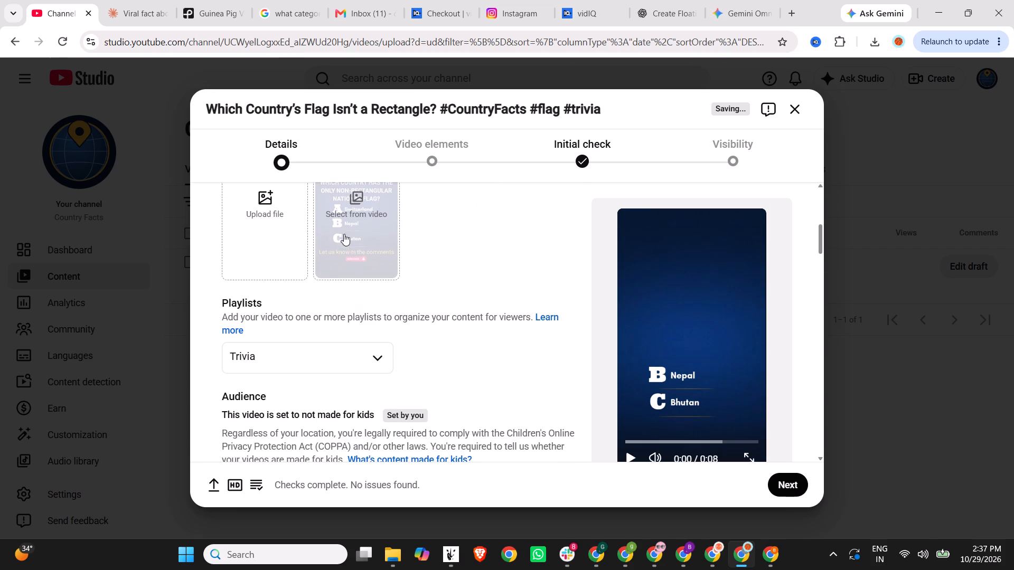
pyautogui.click(796, 492)
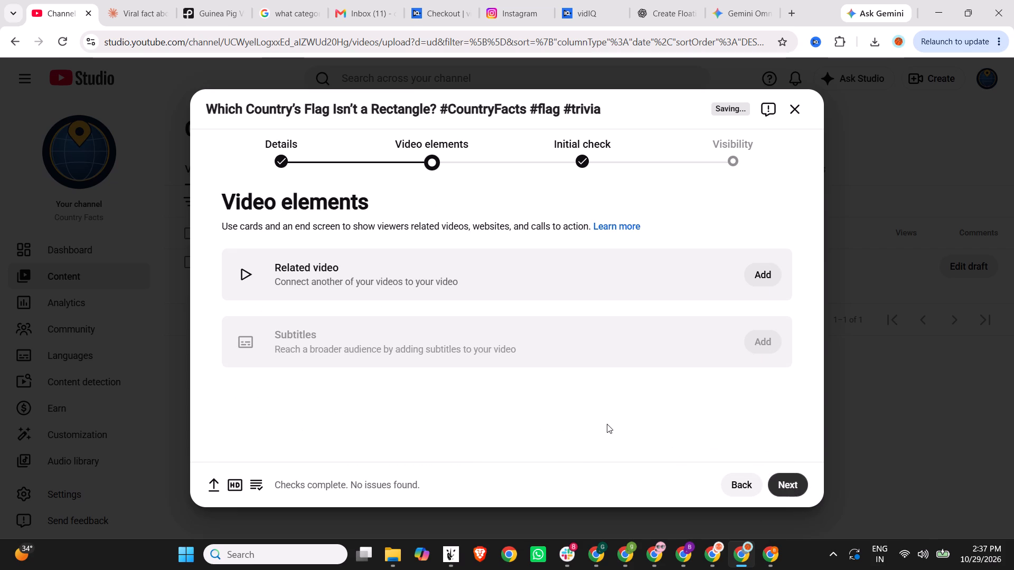
pyautogui.click(783, 477)
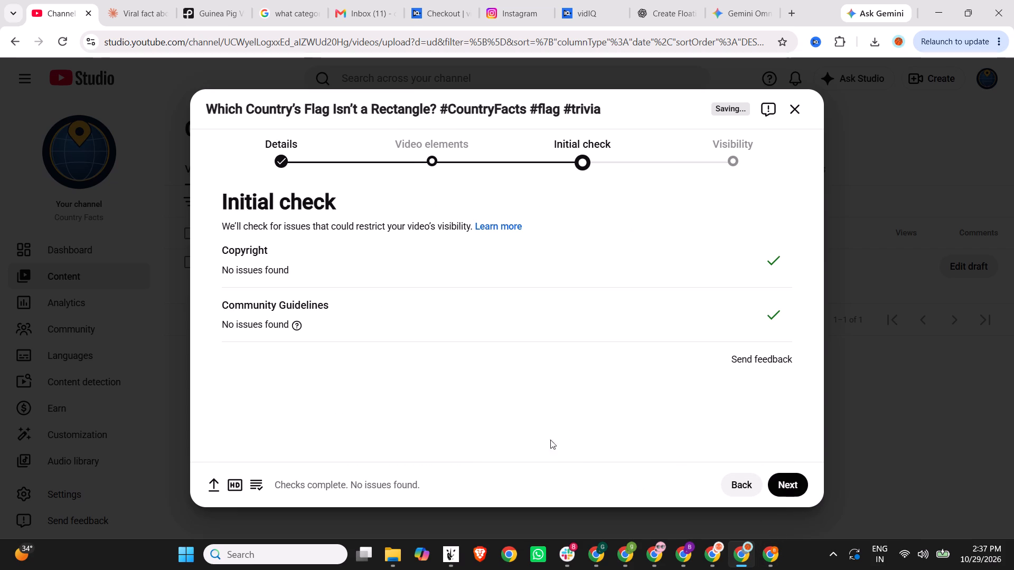
pyautogui.click(793, 490)
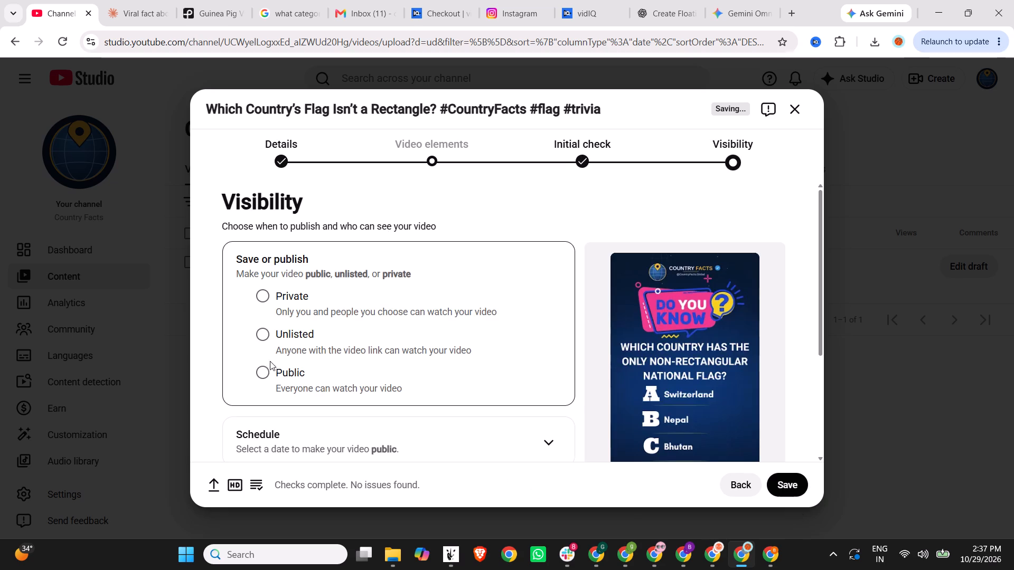
# Schedule the video to go public on Oct 31, 2026 at 6:30 PM.
pyautogui.scroll(-2, 318, 392)
pyautogui.click(449, 311)
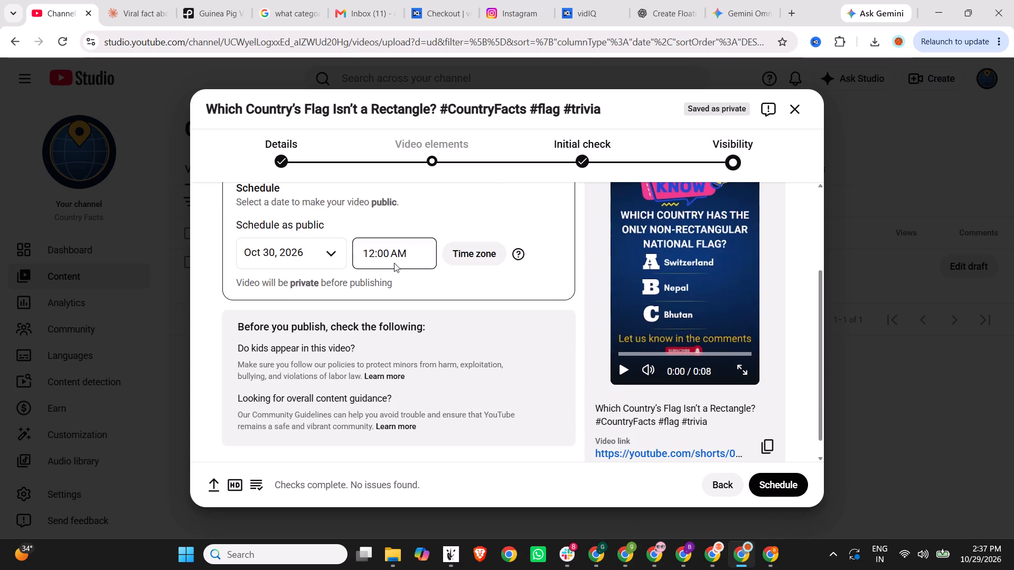
pyautogui.click(315, 252)
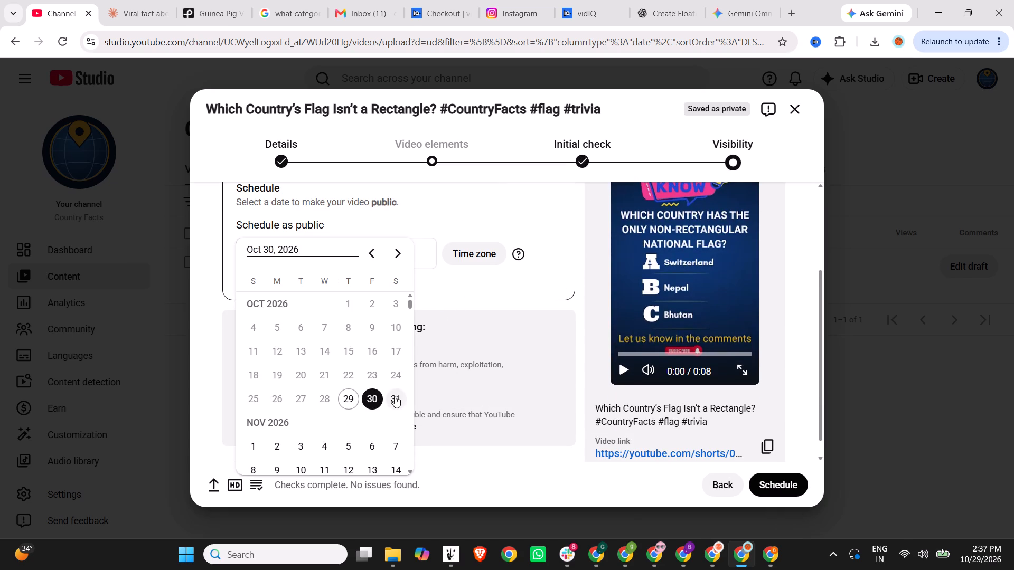
pyautogui.click(395, 396)
pyautogui.click(368, 252)
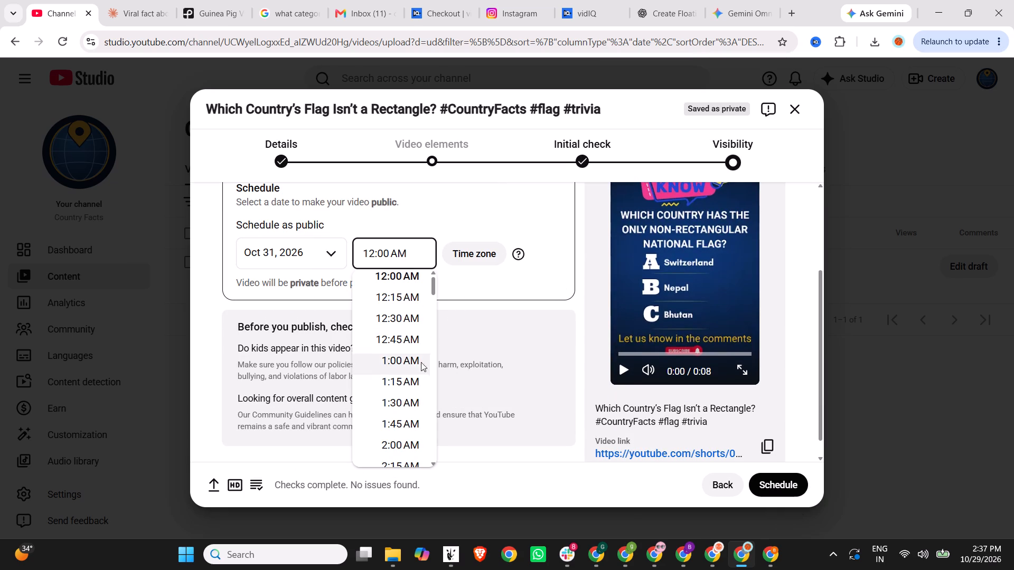
pyautogui.scroll(-8, 420, 363)
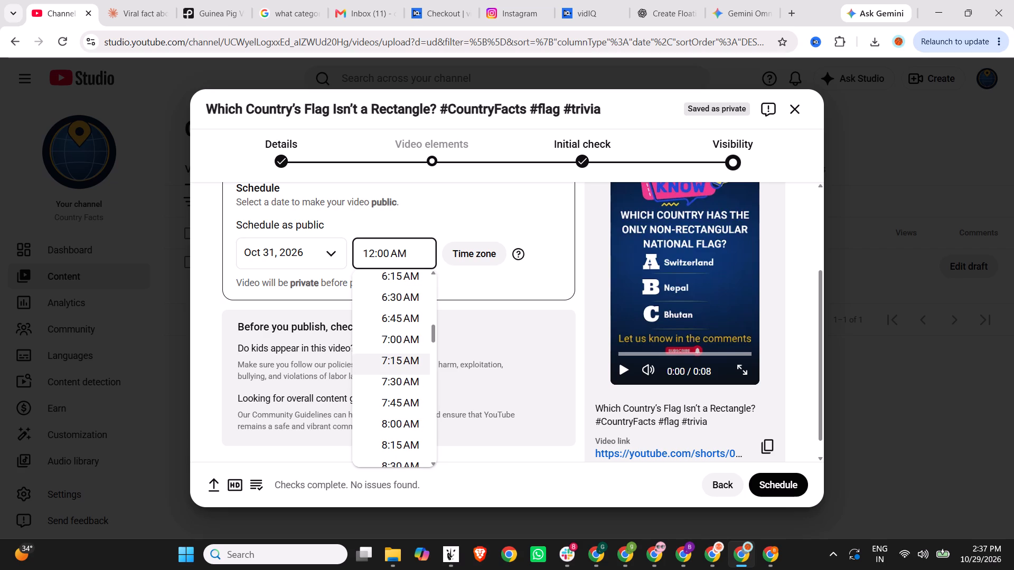
pyautogui.scroll(-15, 400, 323)
pyautogui.click(400, 317)
pyautogui.scroll(-4, 587, 412)
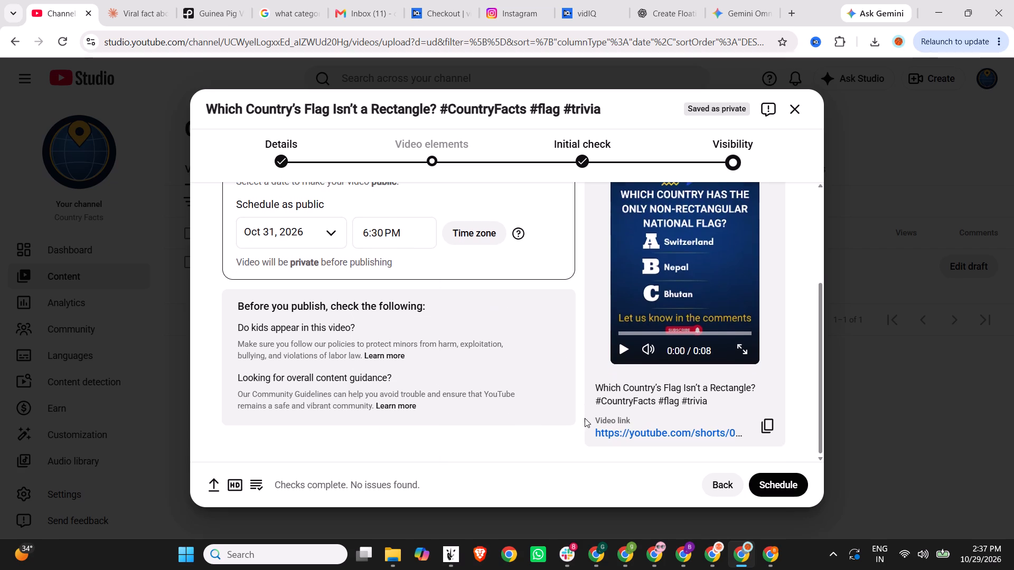
pyautogui.click(774, 478)
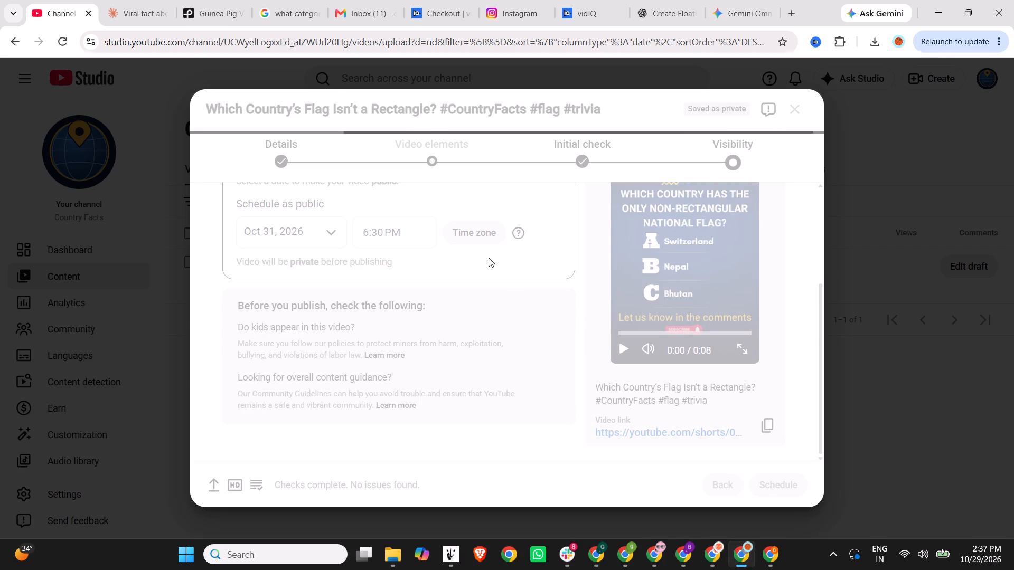
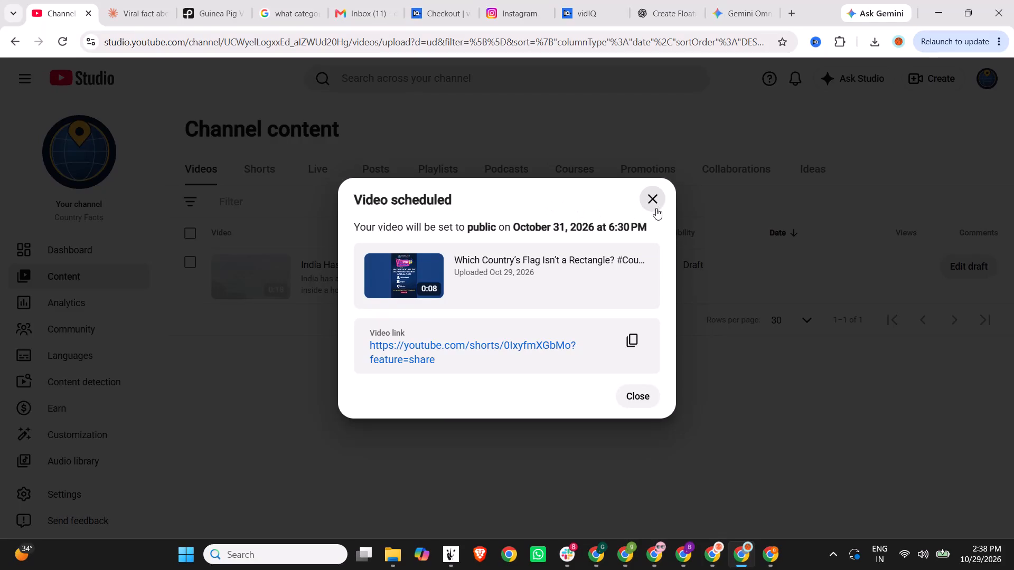
# Dismiss the scheduling summary for the "Which Country's Flag Isn't a Rectangle?" video.
pyautogui.click(659, 198)
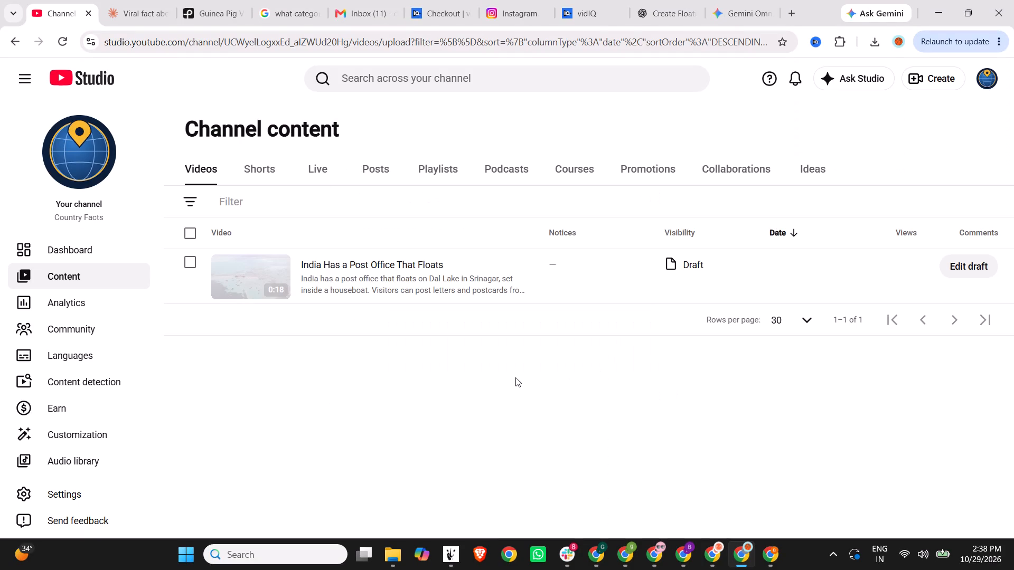
# Permanently delete the draft video "India Has a Post Office That Floats" from the channel content, acknowledging that deletion can't be undone.
pyautogui.click(194, 262)
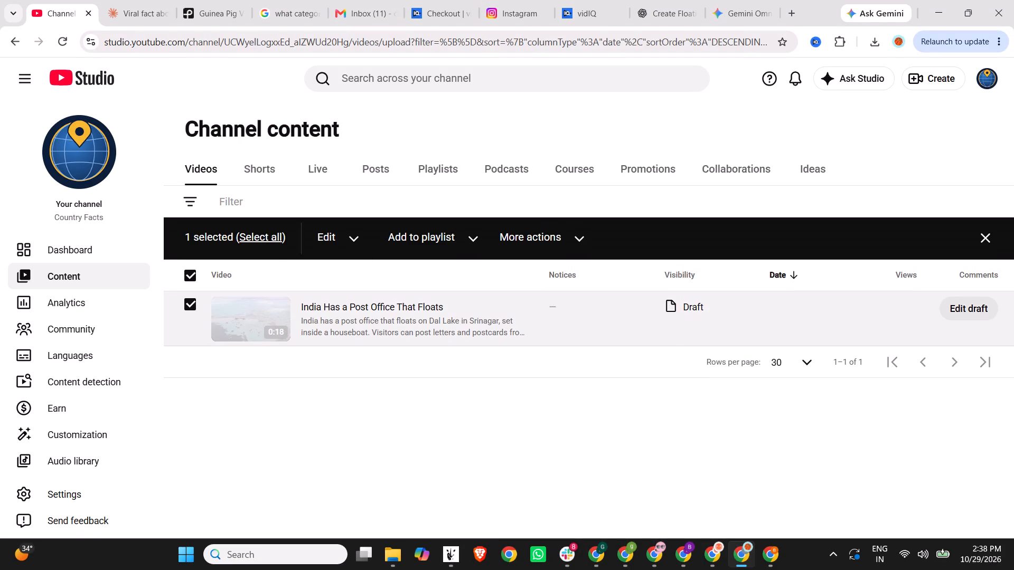
pyautogui.click(560, 229)
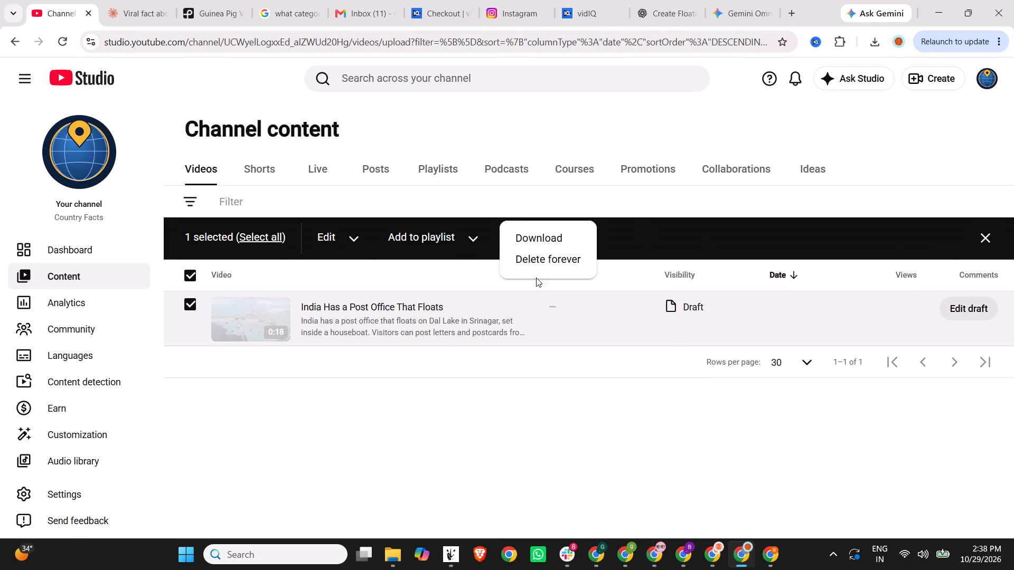
pyautogui.click(534, 268)
pyautogui.click(522, 310)
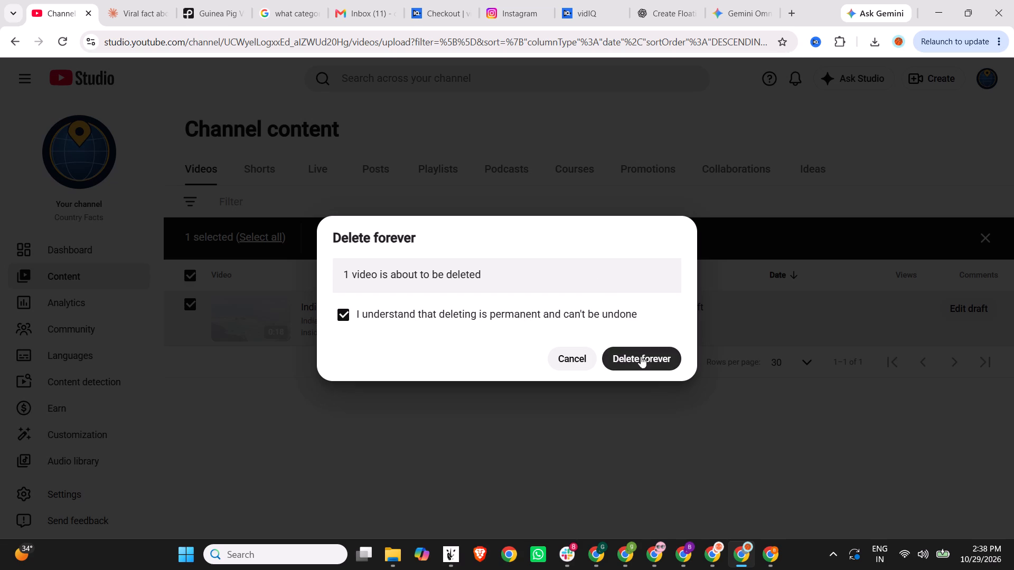
pyautogui.click(641, 358)
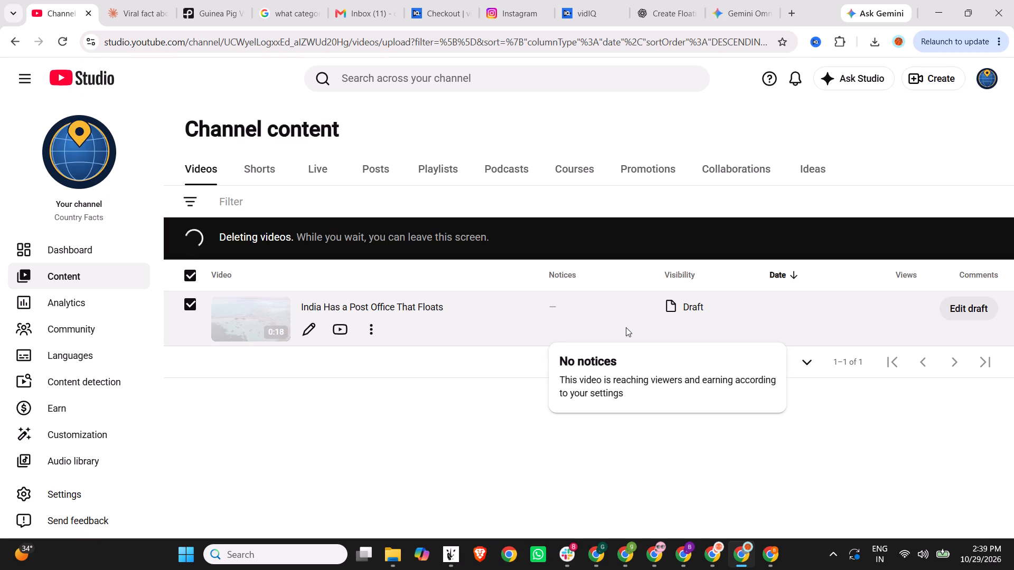
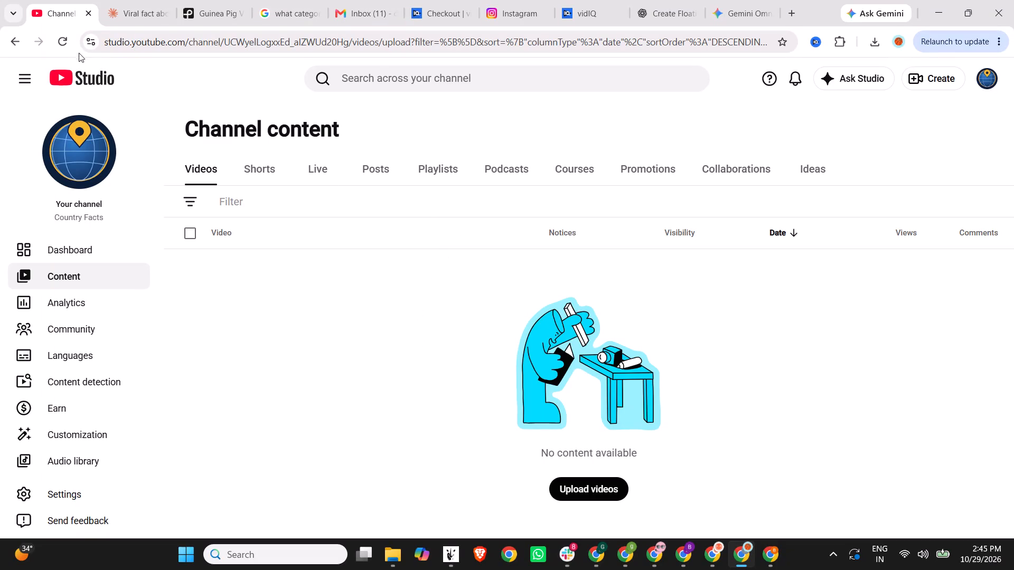
# Reload the channel content page and dismiss the vidIQ promotion about ChatGPT and Claude.
pyautogui.click(66, 41)
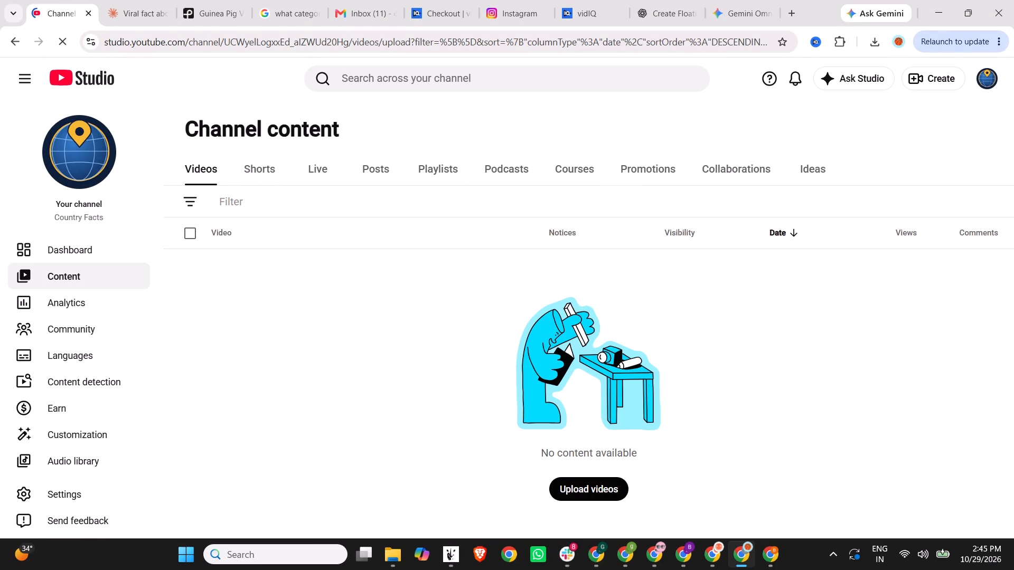
pyautogui.scroll(-10, 484, 293)
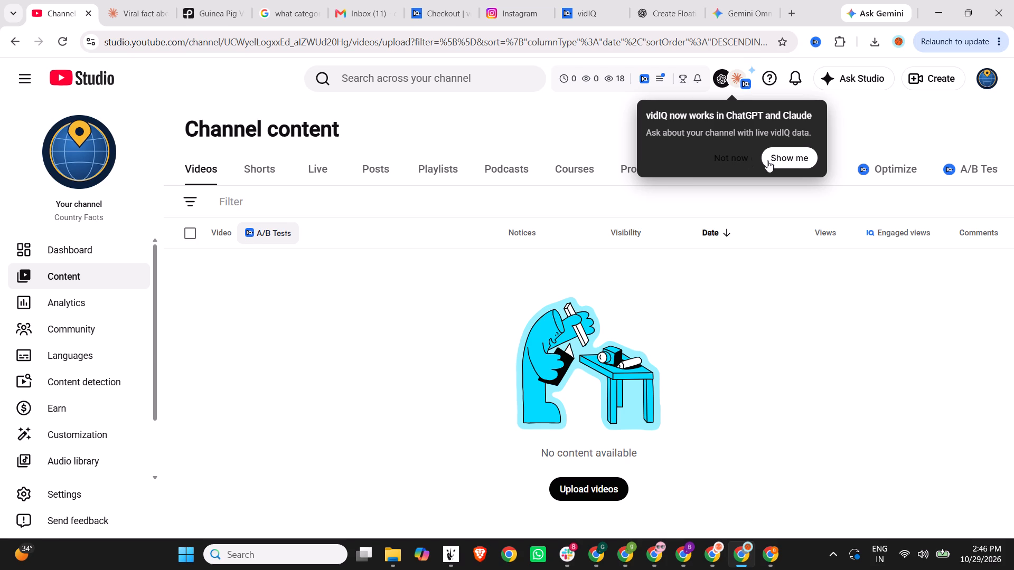
pyautogui.click(876, 132)
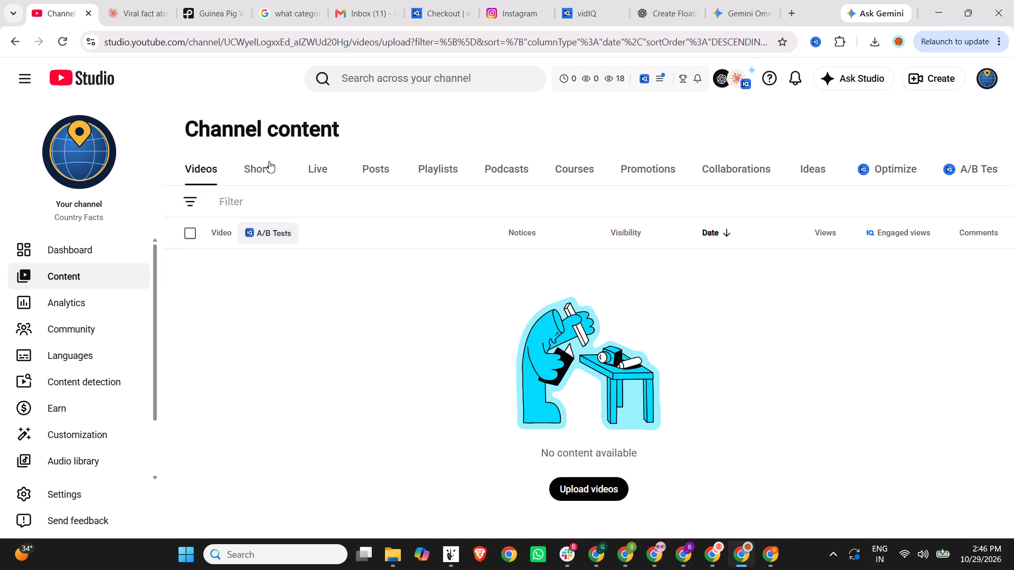
# Review the channel's full list of Shorts, checking each one's visibility and scheduled date through to the end of the list.
pyautogui.click(264, 163)
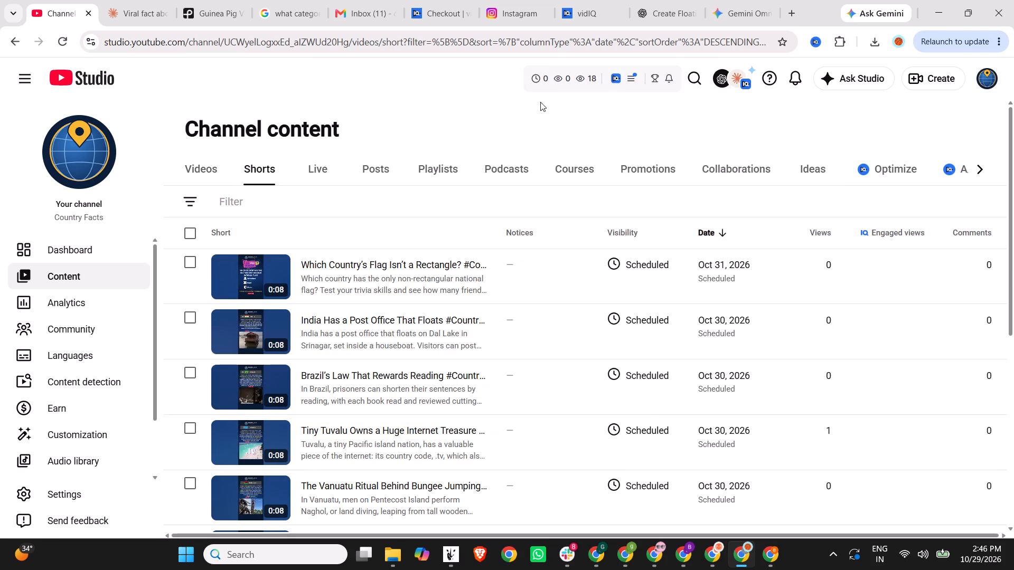
pyautogui.scroll(-5, 522, 429)
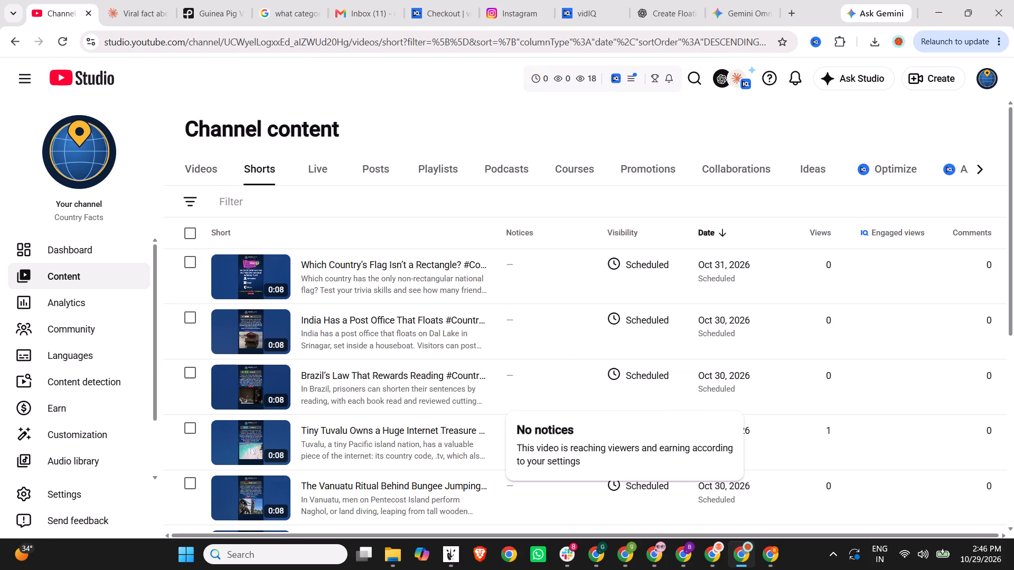
pyautogui.scroll(-1, 738, 453)
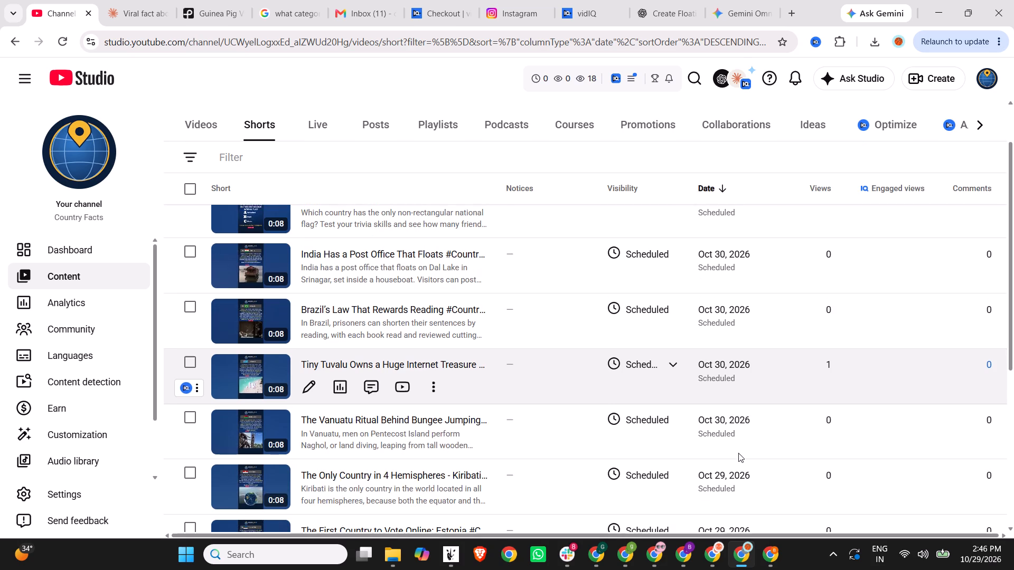
pyautogui.scroll(-2, 738, 455)
pyautogui.scroll(4, 735, 445)
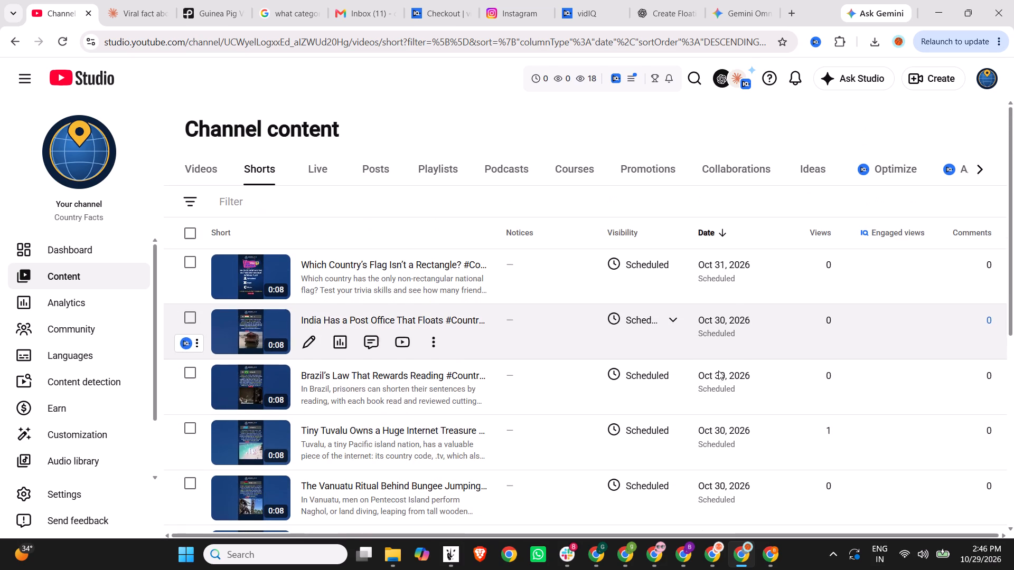
pyautogui.scroll(-5, 719, 438)
pyautogui.scroll(5, 721, 426)
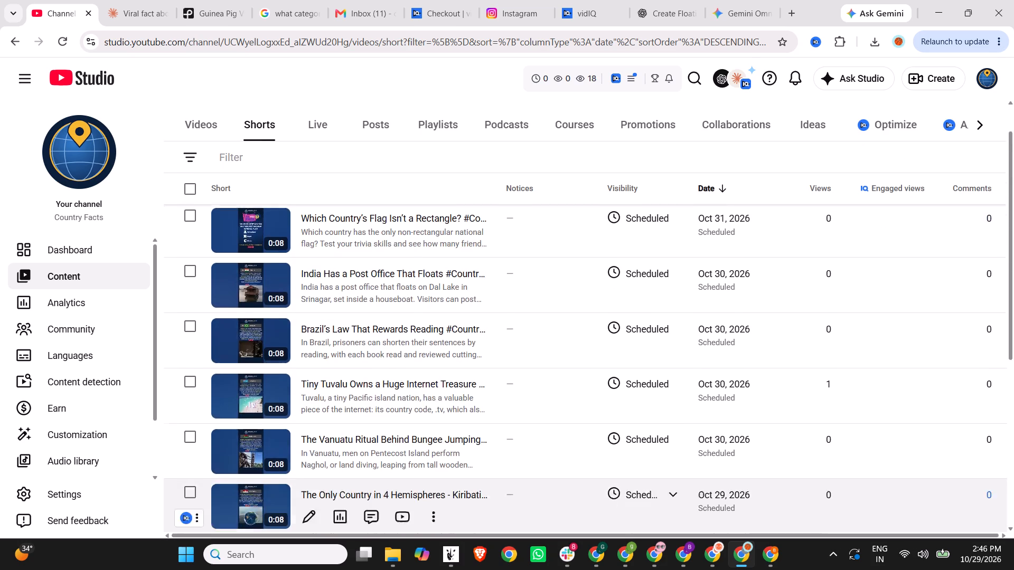
pyautogui.scroll(-11, 724, 420)
pyautogui.scroll(-10, 724, 420)
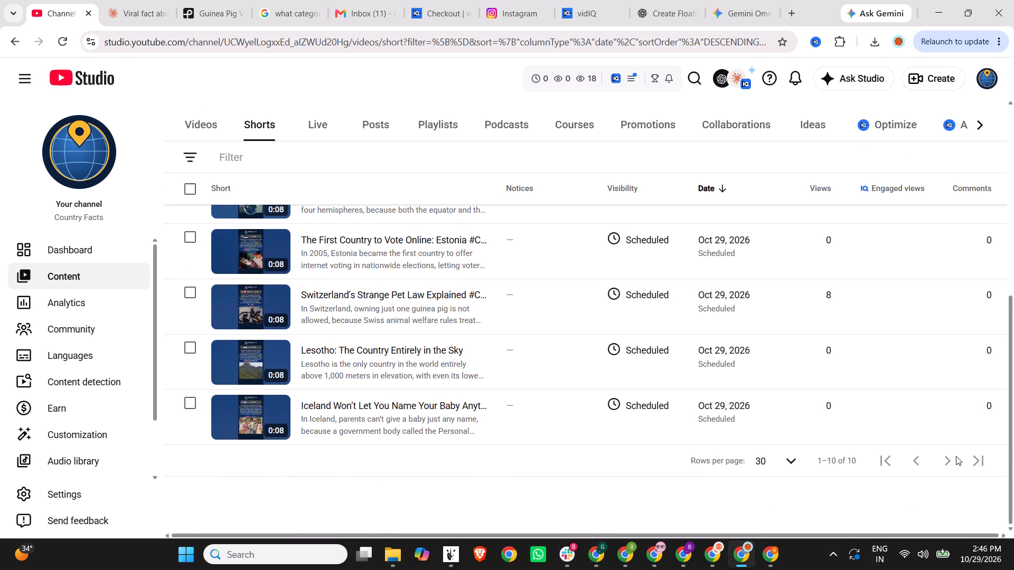
pyautogui.click(943, 456)
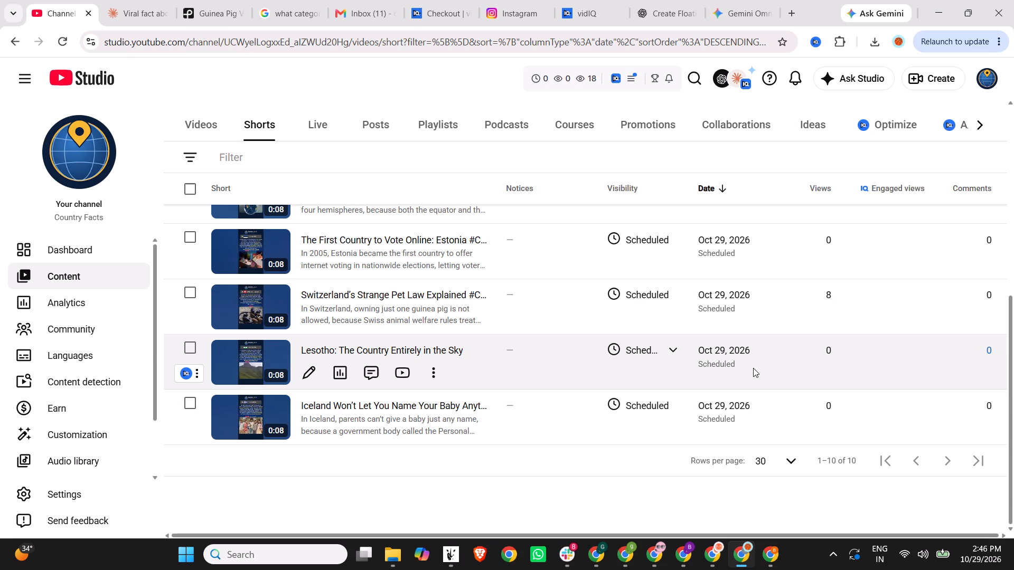